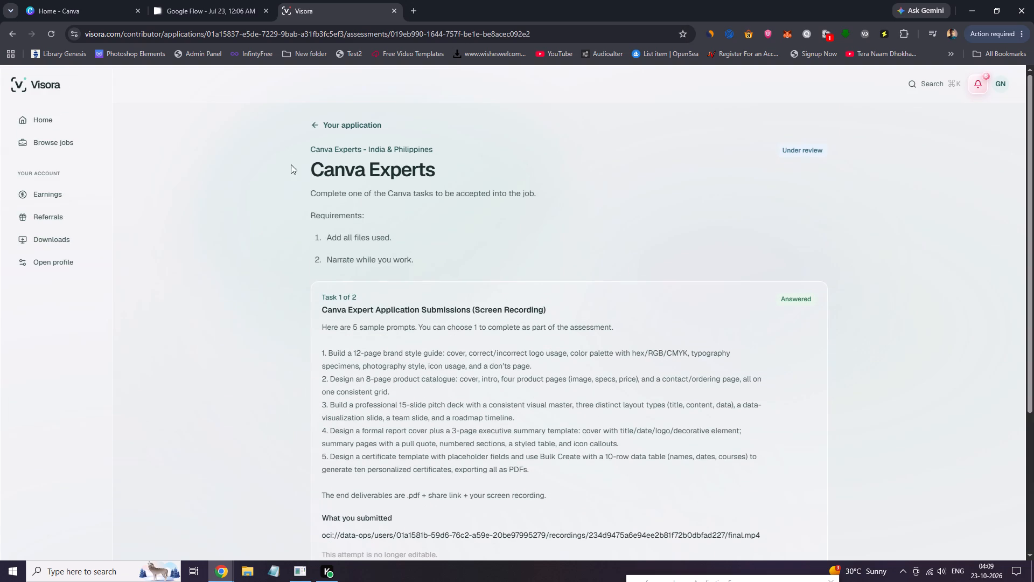
{"action": "left_click", "coordinate": [316, 126]}
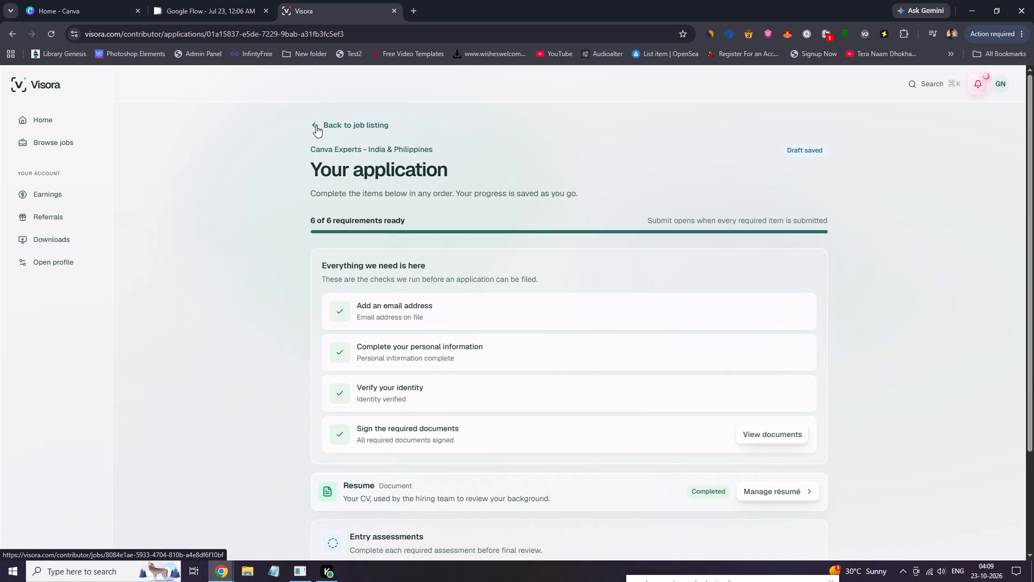
Browse all open Visora jobs, examining their titles, pay ranges and application statuses.
{"action": "left_click", "coordinate": [36, 120]}
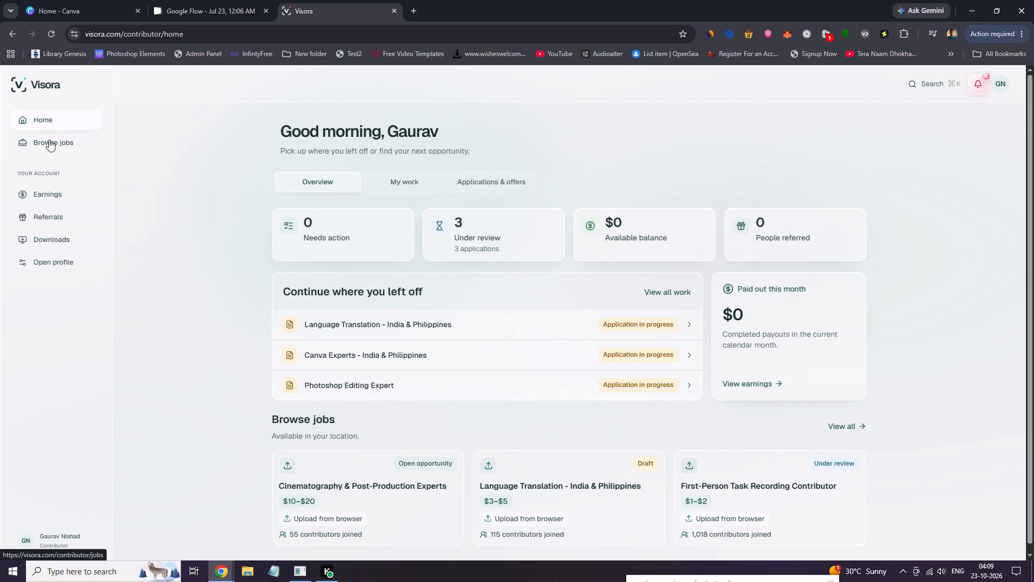
{"action": "left_click", "coordinate": [45, 148]}
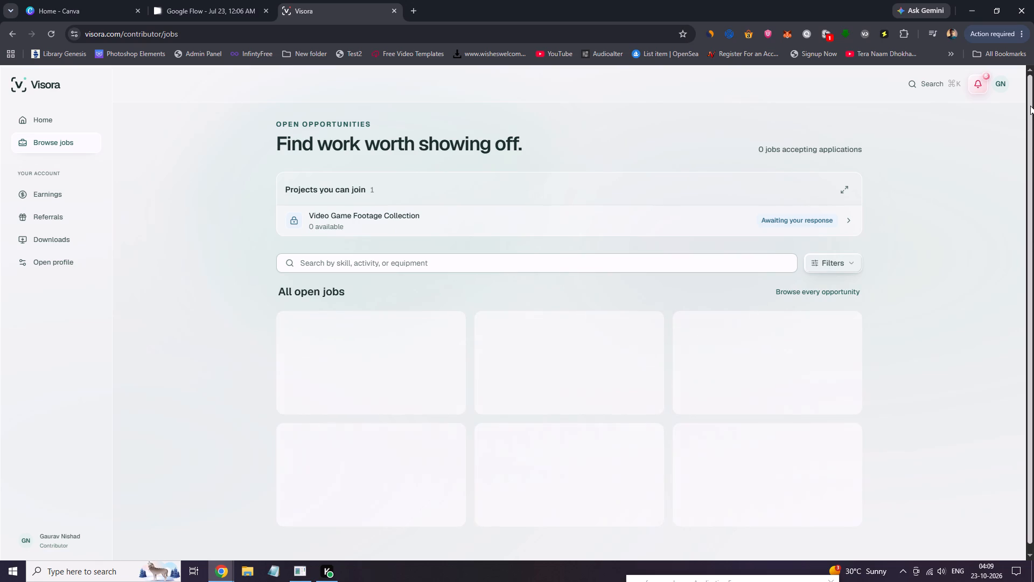
{"action": "left_click_drag", "start_coordinate": [1030, 106], "coordinate": [1033, 141]}
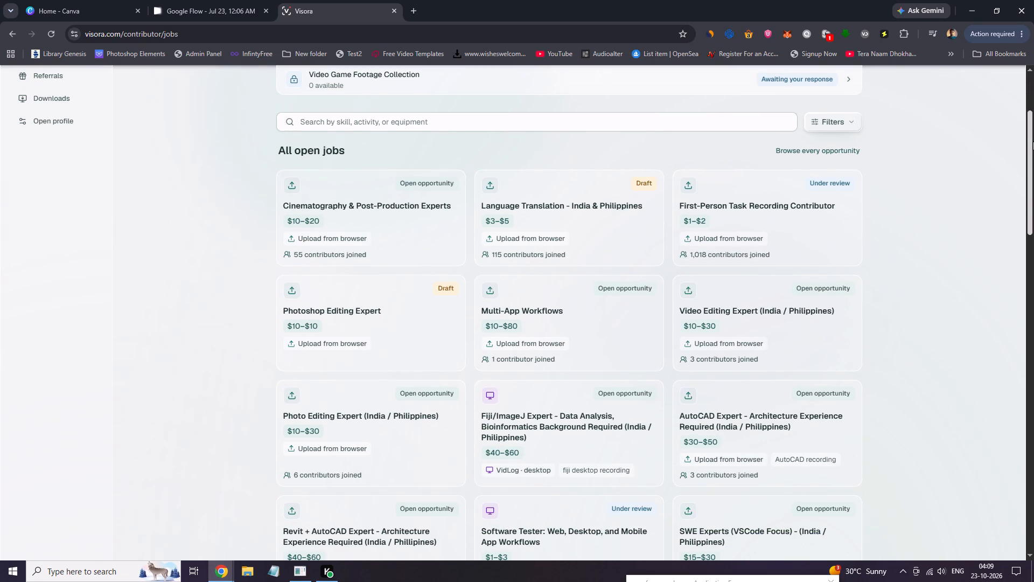
{"action": "left_click_drag", "start_coordinate": [1033, 141], "coordinate": [1033, 146]}
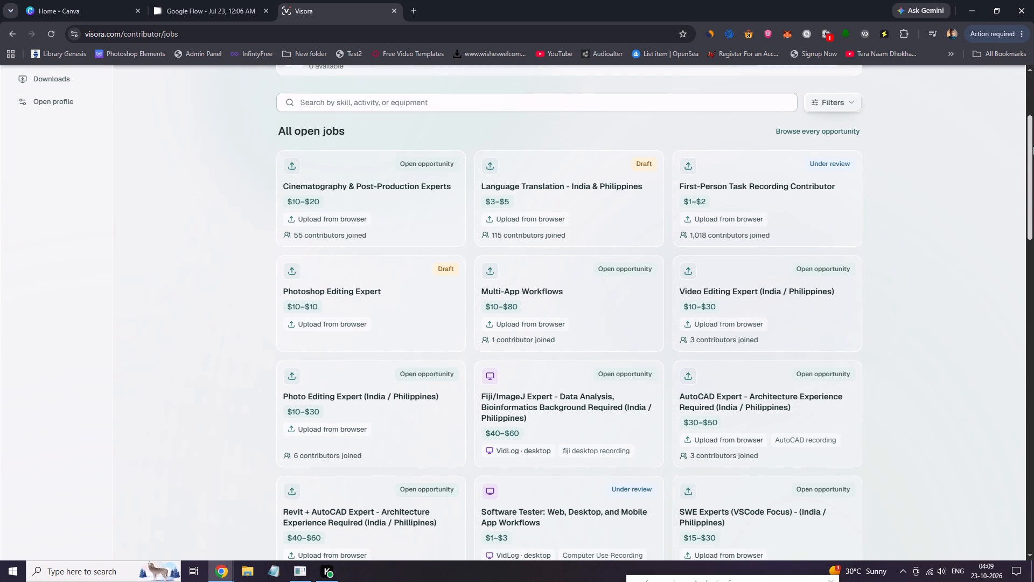
{"action": "left_click_drag", "start_coordinate": [1033, 146], "coordinate": [1033, 145]}
{"action": "left_click_drag", "start_coordinate": [1033, 141], "coordinate": [1033, 107]}
{"action": "left_click", "coordinate": [1033, 107]}
{"action": "left_click_drag", "start_coordinate": [1033, 107], "coordinate": [1033, 121]}
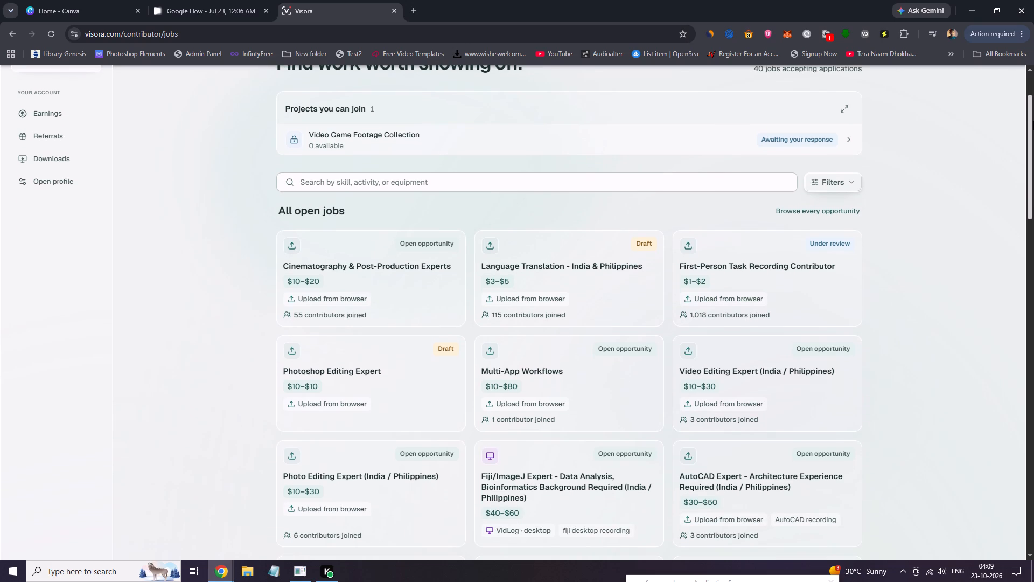
{"action": "left_click_drag", "start_coordinate": [1033, 121], "coordinate": [1033, 127]}
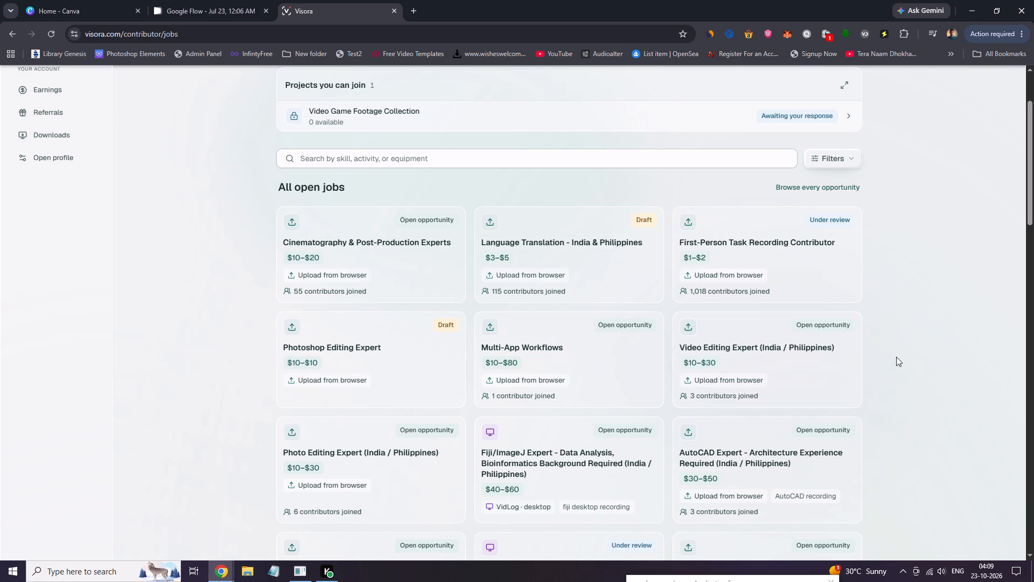
{"action": "left_click_drag", "start_coordinate": [1029, 193], "coordinate": [1033, 235]}
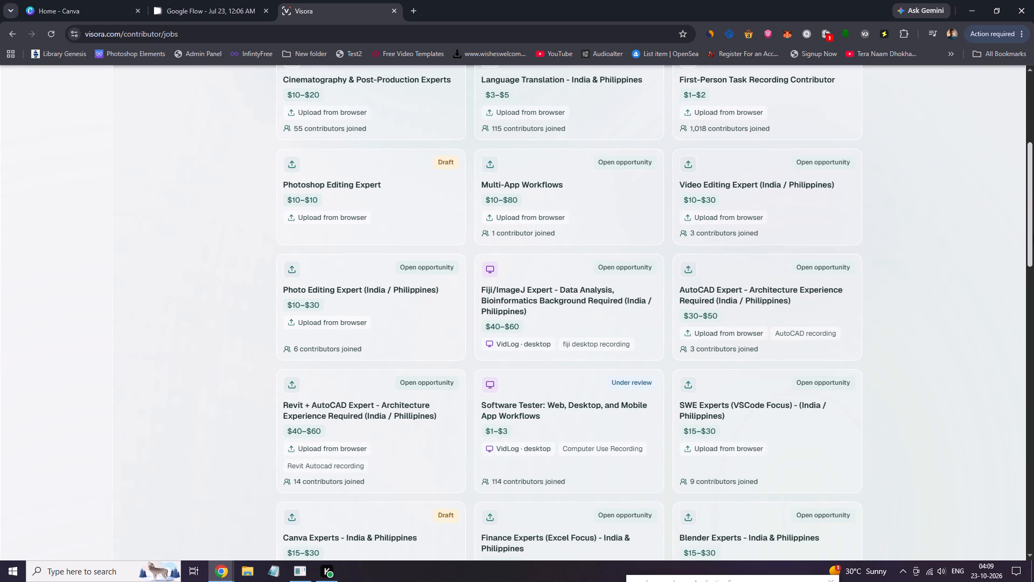
{"action": "left_click_drag", "start_coordinate": [1033, 235], "coordinate": [1031, 272]}
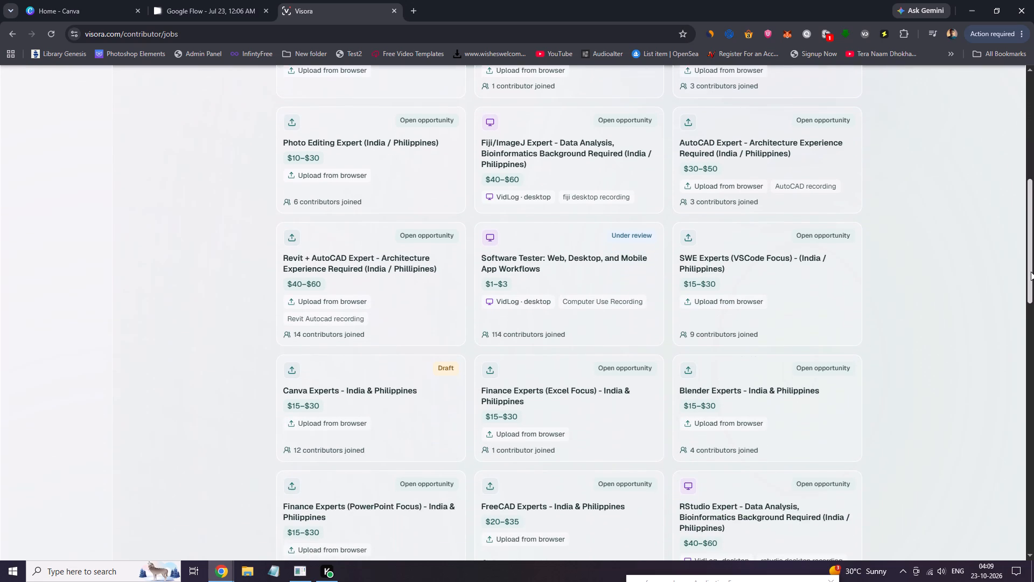
{"action": "left_click_drag", "start_coordinate": [1031, 272], "coordinate": [1030, 287]}
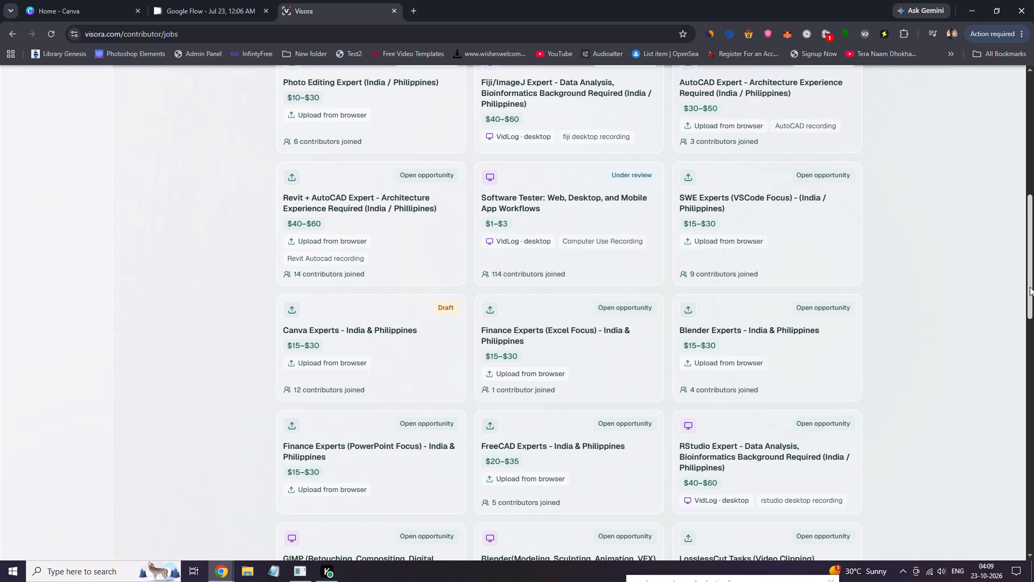
{"action": "left_click_drag", "start_coordinate": [1030, 287], "coordinate": [1031, 299]}
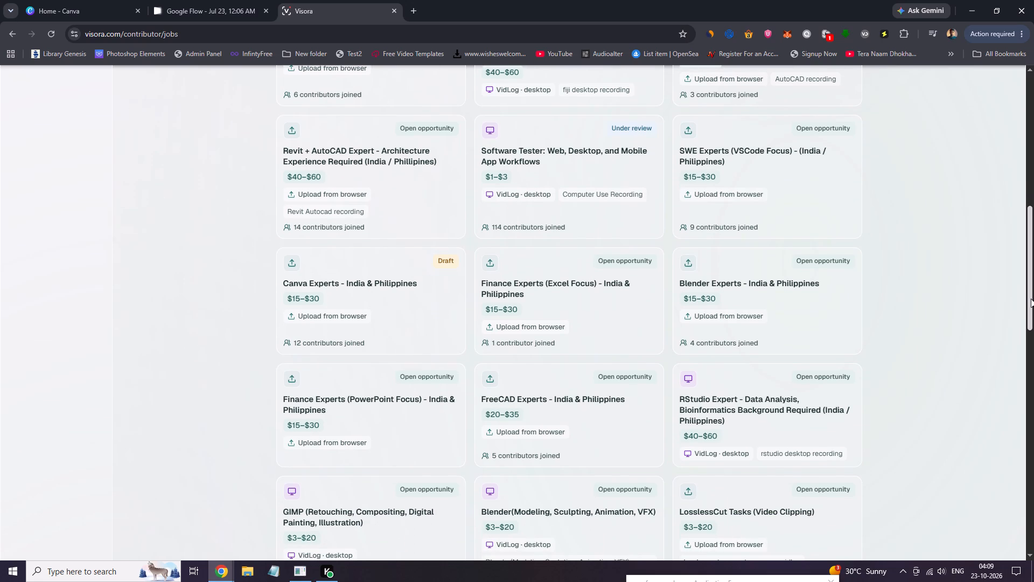
{"action": "left_click_drag", "start_coordinate": [1031, 299], "coordinate": [1033, 334]}
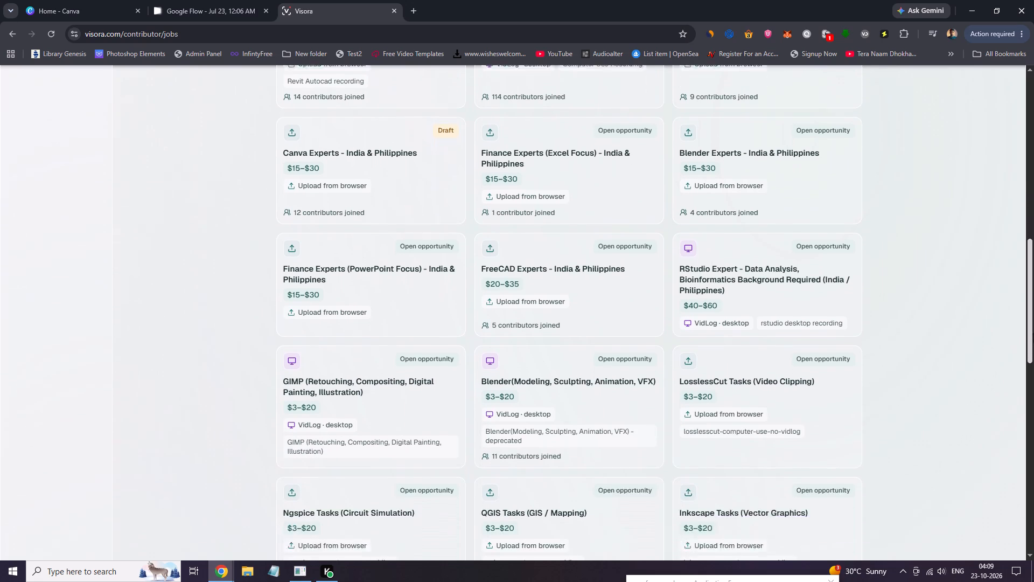
{"action": "left_click_drag", "start_coordinate": [1033, 334], "coordinate": [1033, 375]}
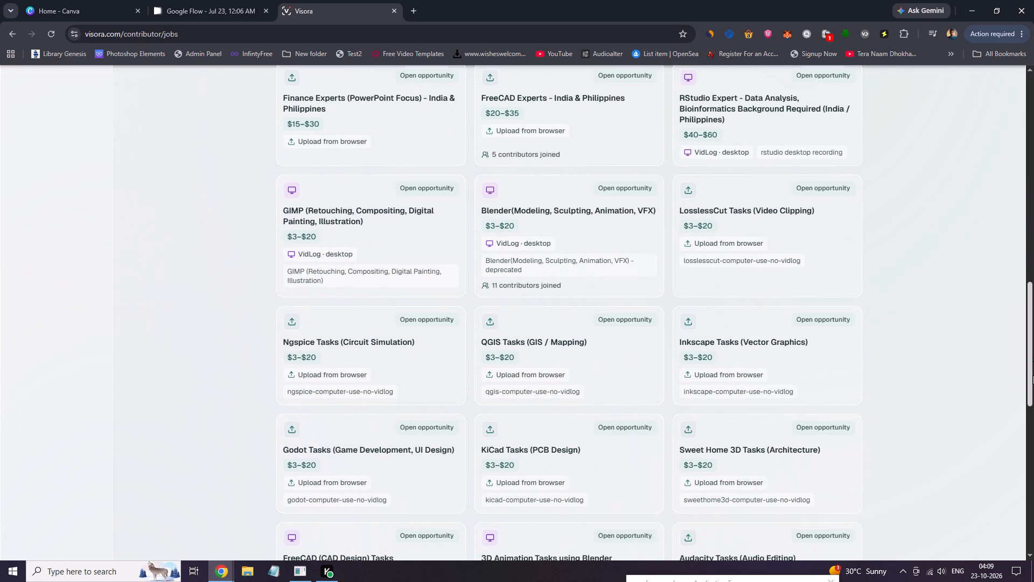
{"action": "left_click_drag", "start_coordinate": [1033, 375], "coordinate": [1031, 443]}
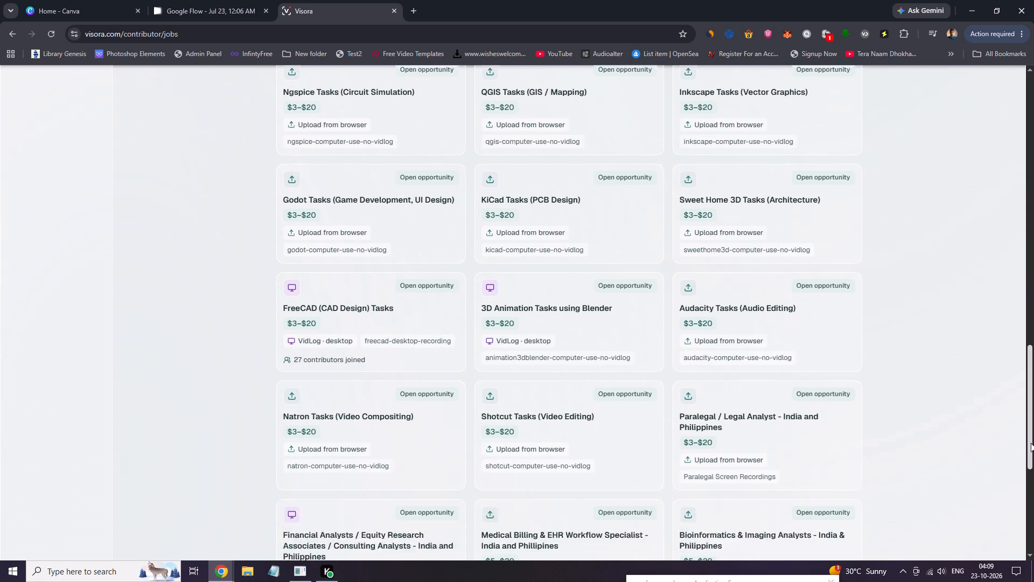
{"action": "left_click_drag", "start_coordinate": [1031, 443], "coordinate": [1033, 501]}
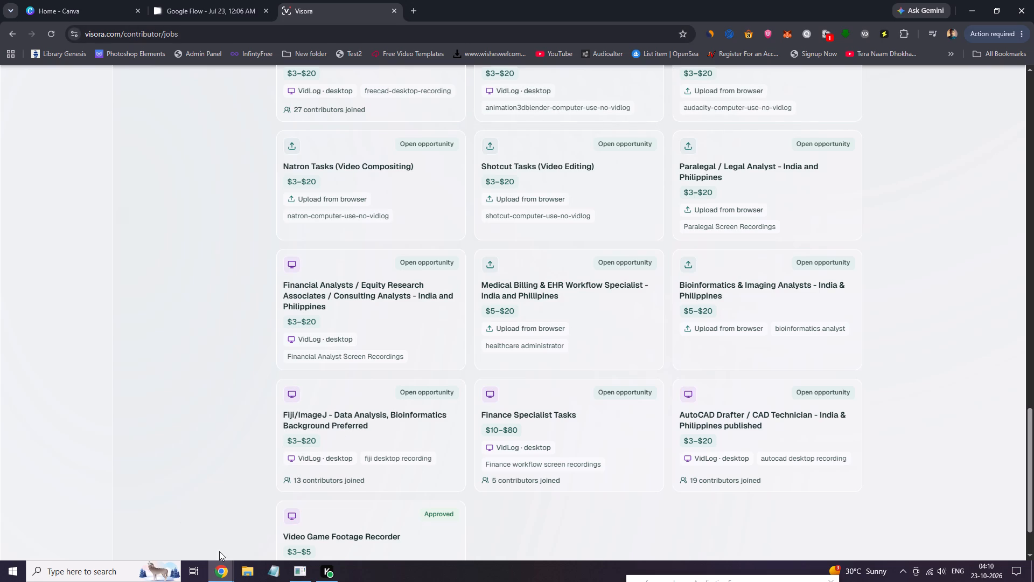
Switch to the YouTube window and look through the song recommendations and comments around the playing Dil Ibaadat video.
{"action": "left_click", "coordinate": [222, 575]}
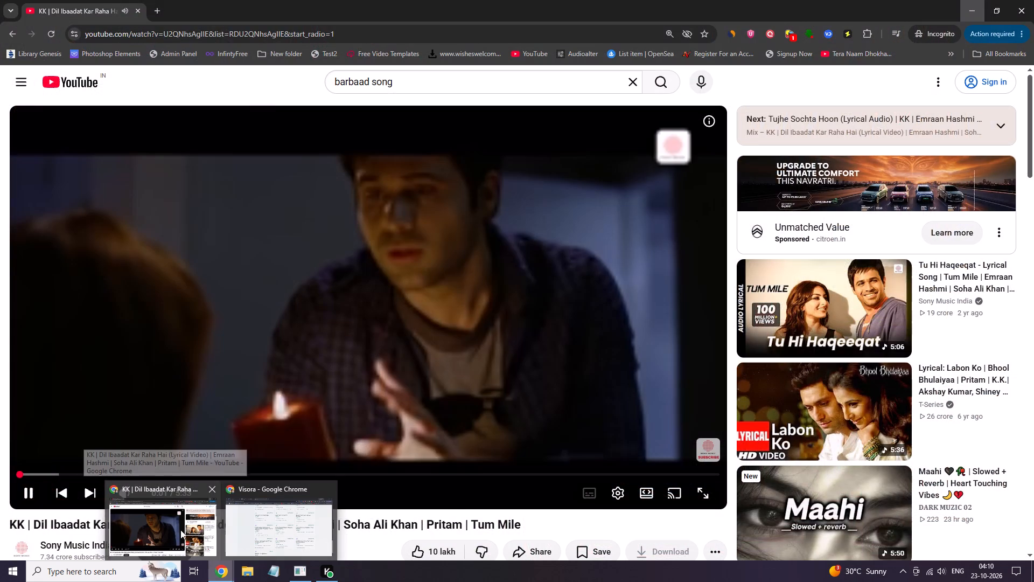
{"action": "left_click", "coordinate": [213, 516]}
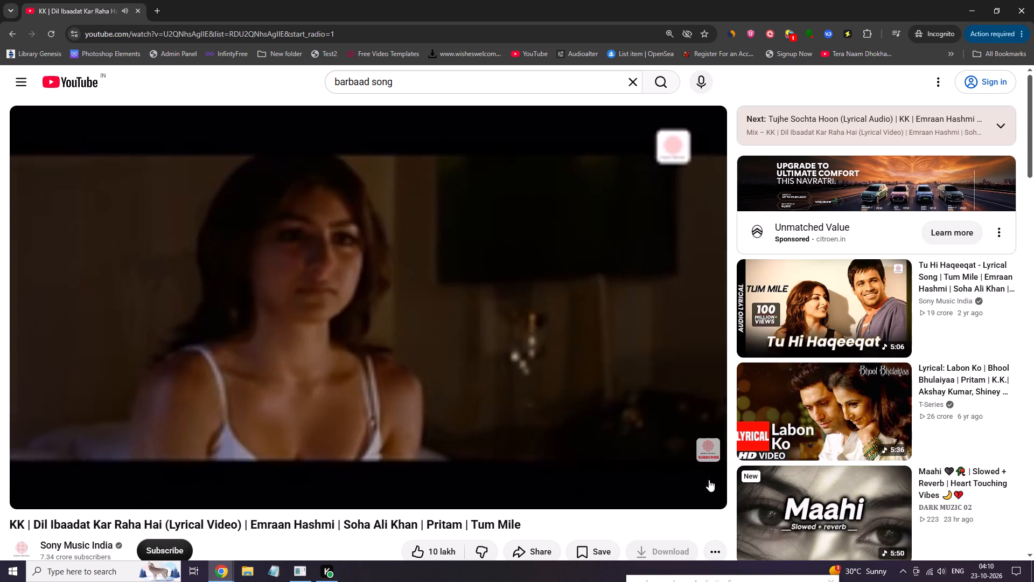
{"action": "left_click_drag", "start_coordinate": [1030, 119], "coordinate": [1030, 144]}
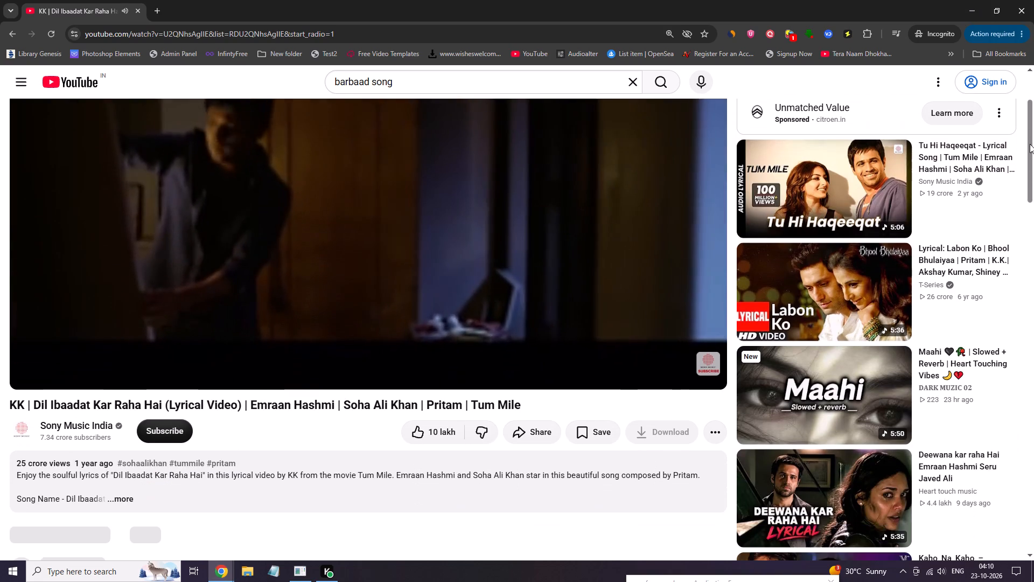
{"action": "left_click_drag", "start_coordinate": [1030, 144], "coordinate": [1033, 189]}
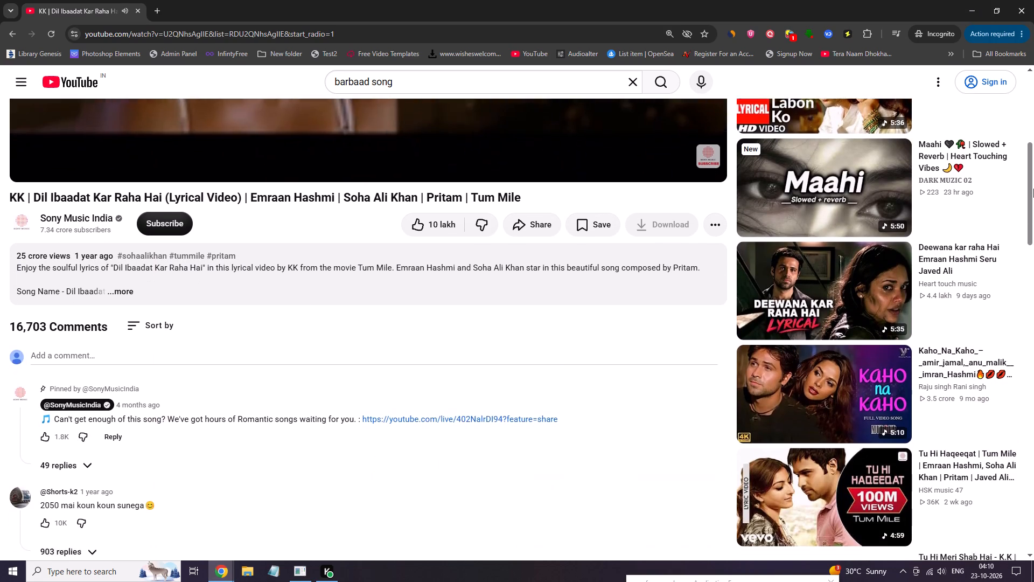
{"action": "left_click_drag", "start_coordinate": [1033, 189], "coordinate": [1033, 241]}
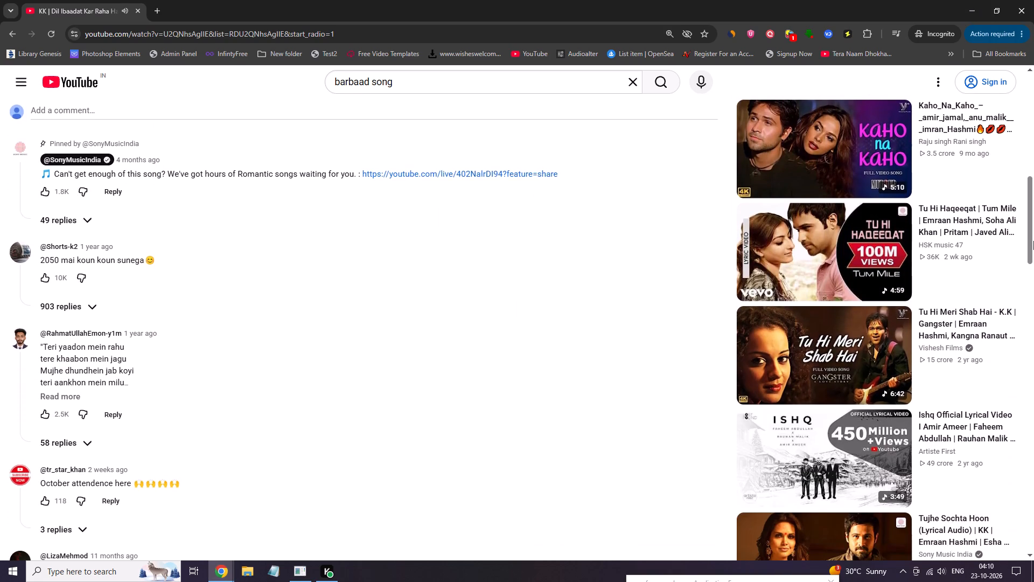
{"action": "left_click_drag", "start_coordinate": [1033, 241], "coordinate": [1033, 242]}
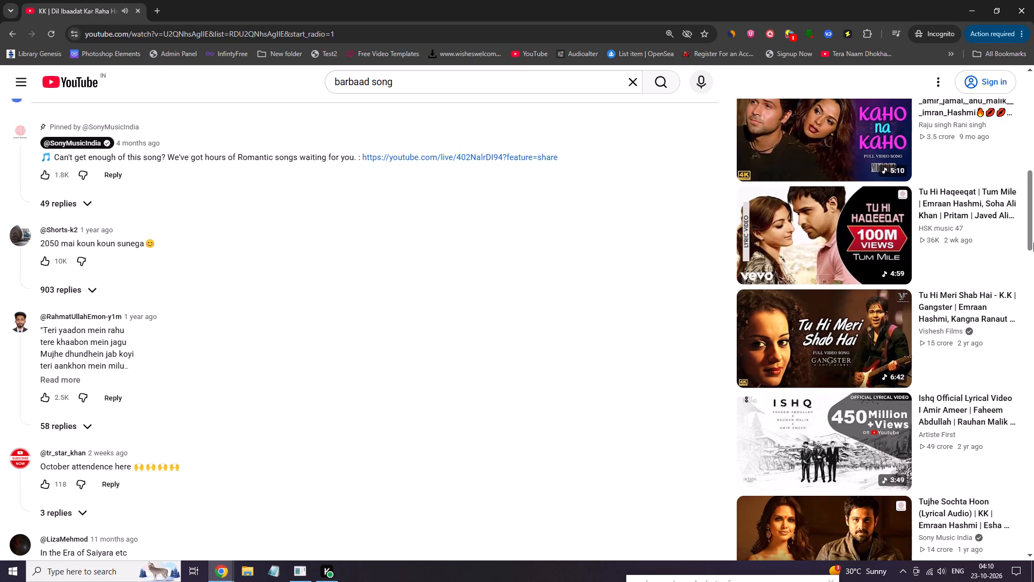
{"action": "left_click_drag", "start_coordinate": [1033, 242], "coordinate": [1033, 238]}
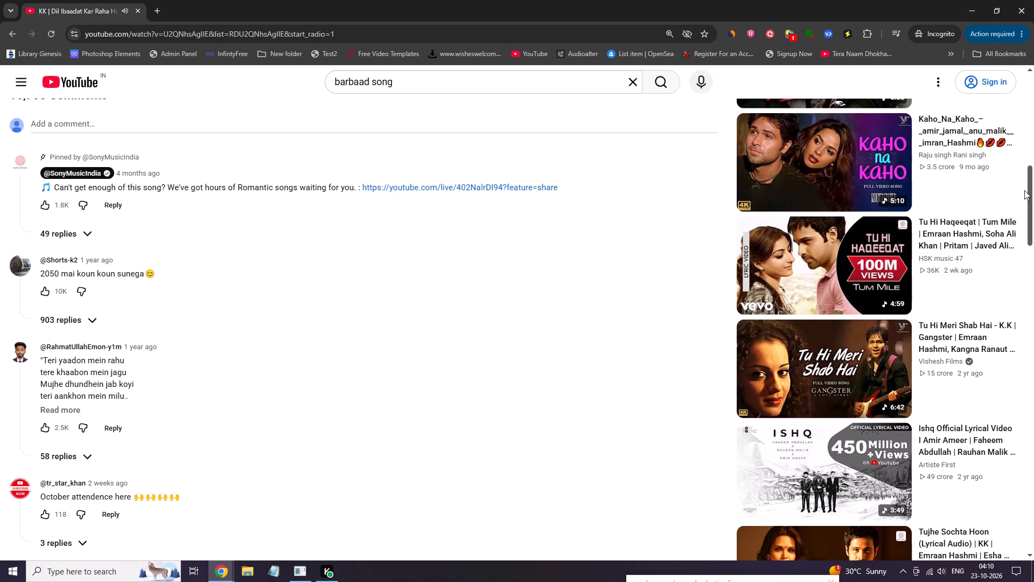
{"action": "left_click_drag", "start_coordinate": [1031, 195], "coordinate": [1033, 241]}
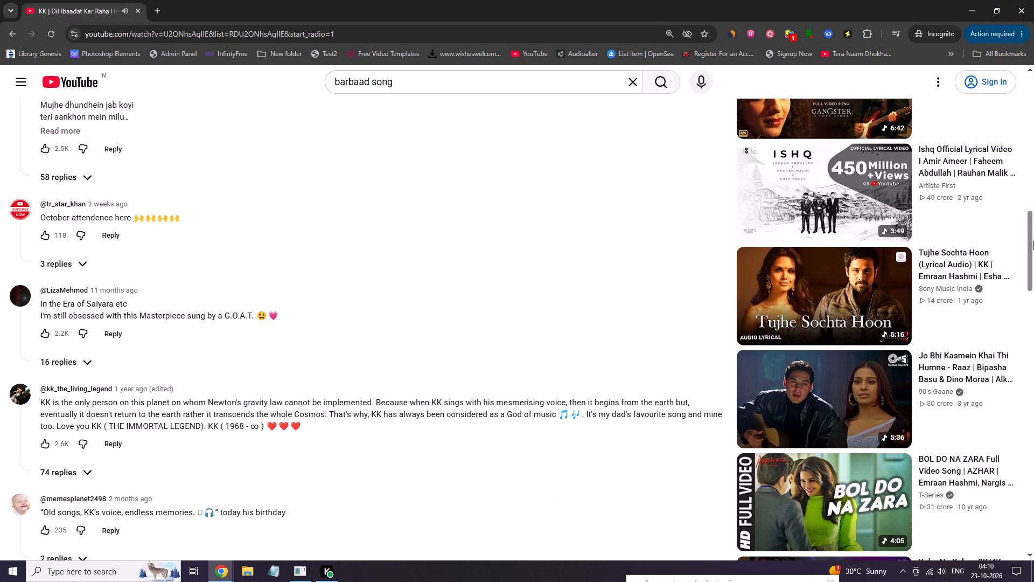
{"action": "left_click_drag", "start_coordinate": [1033, 241], "coordinate": [1033, 251]}
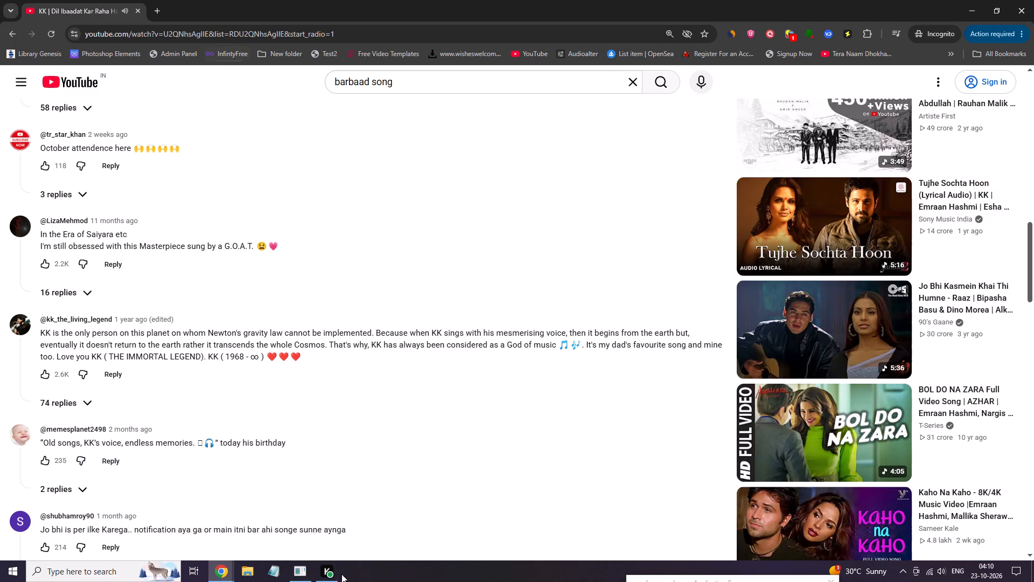
Switch to the Canva home page and open the blank Untitled Design invitation from the recent designs.
{"action": "left_click", "coordinate": [213, 563]}
{"action": "left_click", "coordinate": [262, 535]}
{"action": "left_click", "coordinate": [86, 4]}
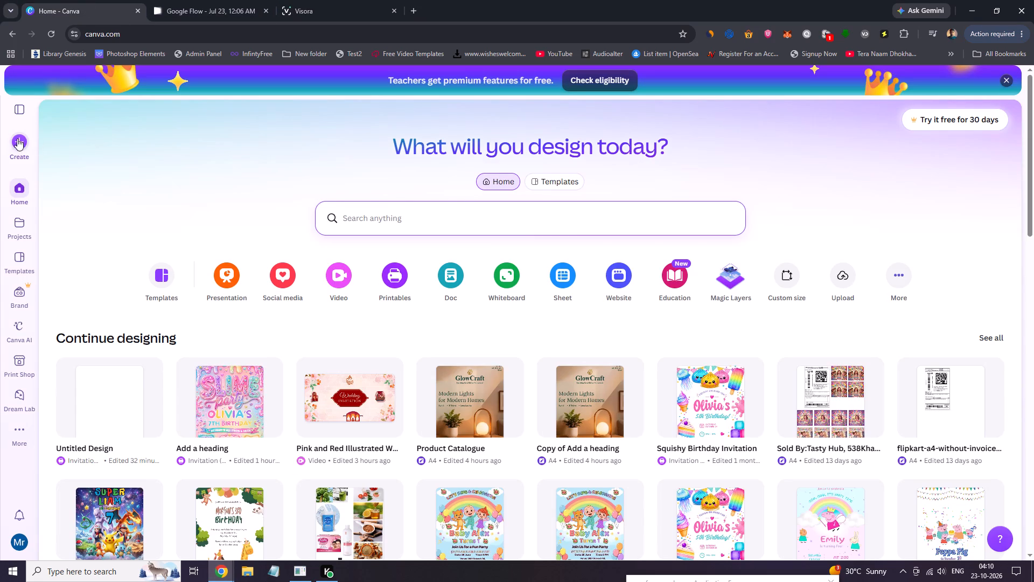
{"action": "left_click", "coordinate": [17, 138]}
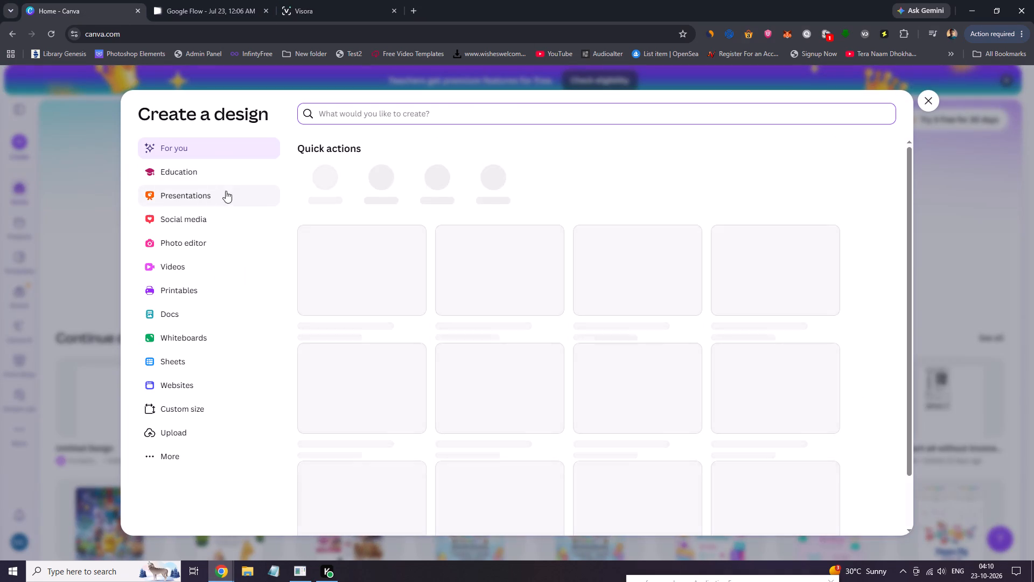
{"action": "left_click", "coordinate": [929, 104]}
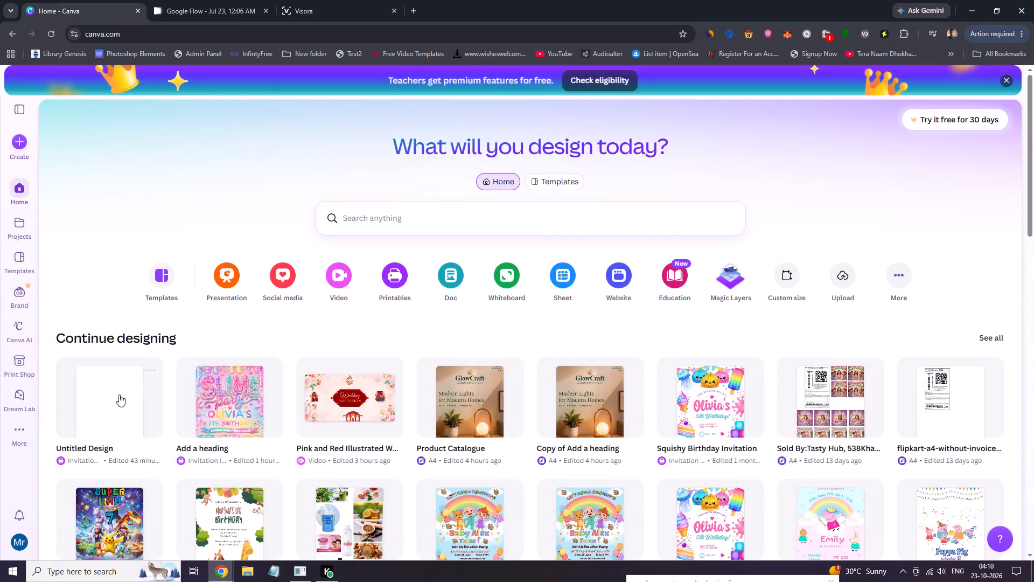
{"action": "left_click", "coordinate": [123, 413]}
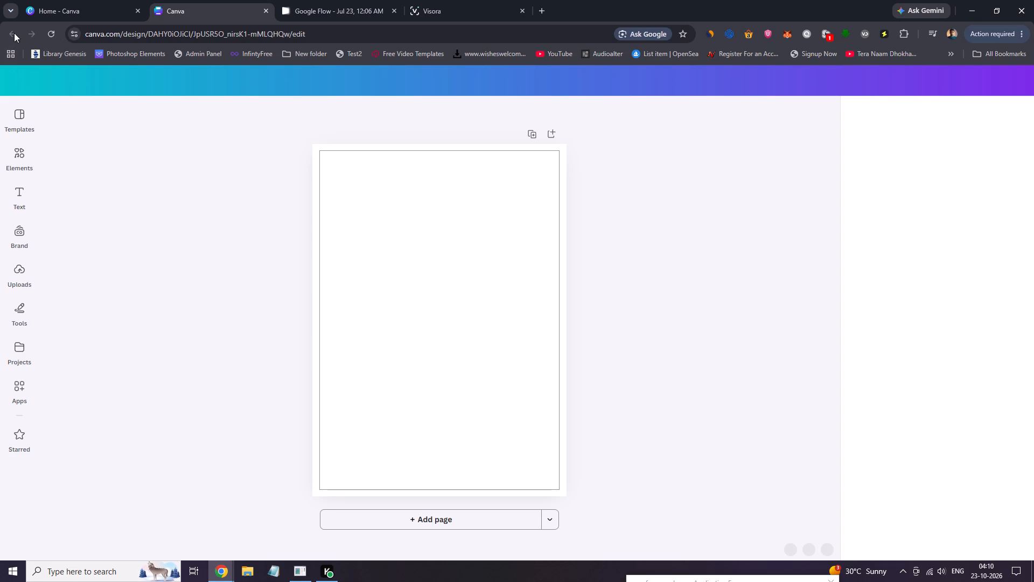
{"action": "left_click", "coordinate": [266, 9]}
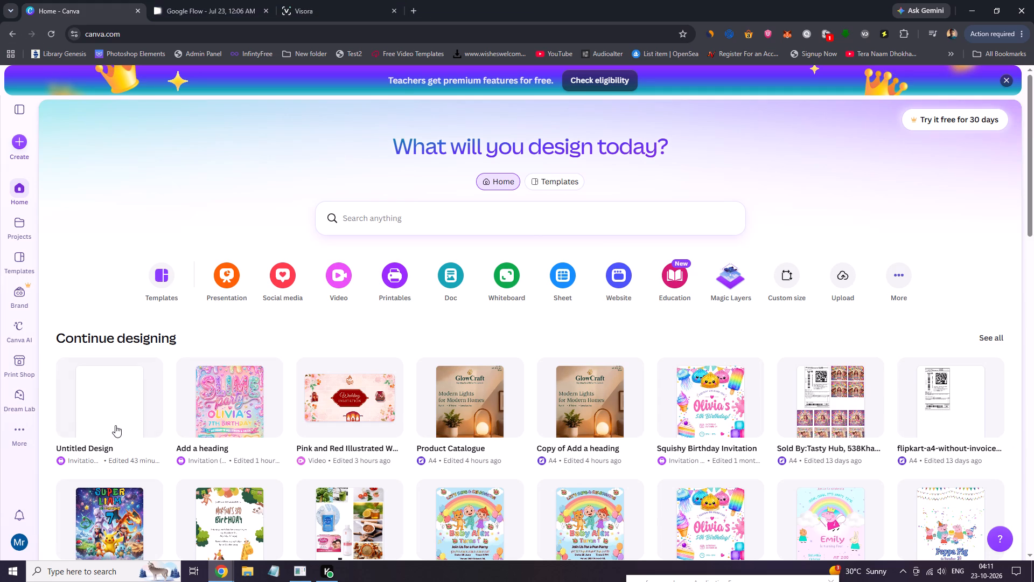
{"action": "left_click", "coordinate": [114, 419]}
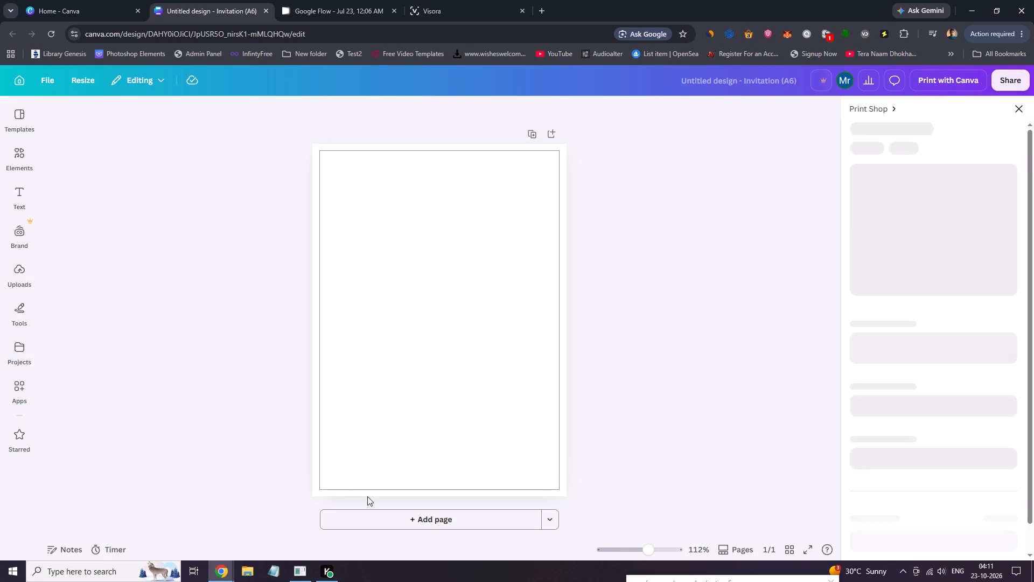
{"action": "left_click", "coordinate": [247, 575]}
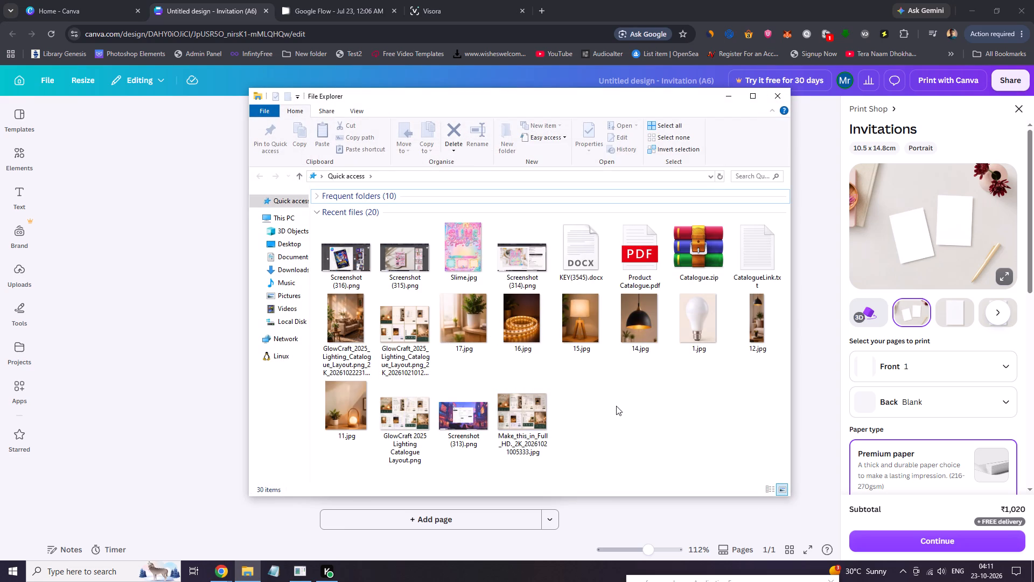
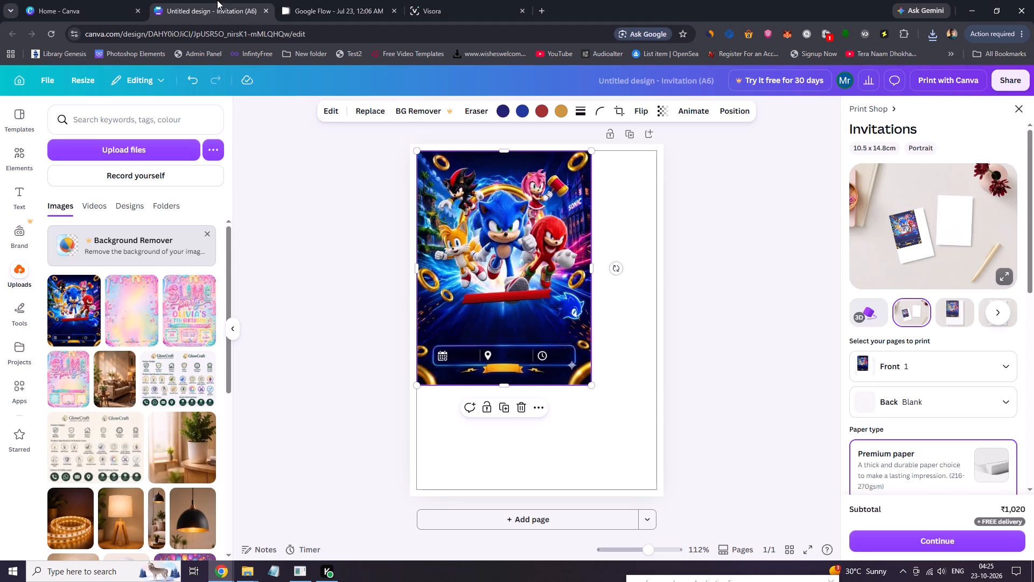
{"action": "left_click", "coordinate": [248, 568]}
{"action": "left_click", "coordinate": [275, 548]}
{"action": "left_click", "coordinate": [378, 264]}
{"action": "left_click_drag", "start_coordinate": [378, 264], "coordinate": [248, 302]}
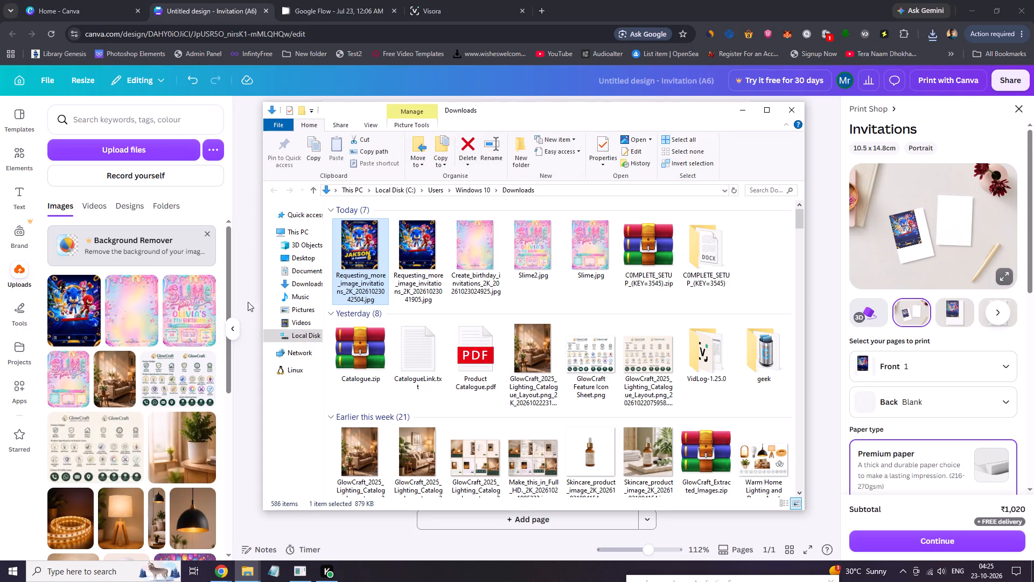
{"action": "left_click_drag", "start_coordinate": [248, 302], "coordinate": [176, 334]}
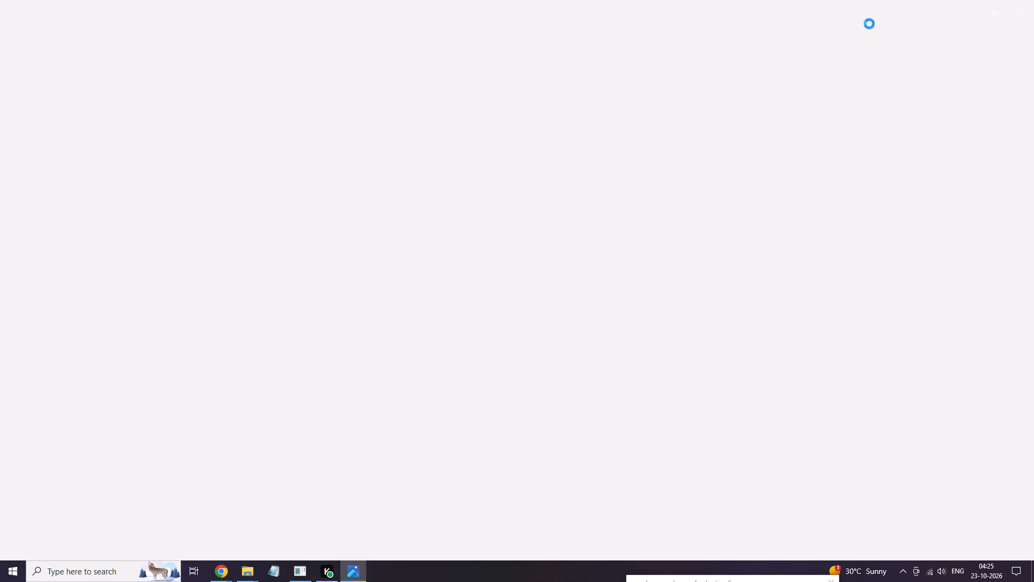
{"action": "left_click", "coordinate": [1021, 12]}
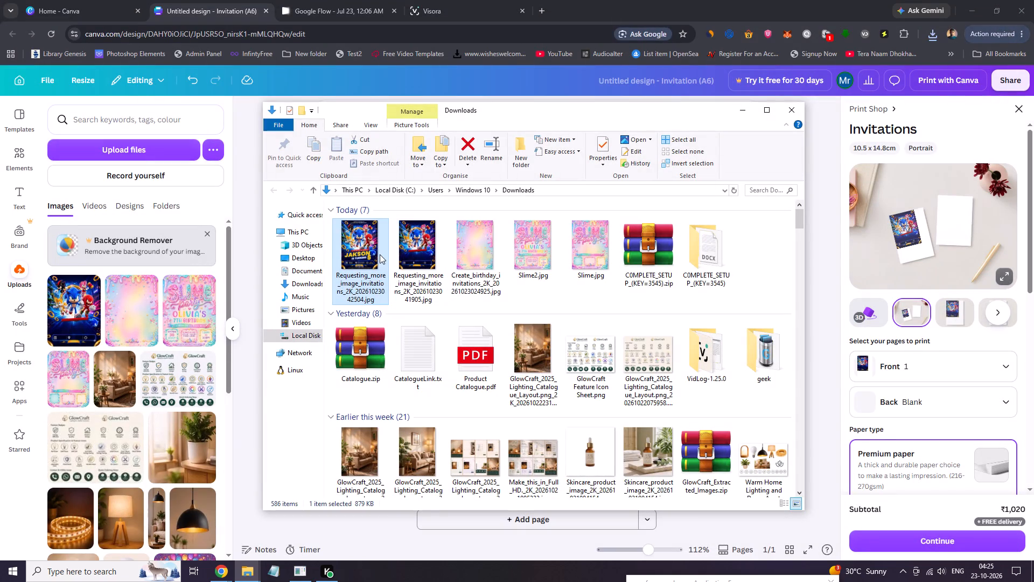
{"action": "left_click_drag", "start_coordinate": [380, 254], "coordinate": [123, 392]}
{"action": "left_click", "coordinate": [123, 392]}
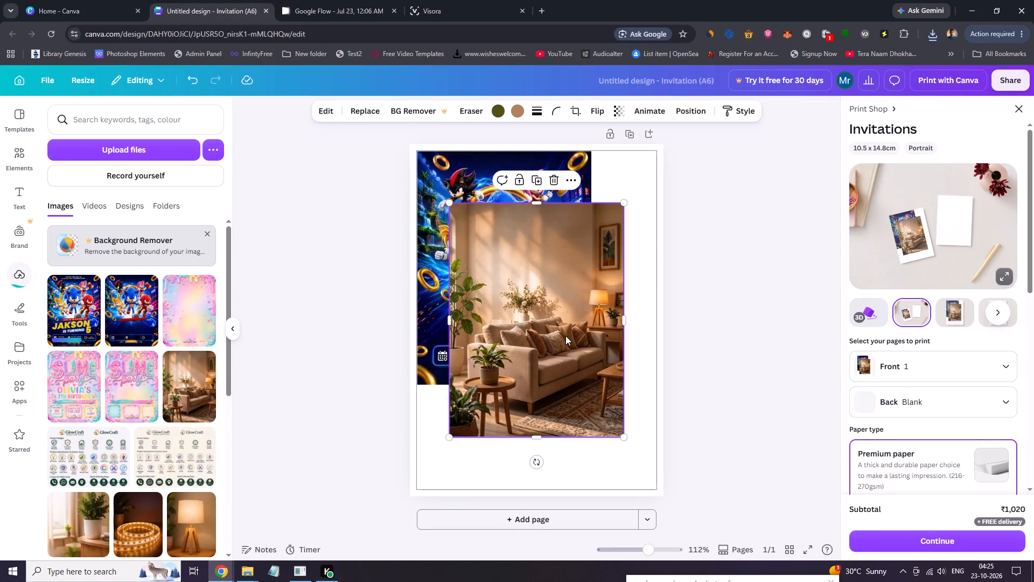
Delete the living-room photo and the text-free Sonic background from the invitation page.
{"action": "key", "text": "Delete"}
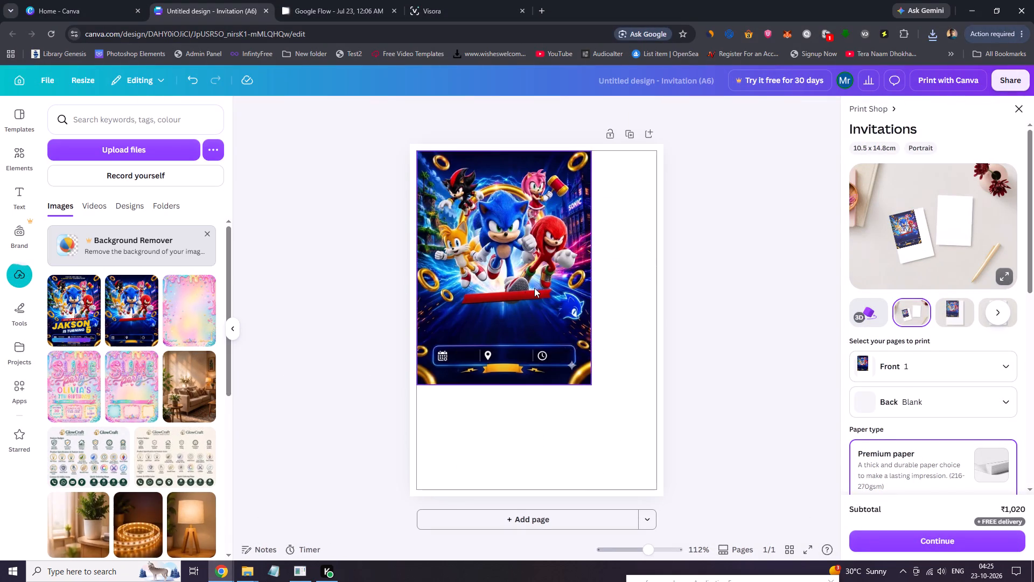
{"action": "left_click", "coordinate": [537, 285]}
{"action": "key", "text": "Delete"}
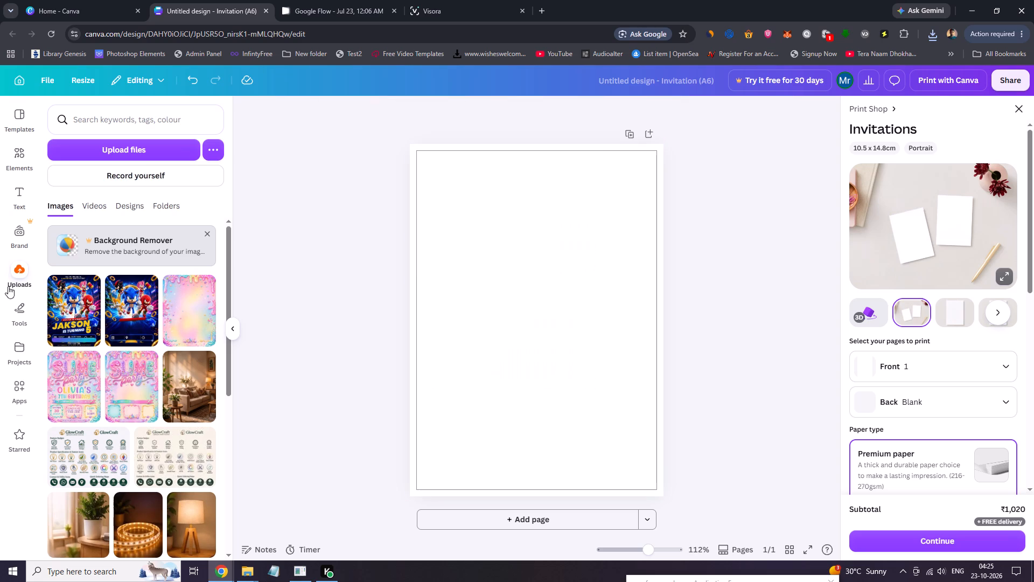
Place the uploaded "Jakson is turning 5" card on the page, enlarge it to the full height of the page margin and centre it horizontally.
{"action": "left_click", "coordinate": [82, 322]}
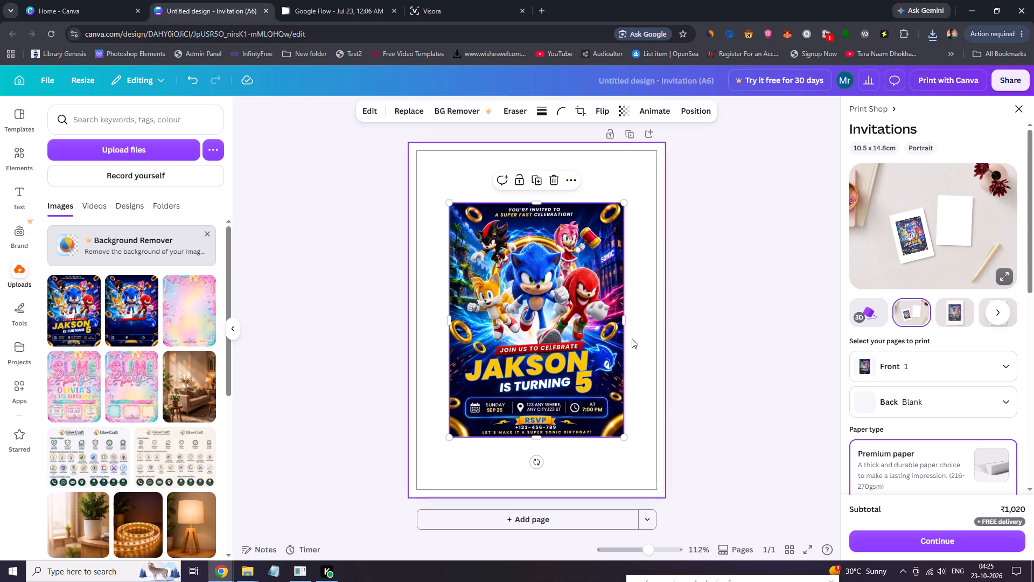
{"action": "left_click_drag", "start_coordinate": [554, 324], "coordinate": [520, 276]}
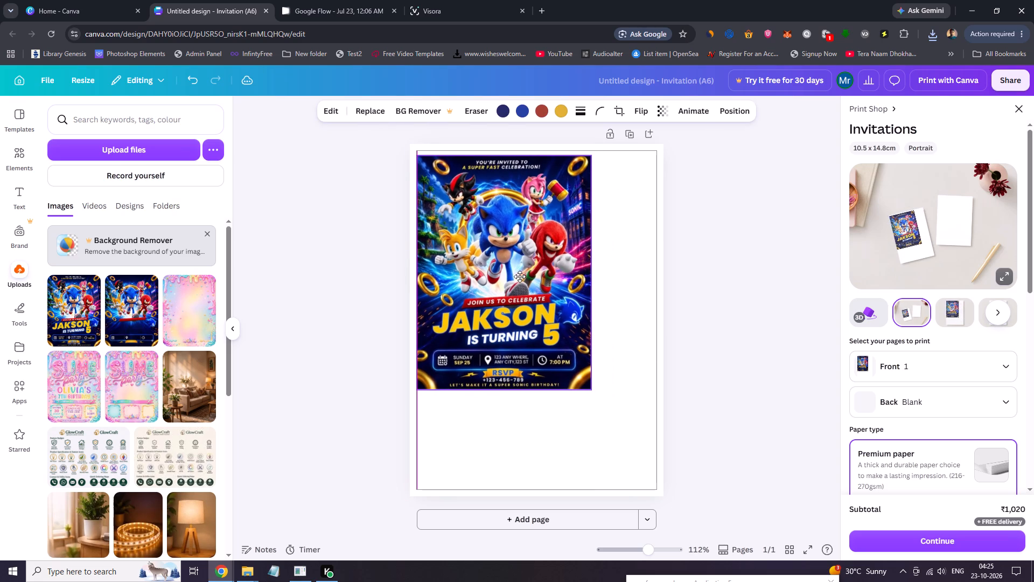
{"action": "left_click_drag", "start_coordinate": [520, 276], "coordinate": [520, 274]}
{"action": "left_click", "coordinate": [592, 386]}
{"action": "left_click_drag", "start_coordinate": [592, 386], "coordinate": [653, 498]}
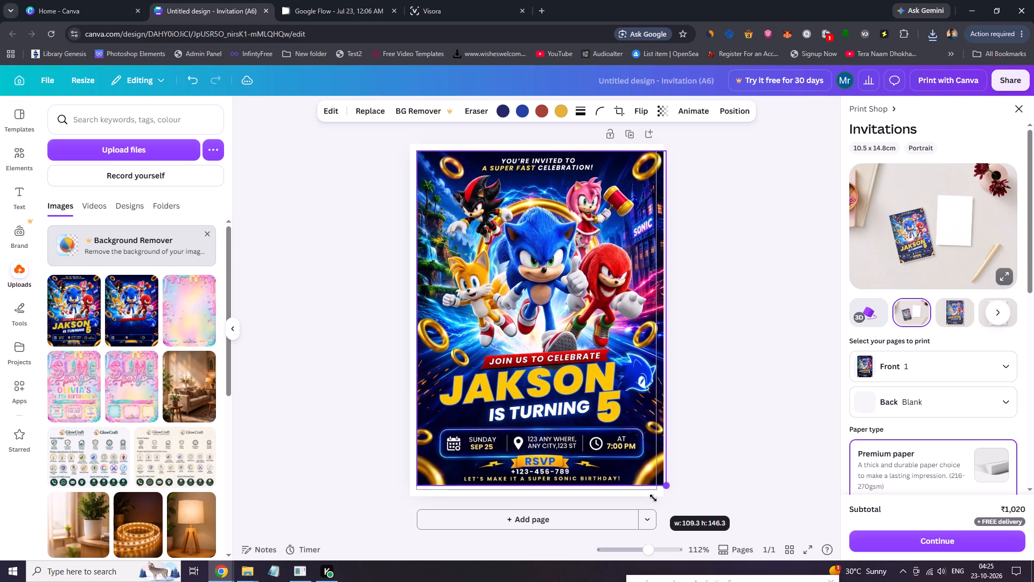
{"action": "left_click_drag", "start_coordinate": [653, 498], "coordinate": [655, 501]}
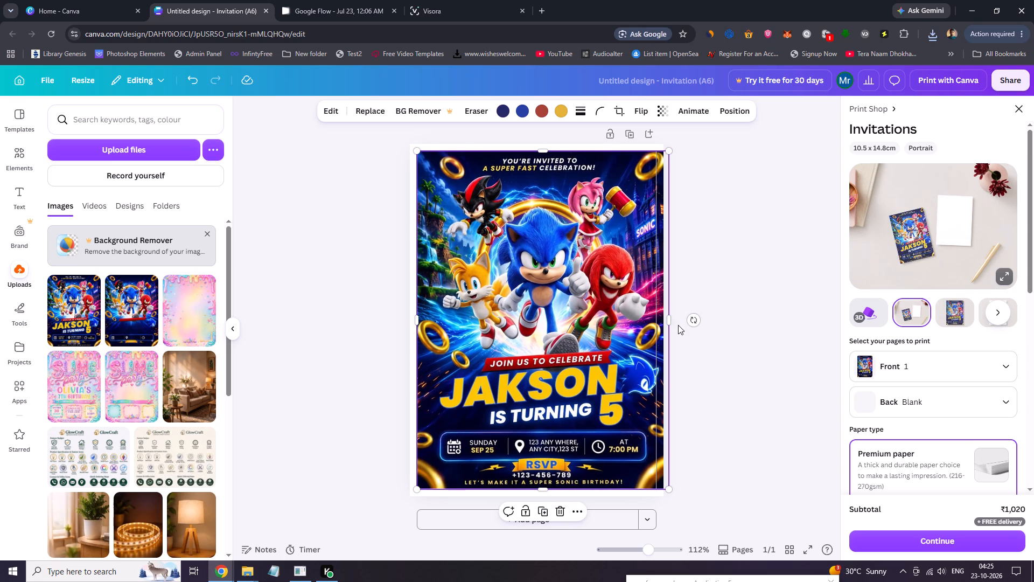
{"action": "left_click_drag", "start_coordinate": [568, 318], "coordinate": [560, 318]}
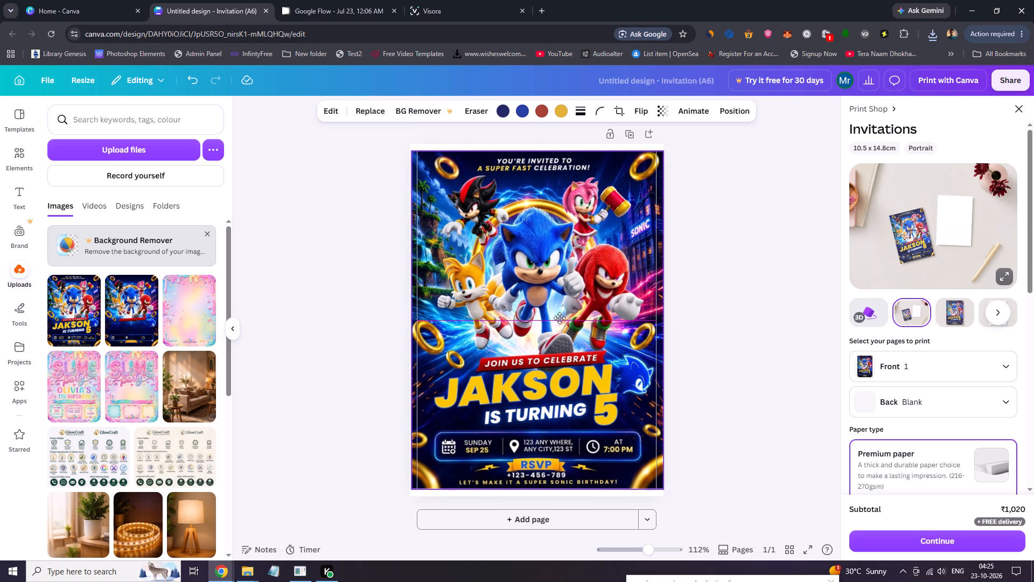
{"action": "left_click_drag", "start_coordinate": [560, 318], "coordinate": [562, 318]}
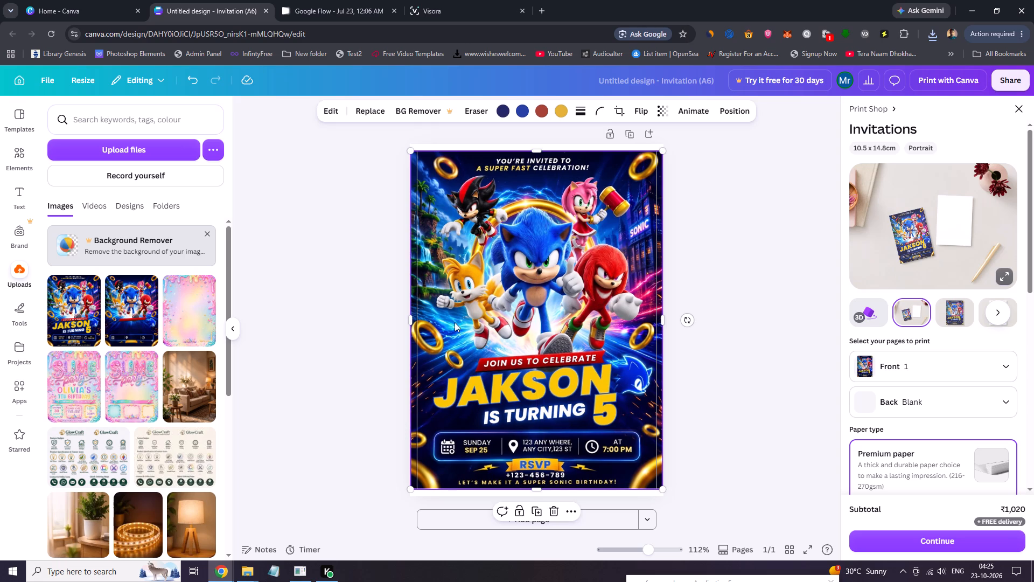
Crop both sides of the Jakson card to the page margin, making it 105 mm wide by 148 mm high.
{"action": "left_click", "coordinate": [410, 318]}
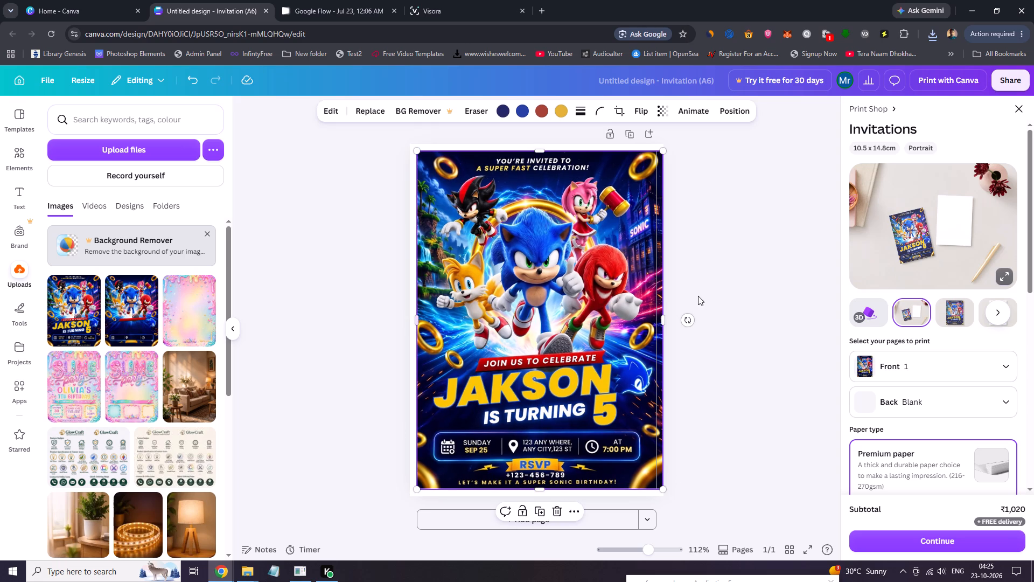
{"action": "left_click_drag", "start_coordinate": [663, 322], "coordinate": [655, 322]}
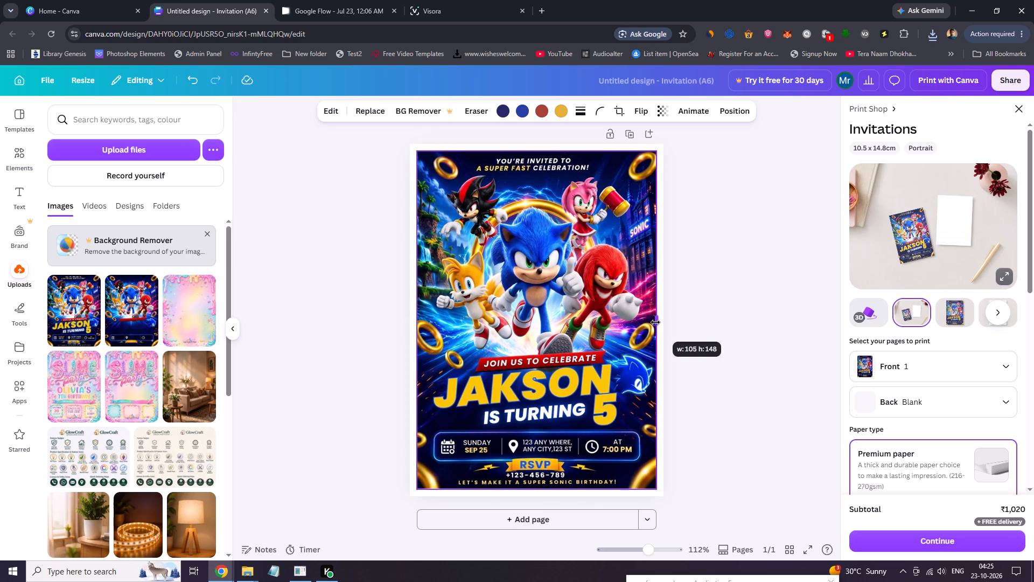
{"action": "left_click_drag", "start_coordinate": [655, 322], "coordinate": [658, 322]}
{"action": "left_click", "coordinate": [753, 277]}
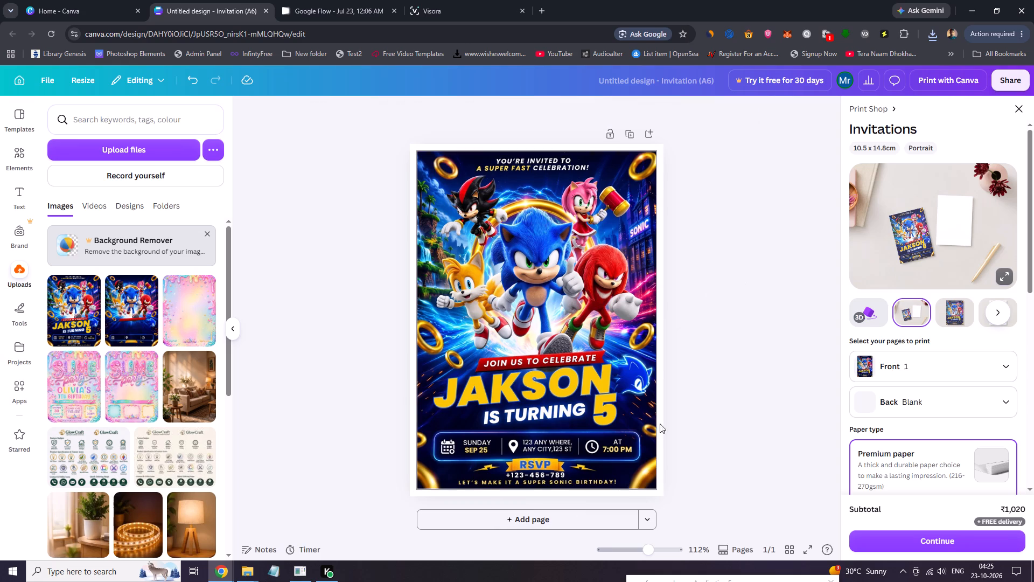
Switch to the YouTube window, pause the current video and look through the recommended videos for another song.
{"action": "left_click", "coordinate": [217, 577]}
{"action": "left_click", "coordinate": [263, 537]}
{"action": "left_click", "coordinate": [222, 566]}
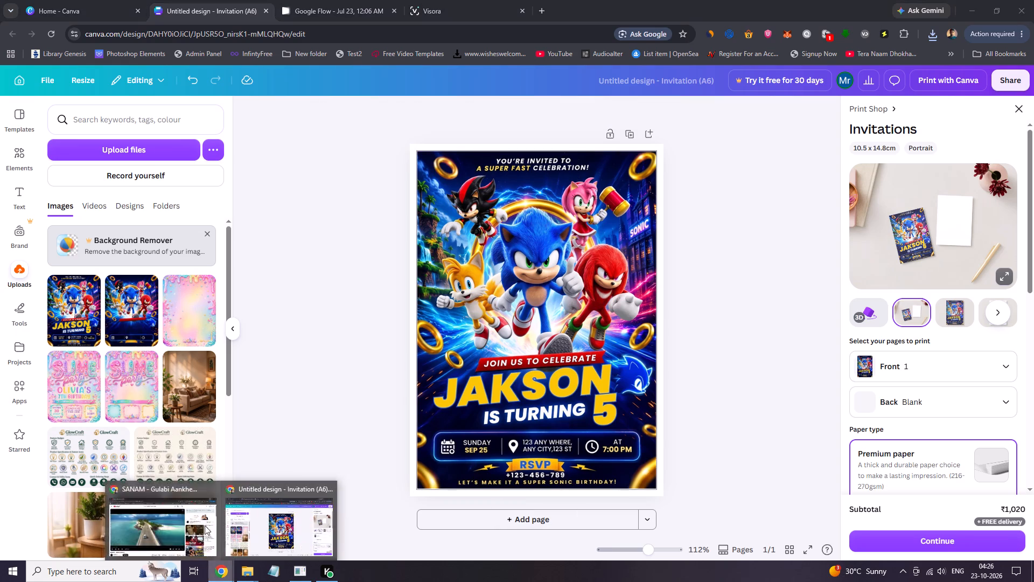
{"action": "left_click", "coordinate": [204, 525]}
{"action": "left_click", "coordinate": [558, 323]}
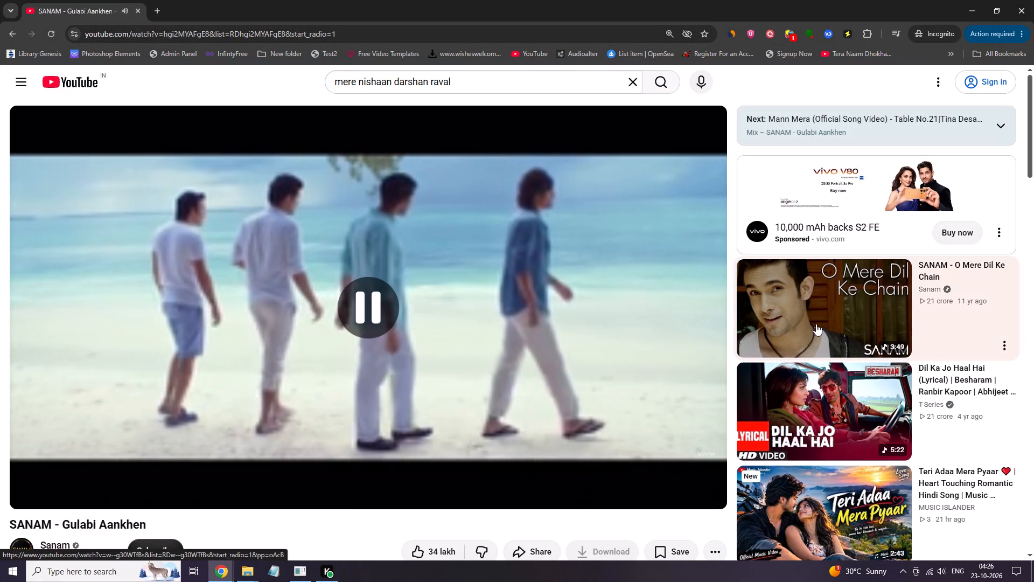
{"action": "left_click", "coordinate": [1033, 132]}
{"action": "left_click_drag", "start_coordinate": [1032, 135], "coordinate": [1032, 153]}
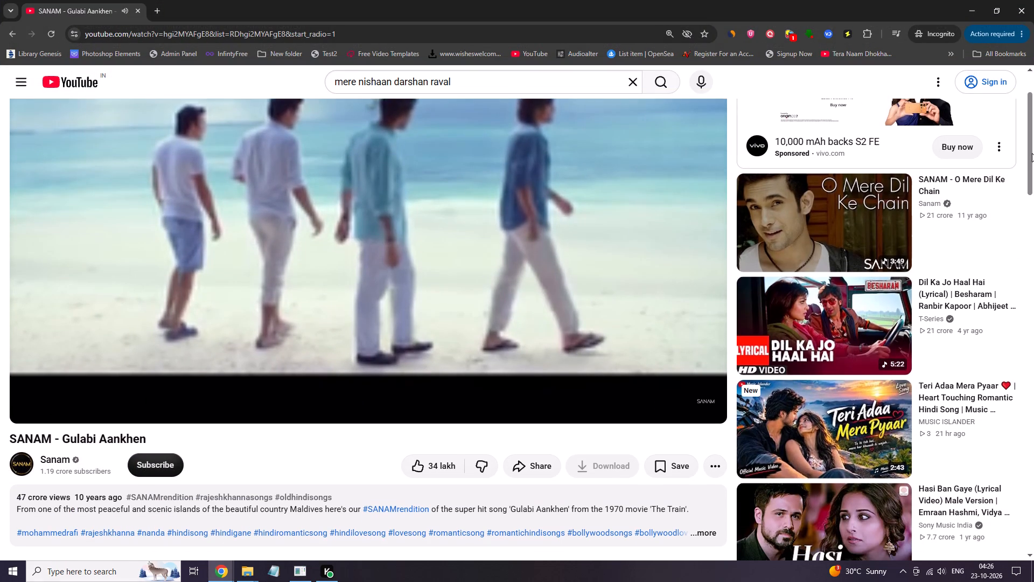
{"action": "left_click_drag", "start_coordinate": [1032, 153], "coordinate": [1033, 191]}
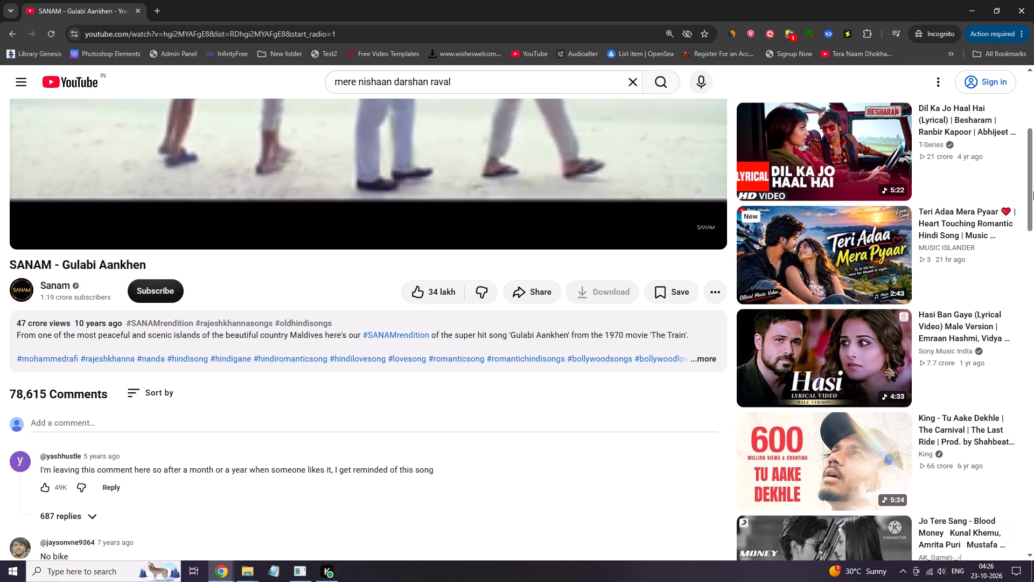
{"action": "left_click_drag", "start_coordinate": [1033, 191], "coordinate": [1033, 236]}
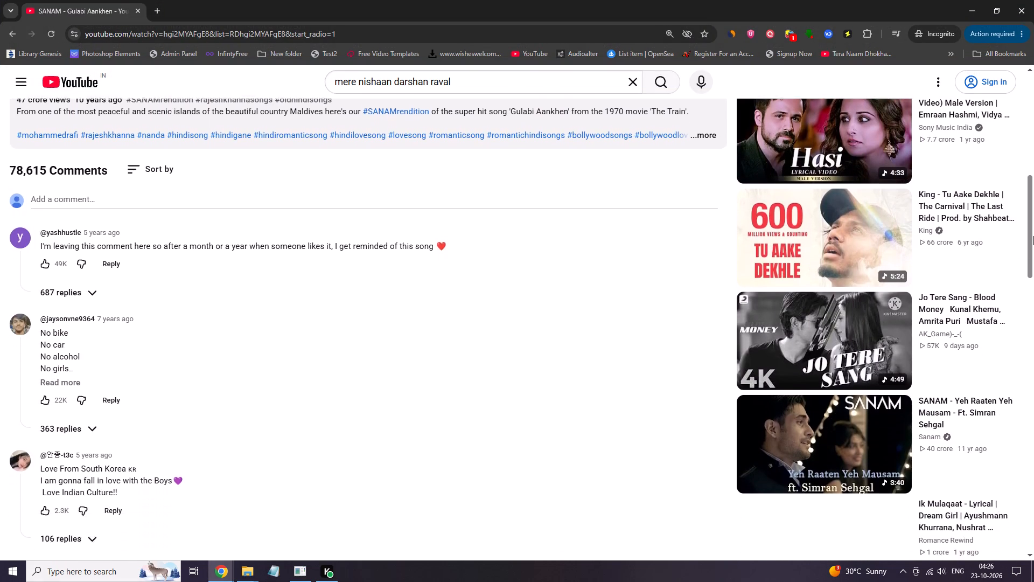
{"action": "left_click_drag", "start_coordinate": [1033, 236], "coordinate": [1033, 271]}
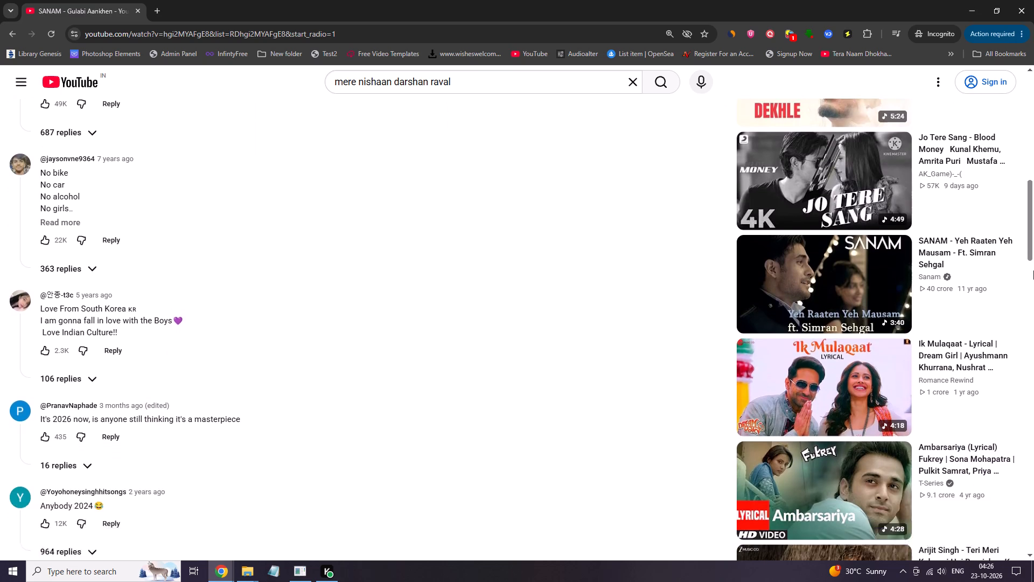
{"action": "left_click_drag", "start_coordinate": [1033, 271], "coordinate": [1033, 294]}
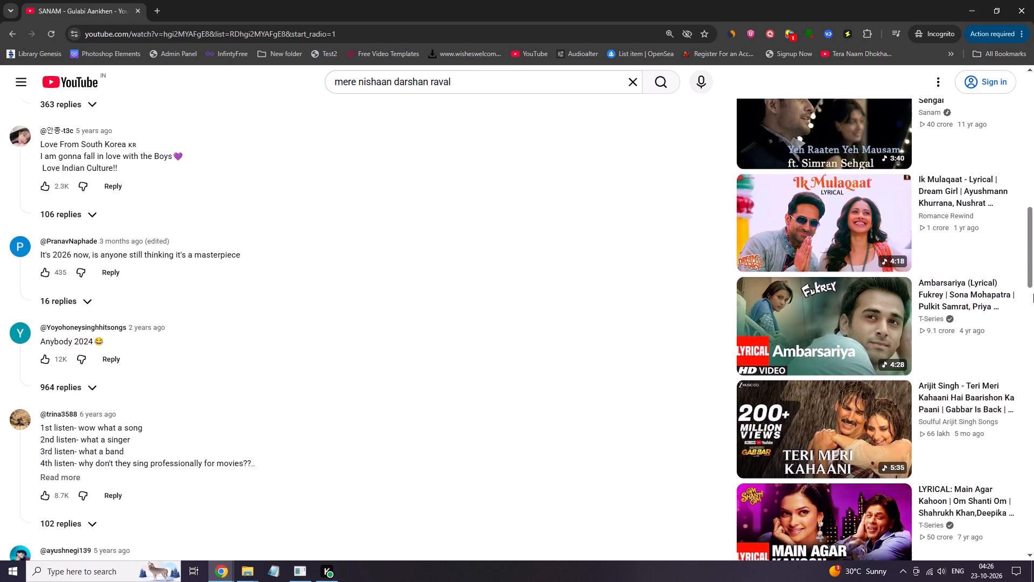
{"action": "left_click_drag", "start_coordinate": [1033, 294], "coordinate": [1033, 342]}
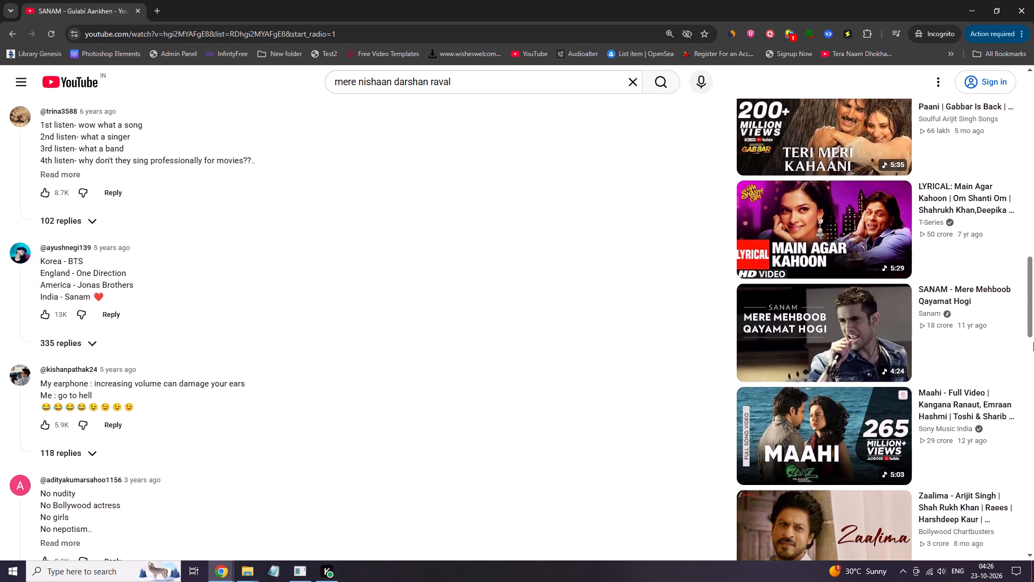
{"action": "left_click_drag", "start_coordinate": [1033, 342], "coordinate": [1033, 398]}
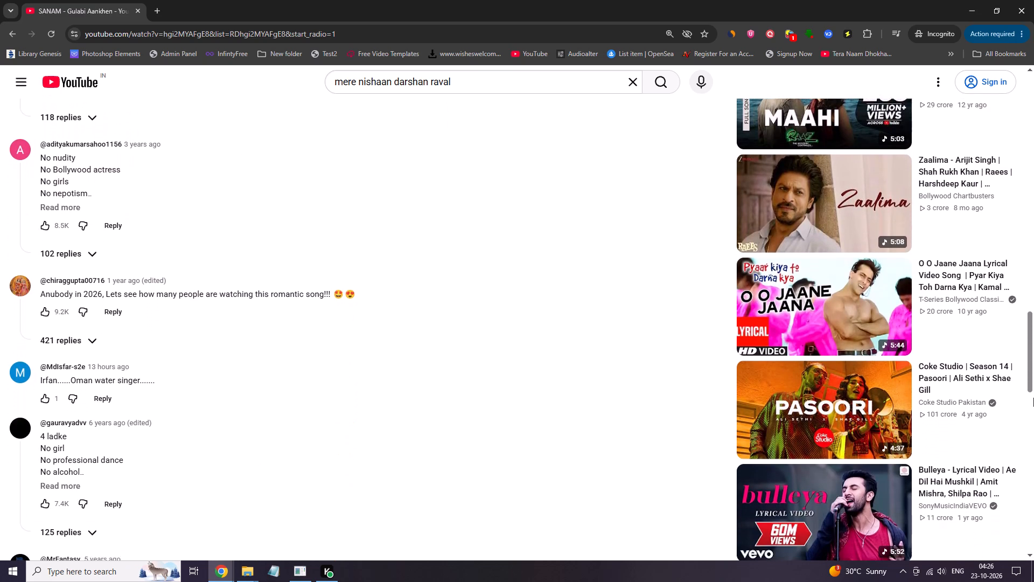
{"action": "left_click_drag", "start_coordinate": [1033, 398], "coordinate": [1033, 448]}
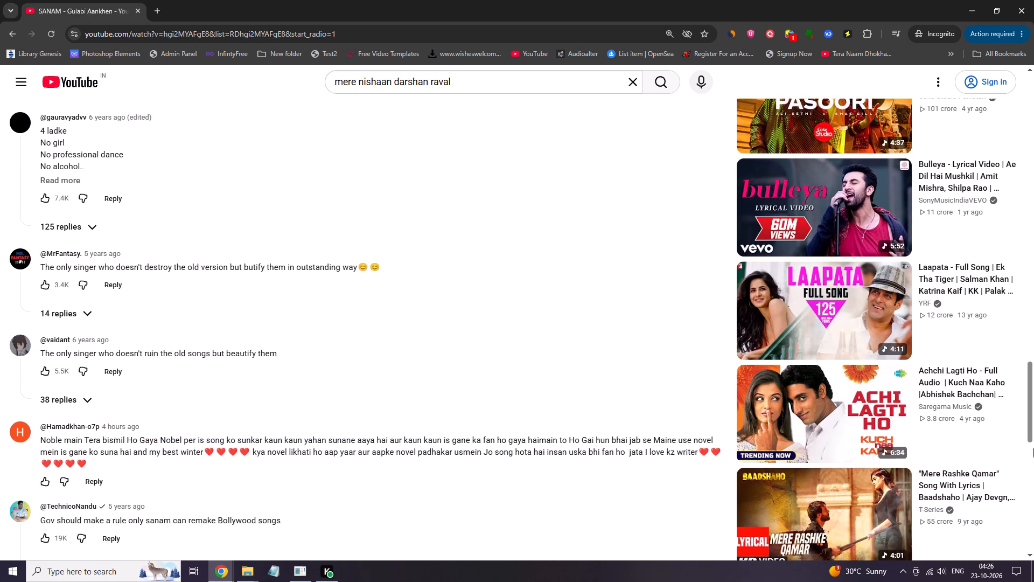
{"action": "left_click_drag", "start_coordinate": [1033, 448], "coordinate": [1033, 450]}
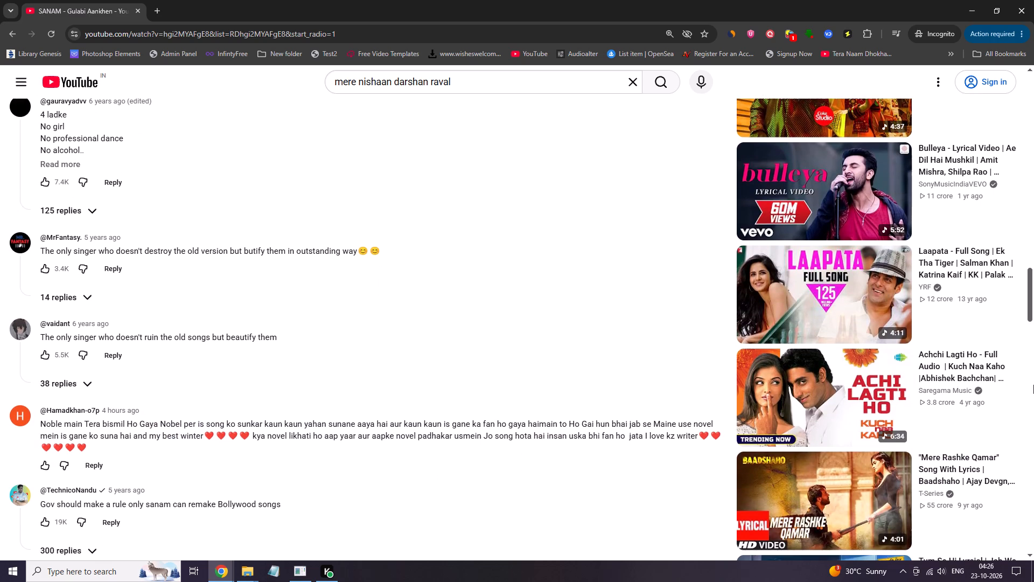
{"action": "left_click", "coordinate": [1031, 292]}
{"action": "left_click_drag", "start_coordinate": [1031, 292], "coordinate": [1031, 327]}
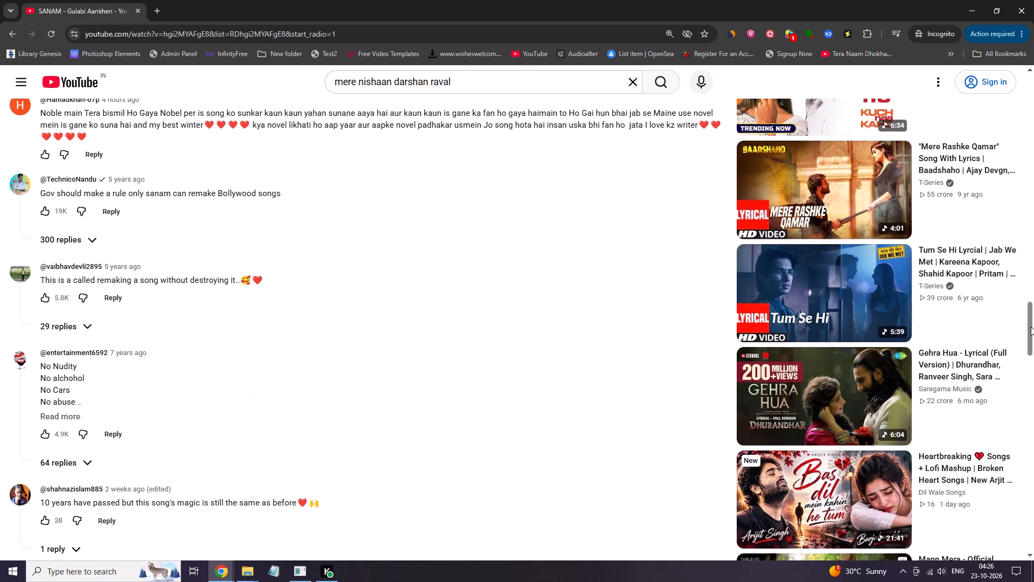
{"action": "left_click_drag", "start_coordinate": [1031, 327], "coordinate": [1033, 419]}
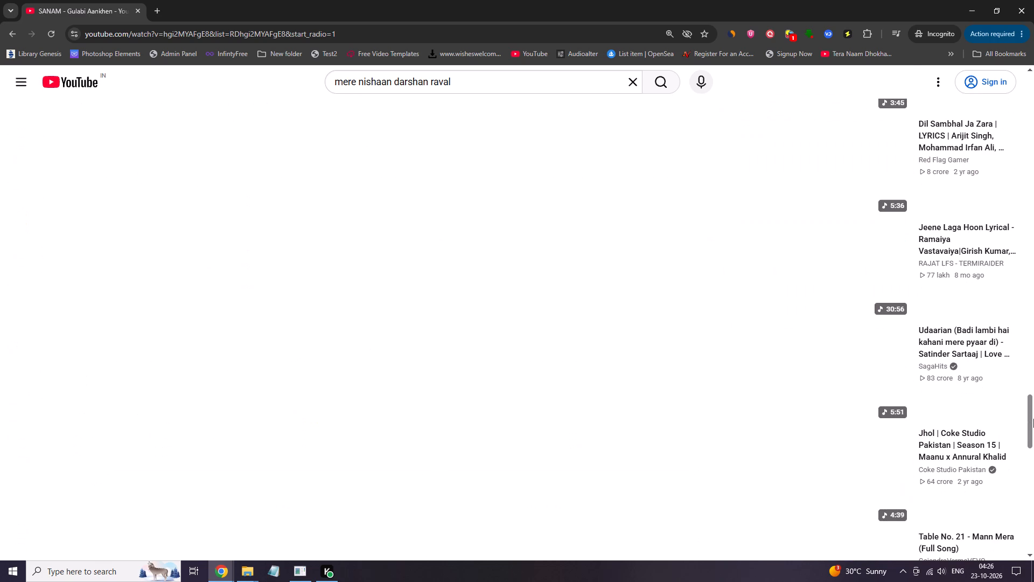
{"action": "left_click_drag", "start_coordinate": [1033, 419], "coordinate": [1033, 404]}
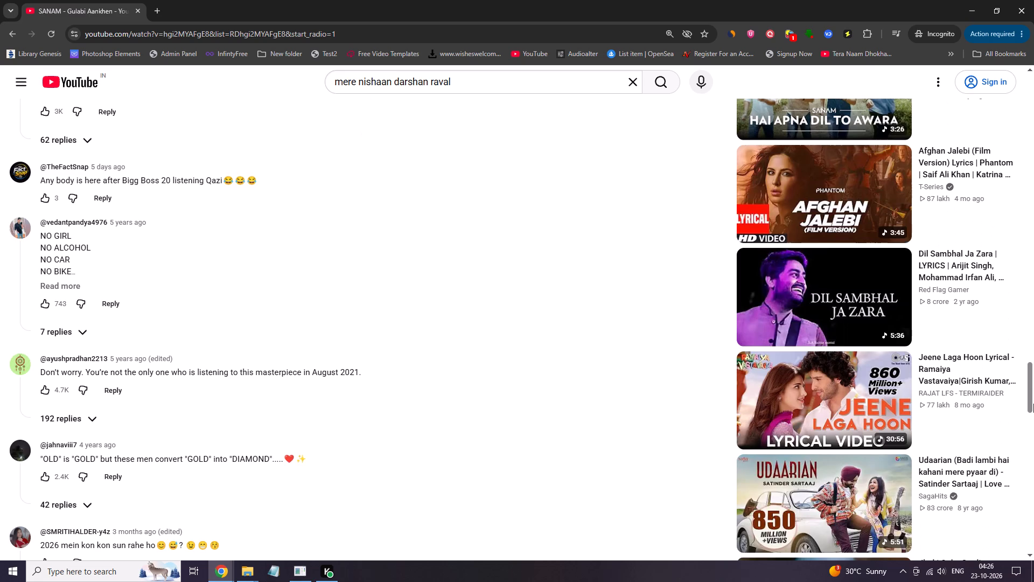
{"action": "left_click_drag", "start_coordinate": [1033, 404], "coordinate": [1033, 447]}
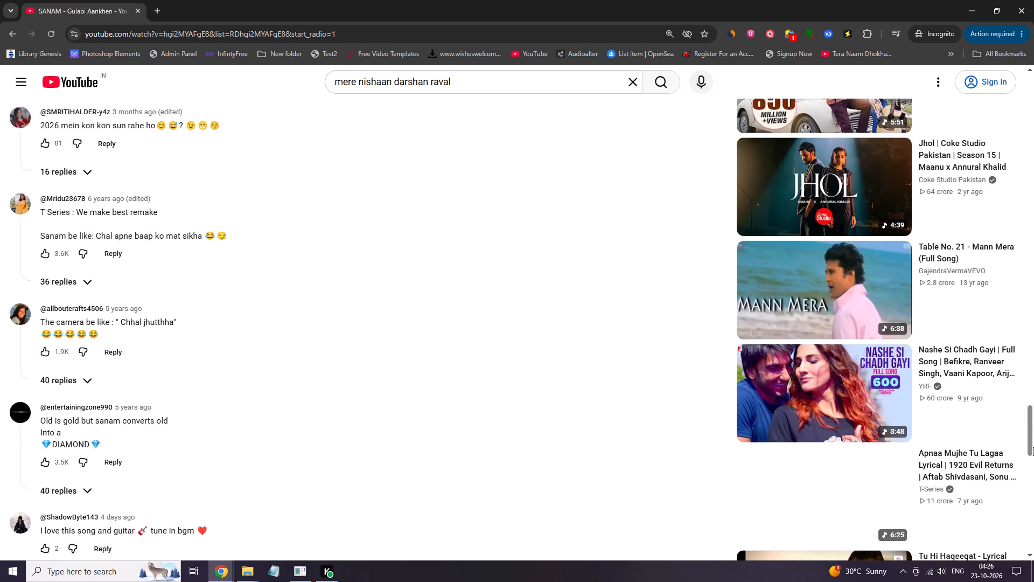
{"action": "left_click_drag", "start_coordinate": [1033, 447], "coordinate": [1031, 487]}
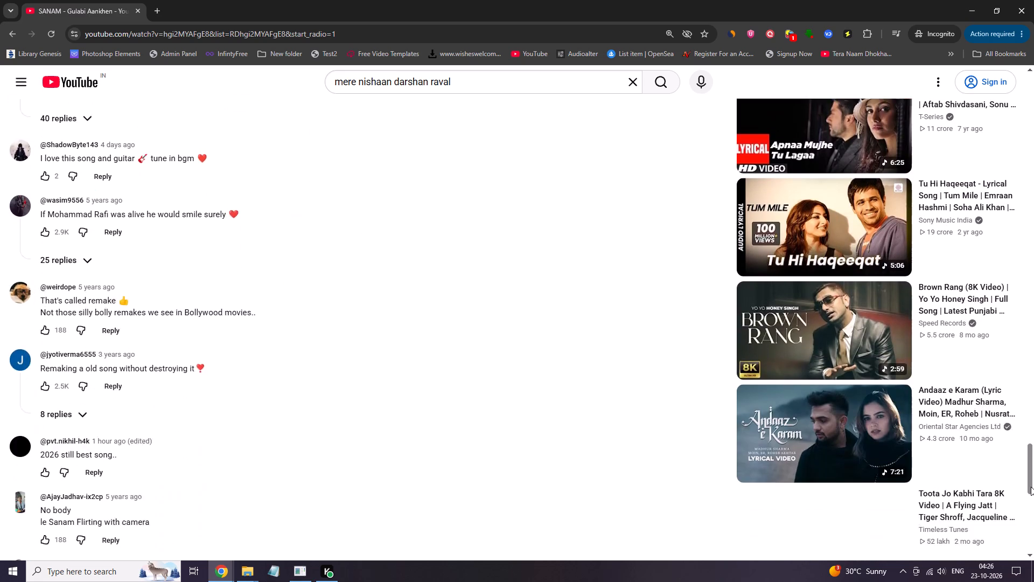
{"action": "left_click_drag", "start_coordinate": [1031, 487], "coordinate": [1029, 534]}
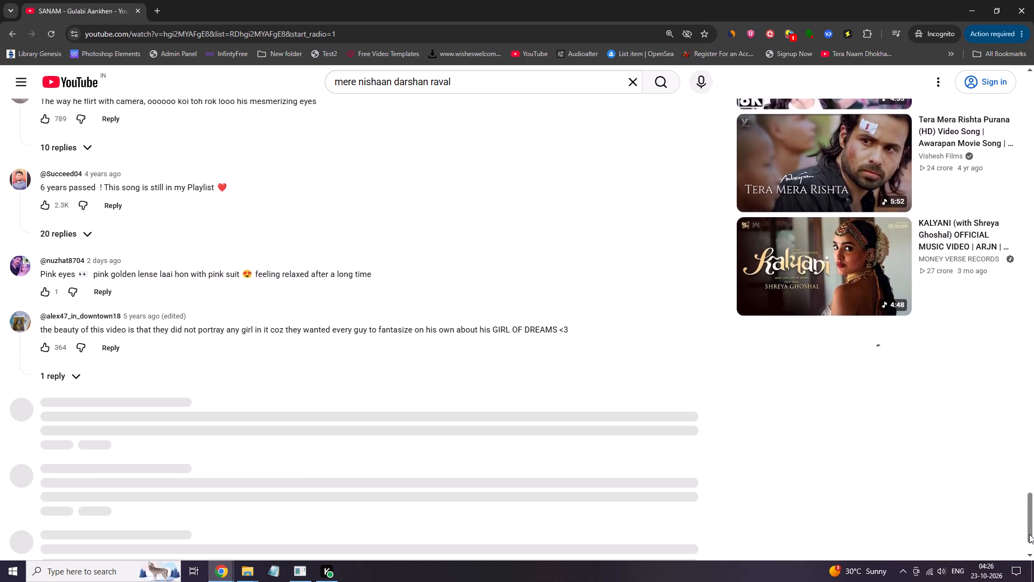
{"action": "left_click_drag", "start_coordinate": [1029, 534], "coordinate": [1028, 548]}
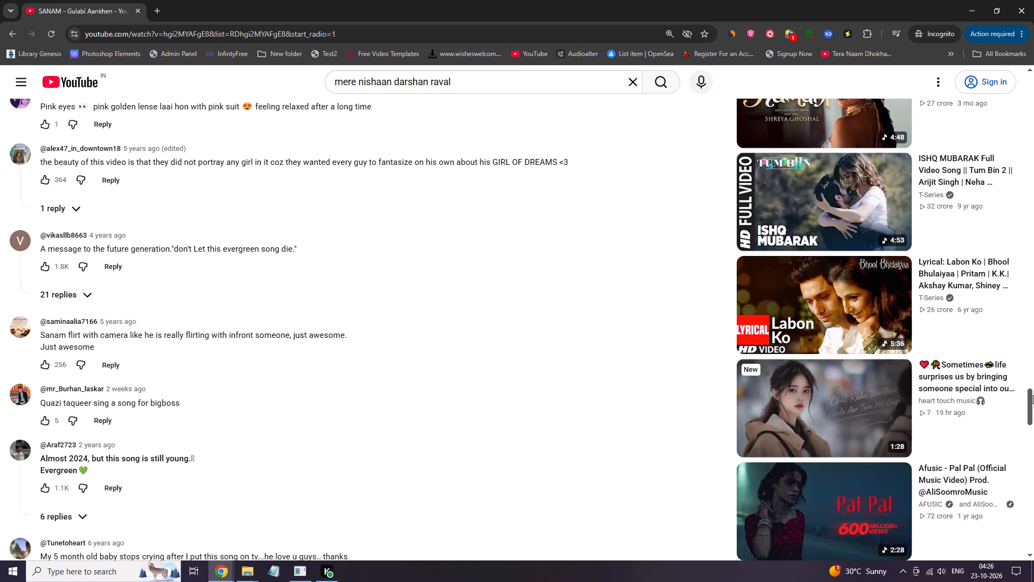
{"action": "left_click_drag", "start_coordinate": [1030, 402], "coordinate": [1033, 444]}
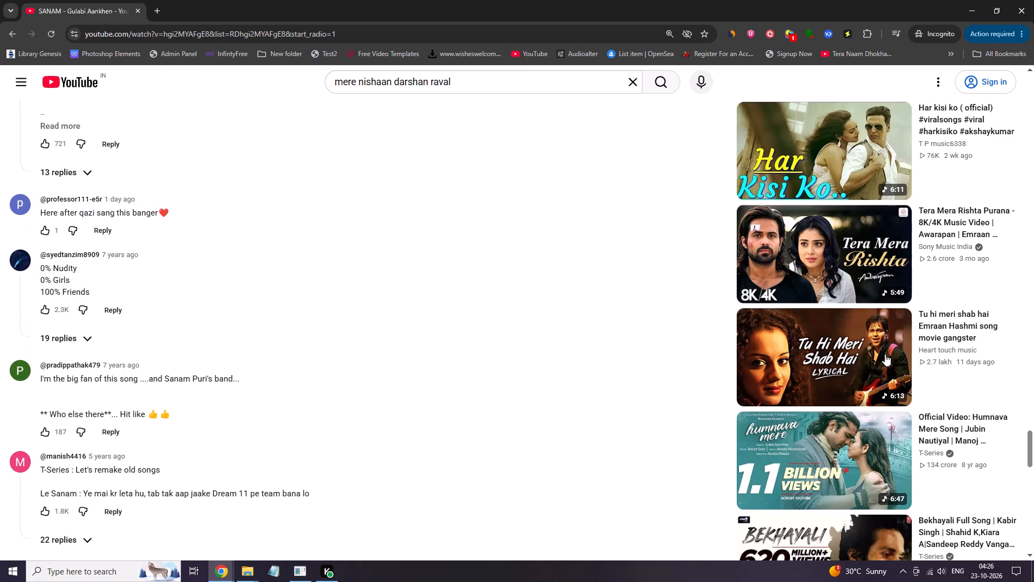
{"action": "left_click", "coordinate": [362, 91]}
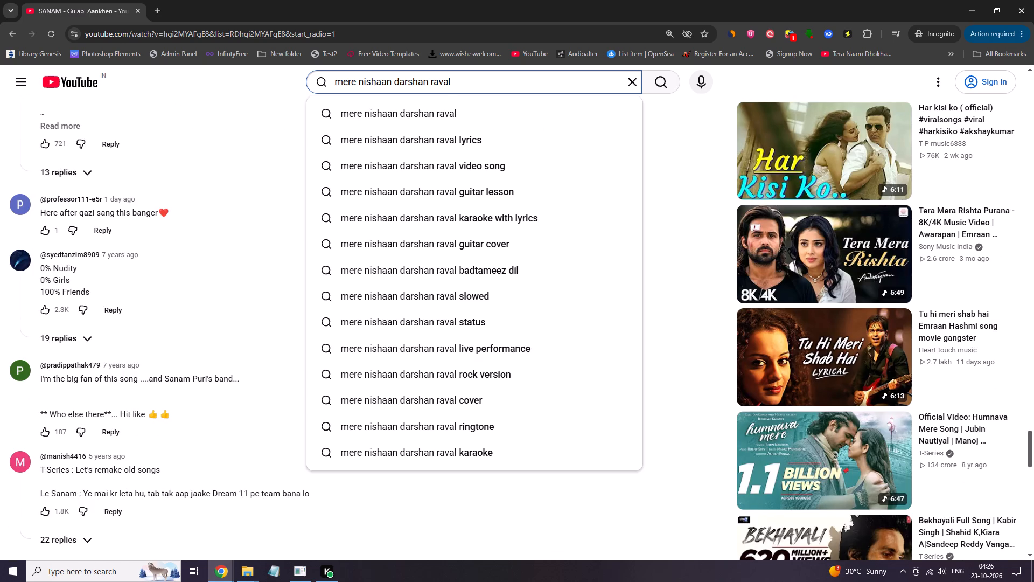
{"action": "key", "text": "ctrl+a"}
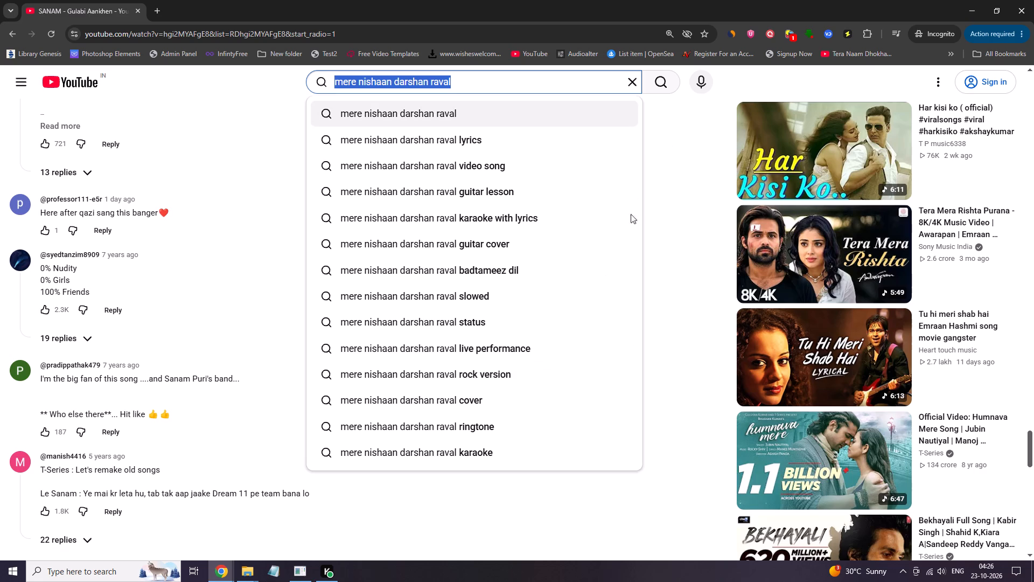
Play the official "Humnava Mere" video, skip its advert and return to the Canva invitation.
{"action": "left_click", "coordinate": [814, 452]}
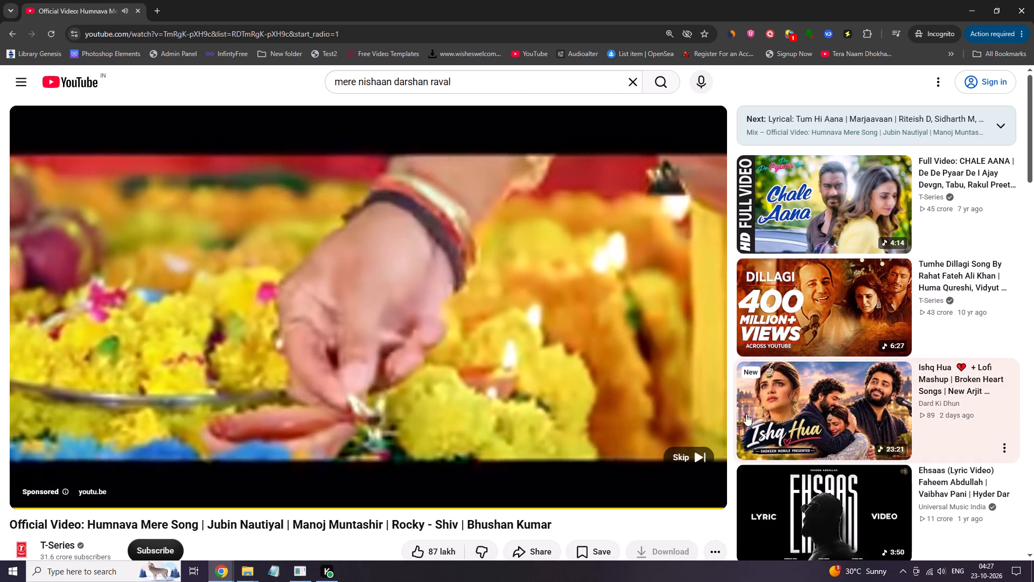
{"action": "left_click", "coordinate": [691, 453]}
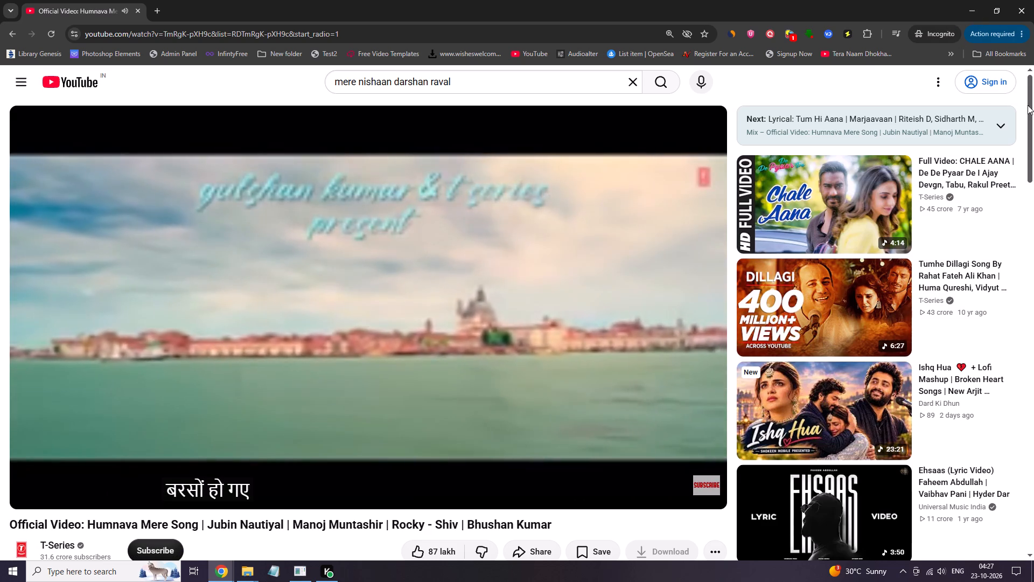
{"action": "left_click_drag", "start_coordinate": [1029, 111], "coordinate": [1028, 204]}
{"action": "left_click", "coordinate": [969, 10]}
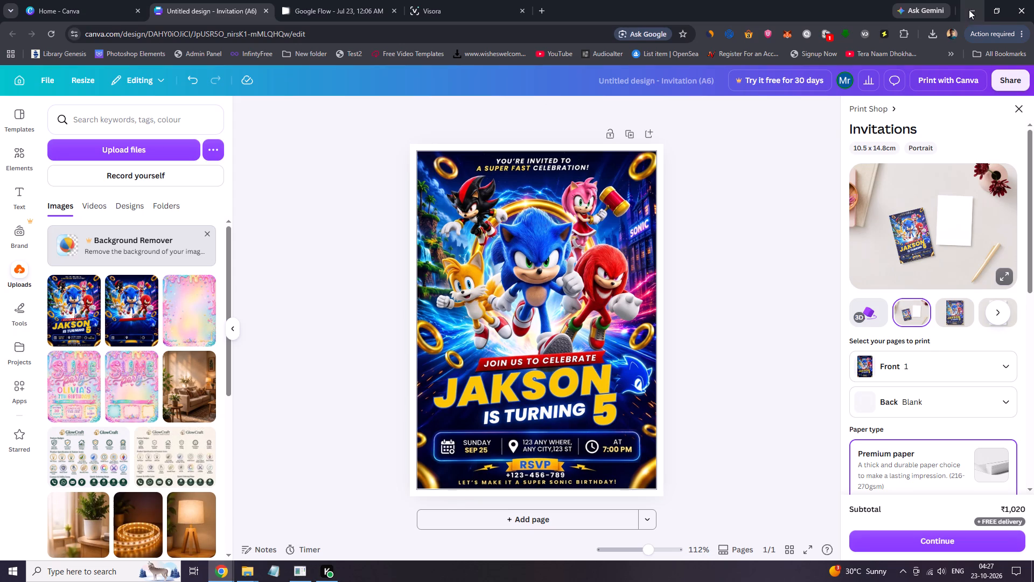
Add a subheading text box over the Jakson card.
{"action": "left_click", "coordinate": [706, 300]}
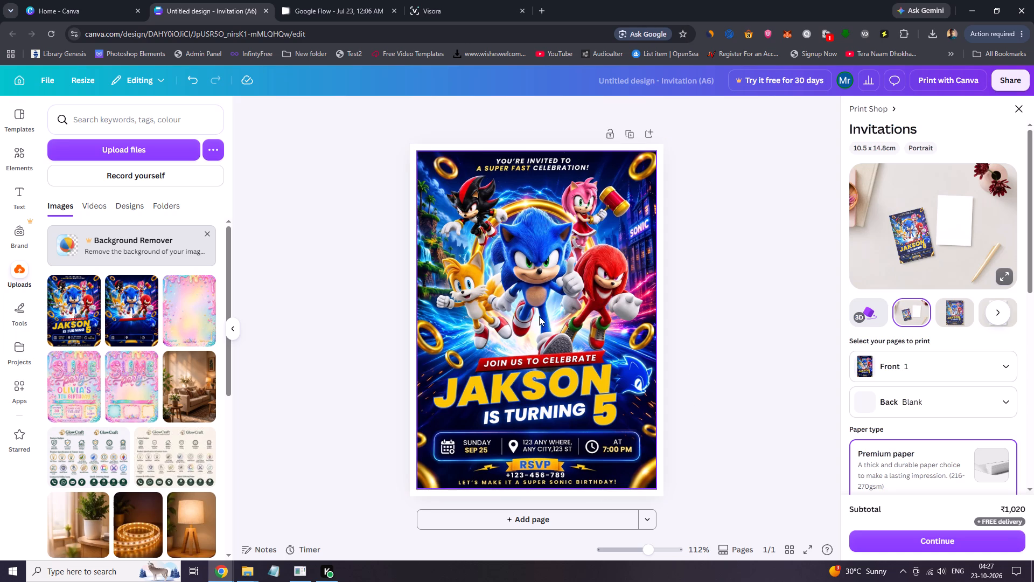
{"action": "left_click", "coordinate": [24, 188]}
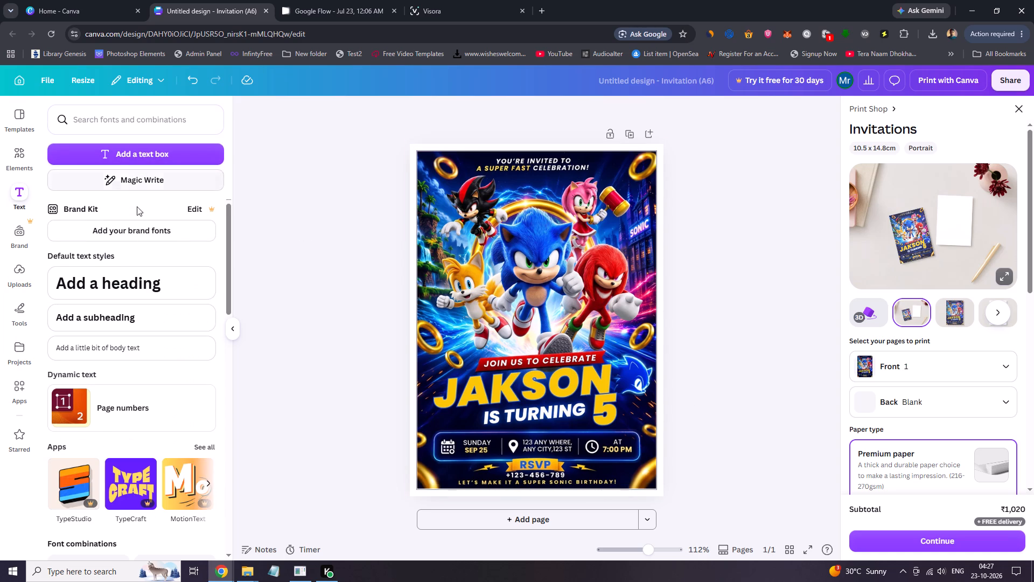
{"action": "left_click", "coordinate": [132, 326]}
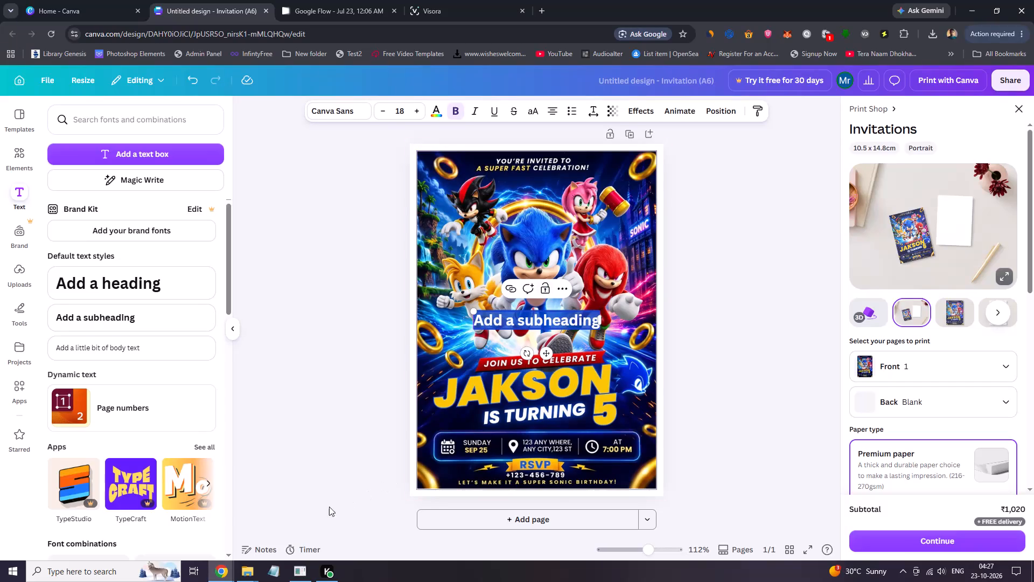
Switch to the YouTube window, adjust the volume, play the "Kahani Suno 2.0" video from the recommendations and return to the Canva invitation.
{"action": "left_click", "coordinate": [227, 571]}
{"action": "left_click", "coordinate": [200, 529]}
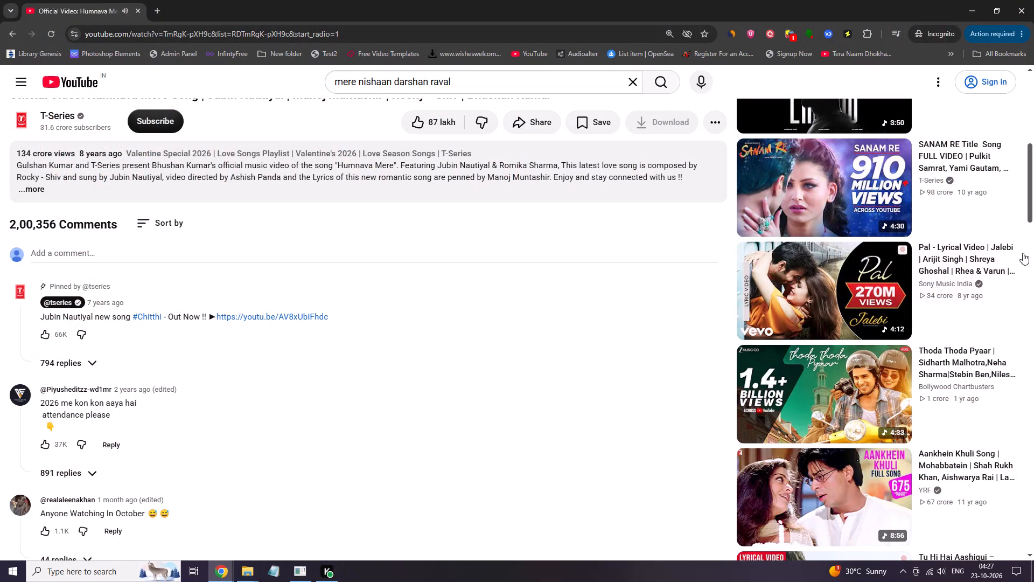
{"action": "left_click_drag", "start_coordinate": [1031, 178], "coordinate": [1033, 54]}
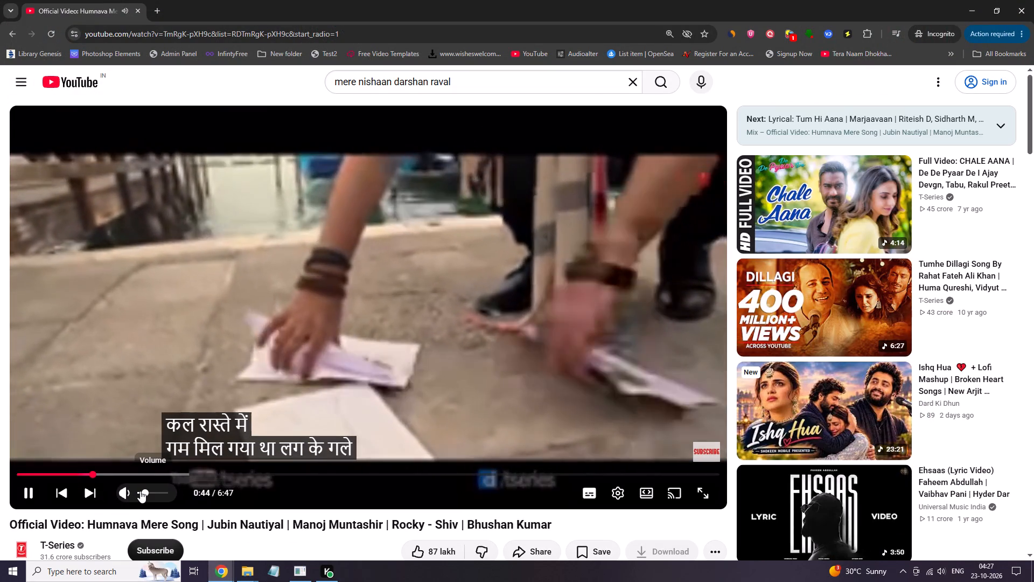
{"action": "left_click", "coordinate": [140, 491]}
{"action": "left_click", "coordinate": [140, 491]}
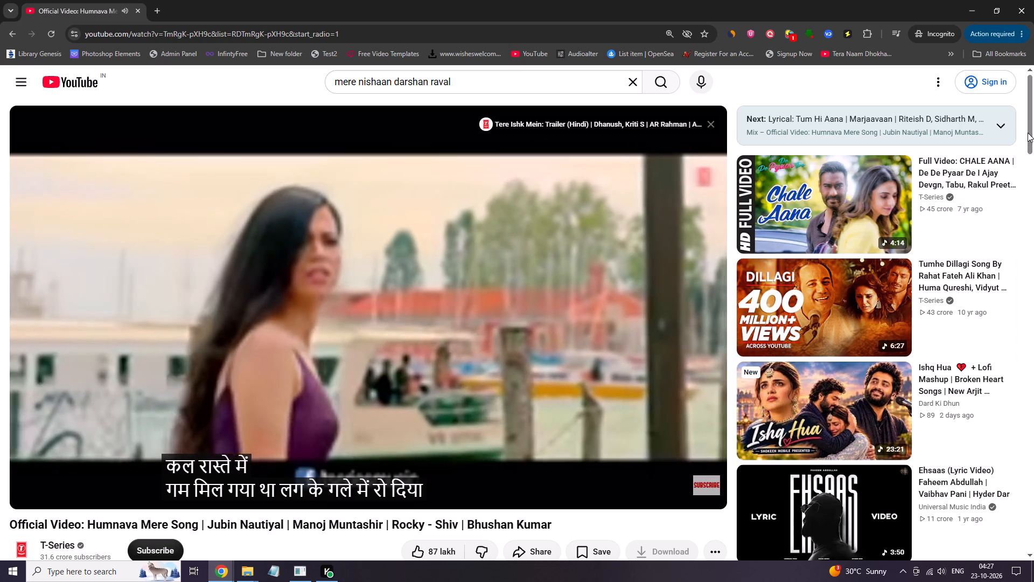
{"action": "left_click_drag", "start_coordinate": [1032, 130], "coordinate": [1030, 196]}
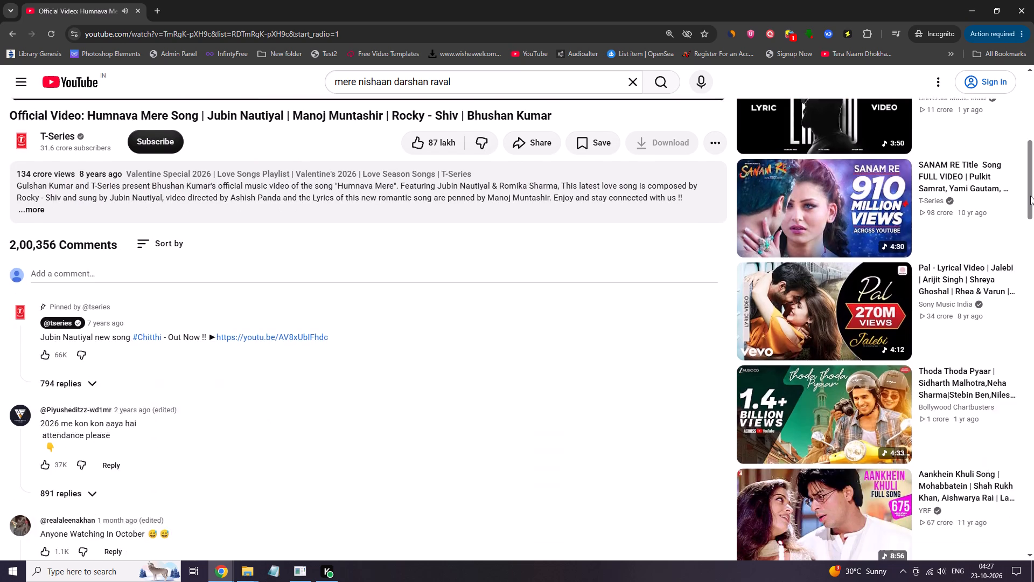
{"action": "left_click_drag", "start_coordinate": [1030, 196], "coordinate": [1025, 248]}
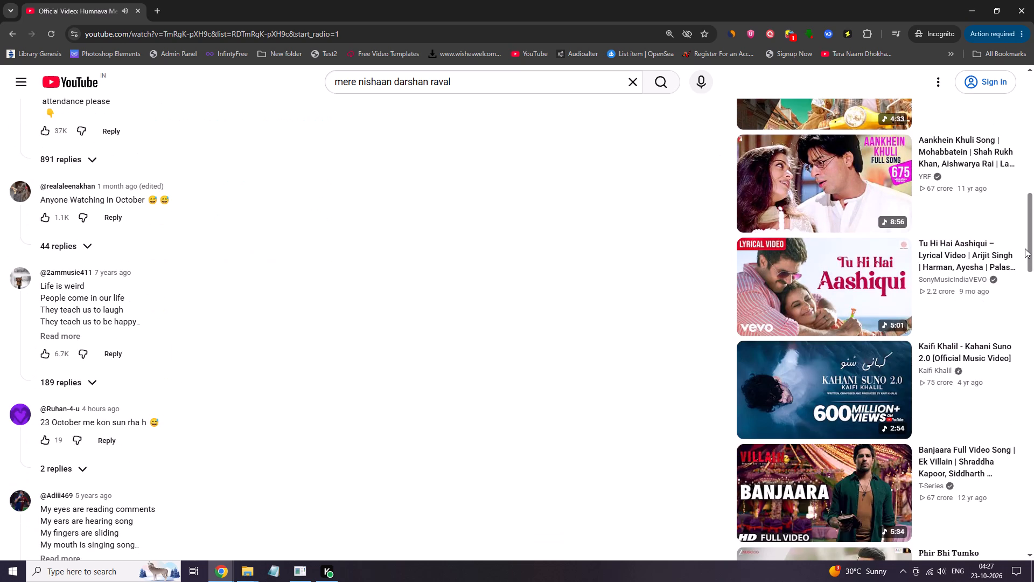
{"action": "left_click_drag", "start_coordinate": [1025, 248], "coordinate": [1028, 263]}
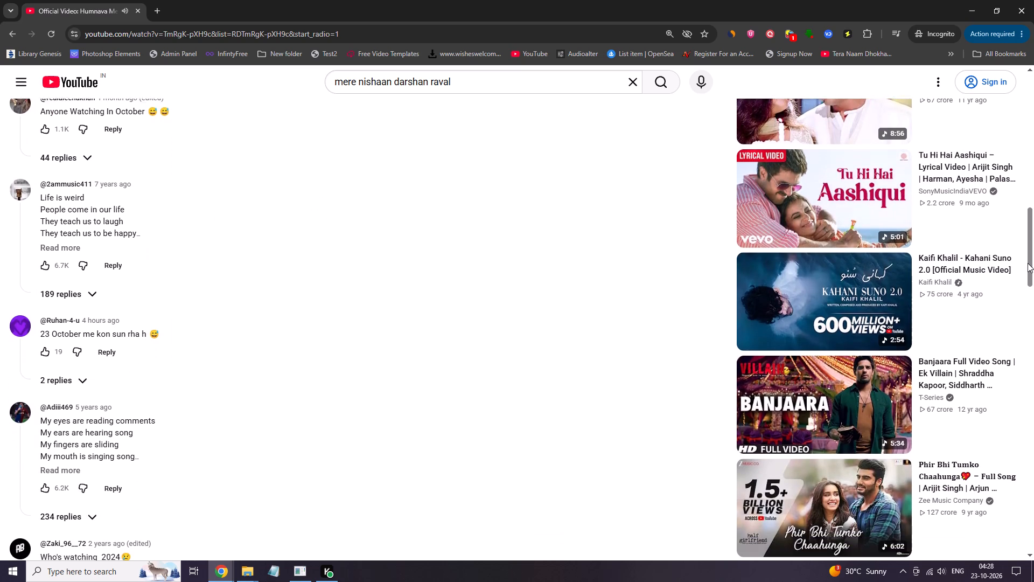
{"action": "left_click_drag", "start_coordinate": [1028, 263], "coordinate": [1028, 264]}
{"action": "left_click", "coordinate": [825, 297]}
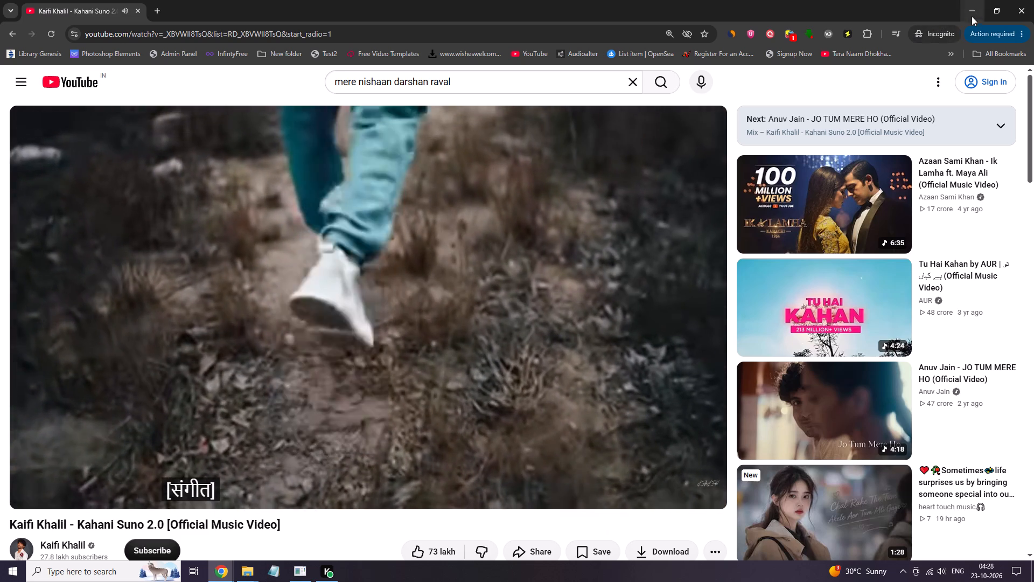
{"action": "left_click", "coordinate": [972, 14]}
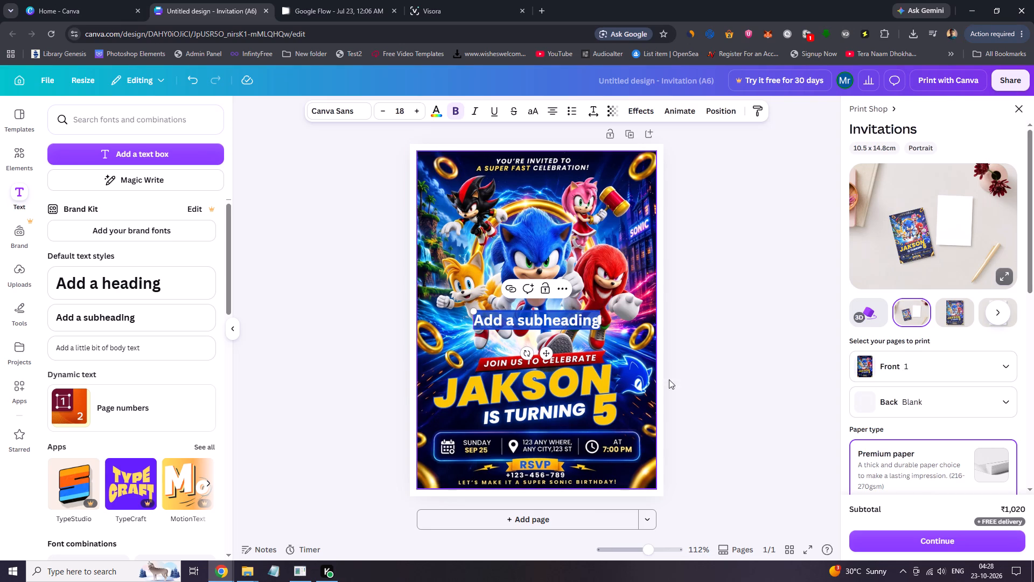
Move the subheading text box up over Sonic's head and keep it selected.
{"action": "left_click", "coordinate": [703, 382]}
{"action": "left_click", "coordinate": [515, 317]}
{"action": "left_click_drag", "start_coordinate": [515, 317], "coordinate": [523, 295]}
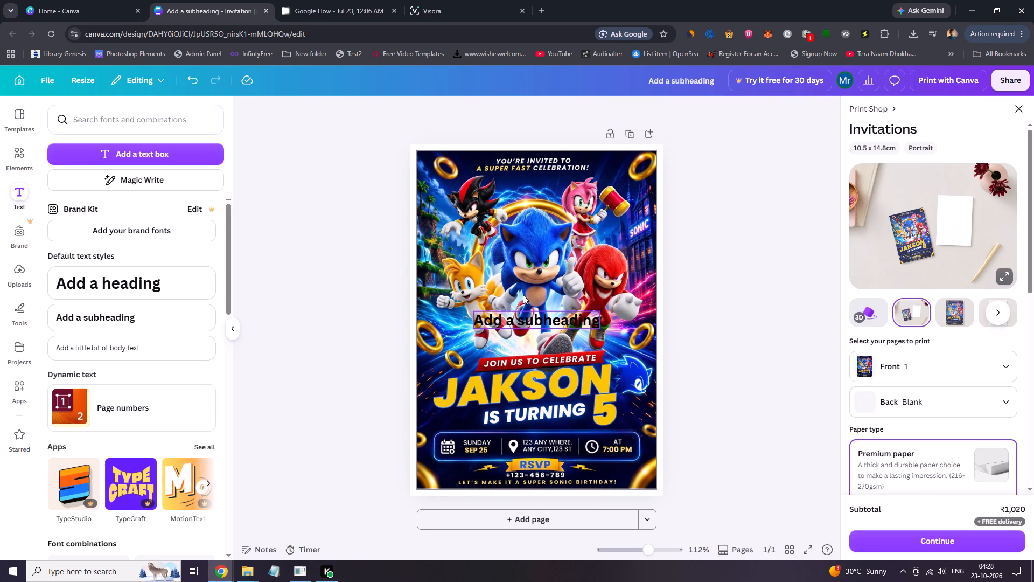
{"action": "left_click_drag", "start_coordinate": [523, 295], "coordinate": [549, 241]}
{"action": "left_click", "coordinate": [549, 241]}
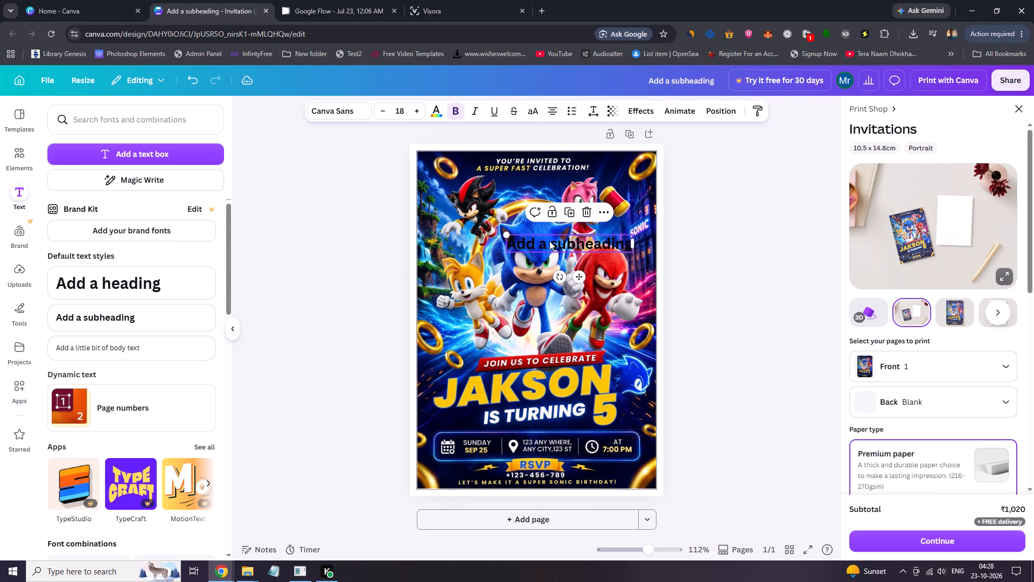
{"action": "left_click", "coordinate": [769, 193]}
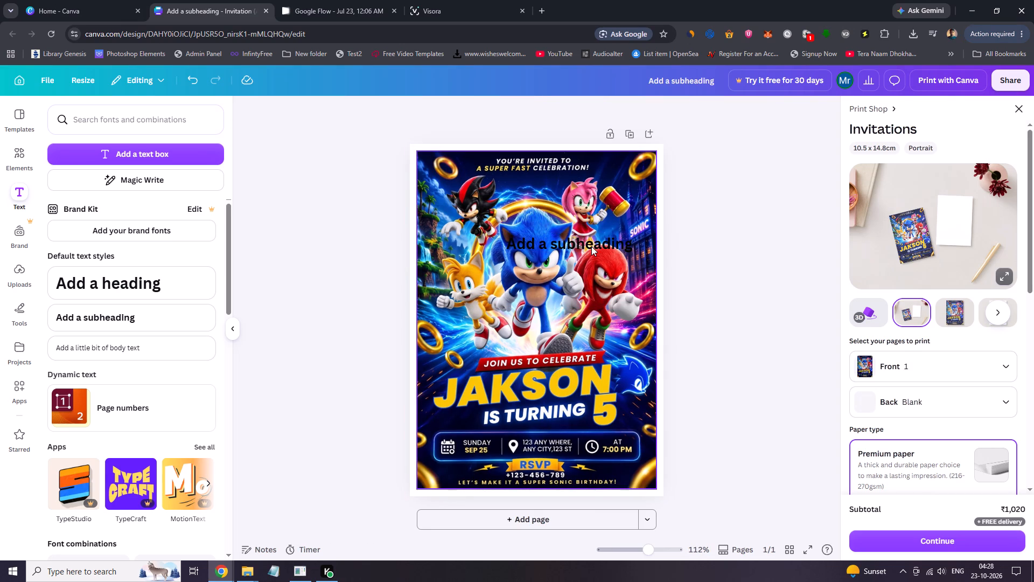
{"action": "left_click", "coordinate": [591, 246]}
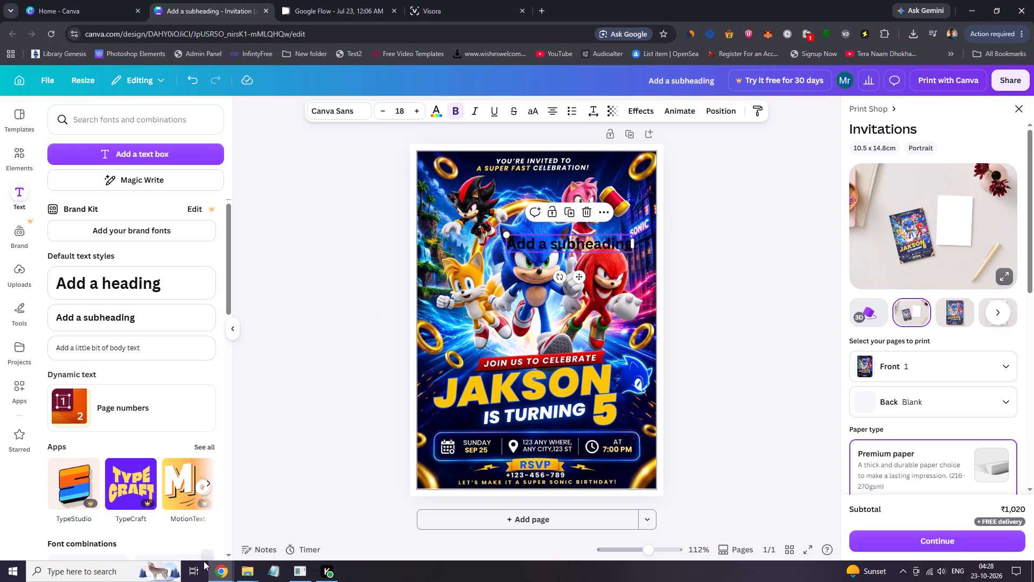
Check the "Kahani Suno 2.0" video in the YouTube window and return to the Canva invitation.
{"action": "left_click", "coordinate": [222, 571]}
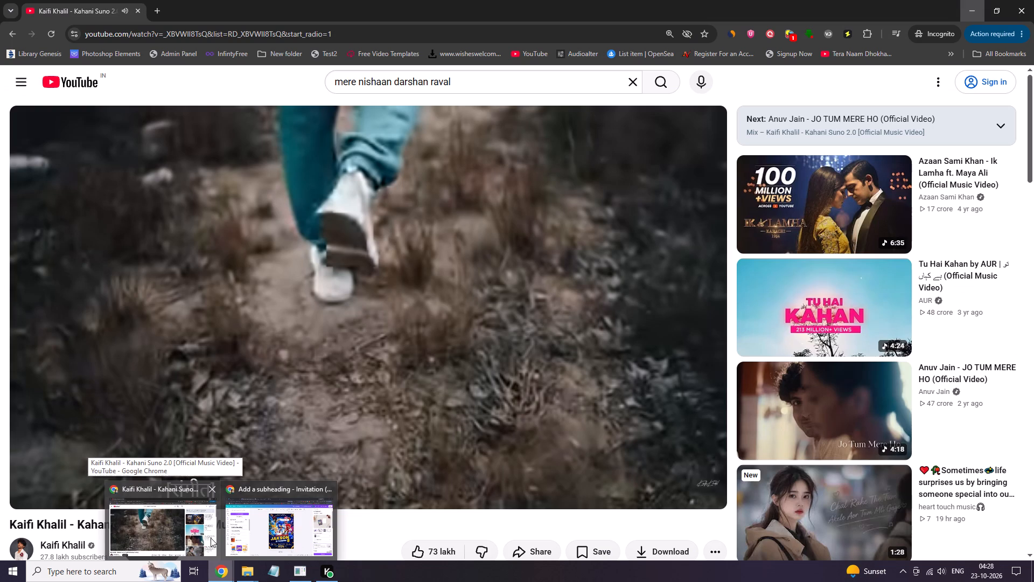
{"action": "left_click", "coordinate": [174, 530]}
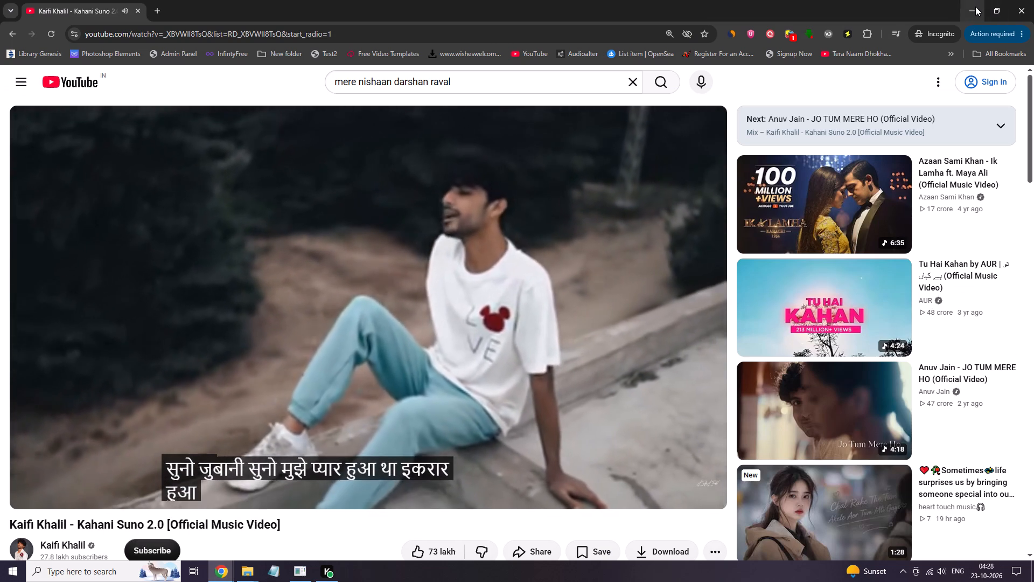
{"action": "left_click", "coordinate": [975, 6]}
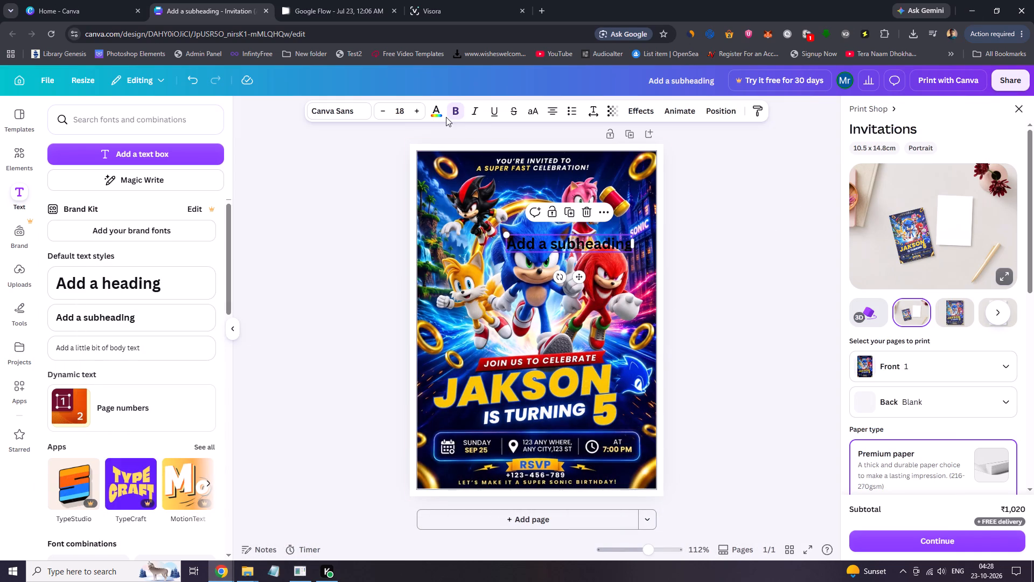
Set the subheading's text colour to white.
{"action": "left_click", "coordinate": [439, 115]}
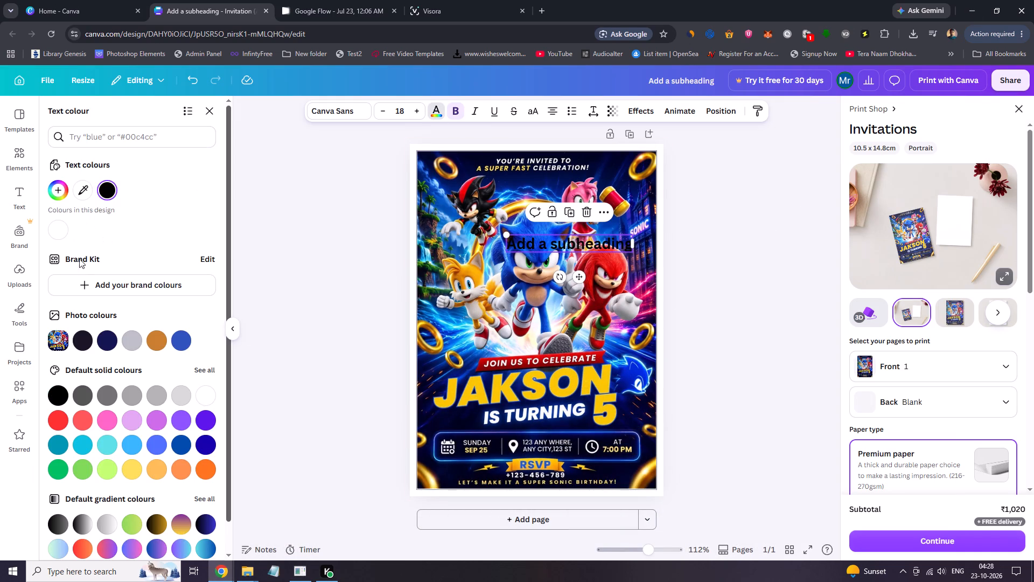
{"action": "left_click", "coordinate": [212, 395]}
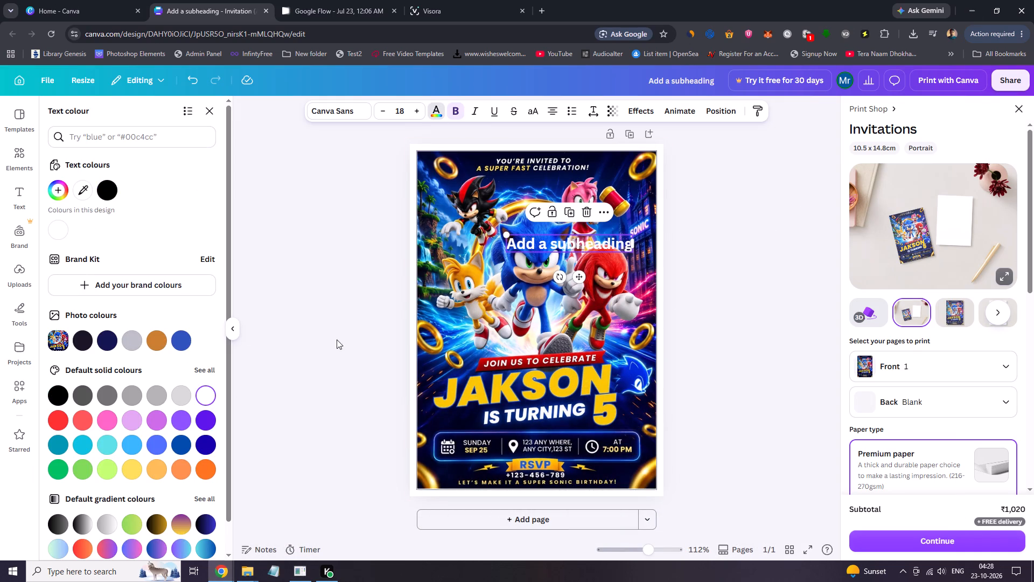
Replace the subheading's placeholder text with "YOU'RE INVITED TO" in capitals.
{"action": "triple_click", "coordinate": [565, 243]}
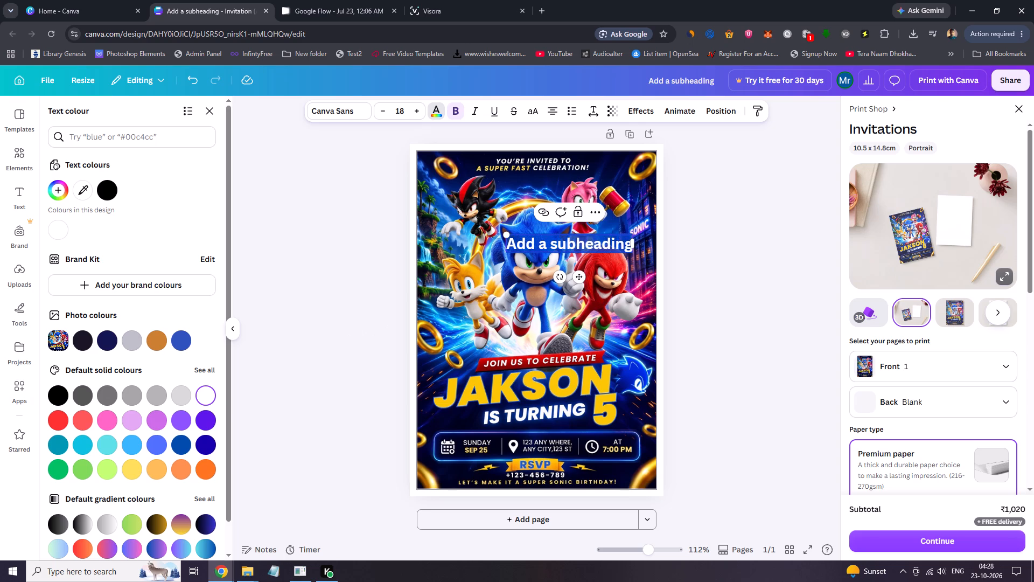
{"action": "key", "text": "shift+y"}
{"action": "type", "text": "ou"}
{"action": "key", "text": "BackSpace"}
{"action": "key", "text": "BackSpace"}
{"action": "type", "text": "OU"}
{"action": "type", "text": "'RE"}
{"action": "key", "text": "space"}
{"action": "type", "text": "INVITED TO"}
Add a second line reading "A SUPER FAST CELEBRATION" below "YOU'RE INVITED TO" in the same text box.
{"action": "key", "text": "Return"}
{"action": "key", "text": "space"}
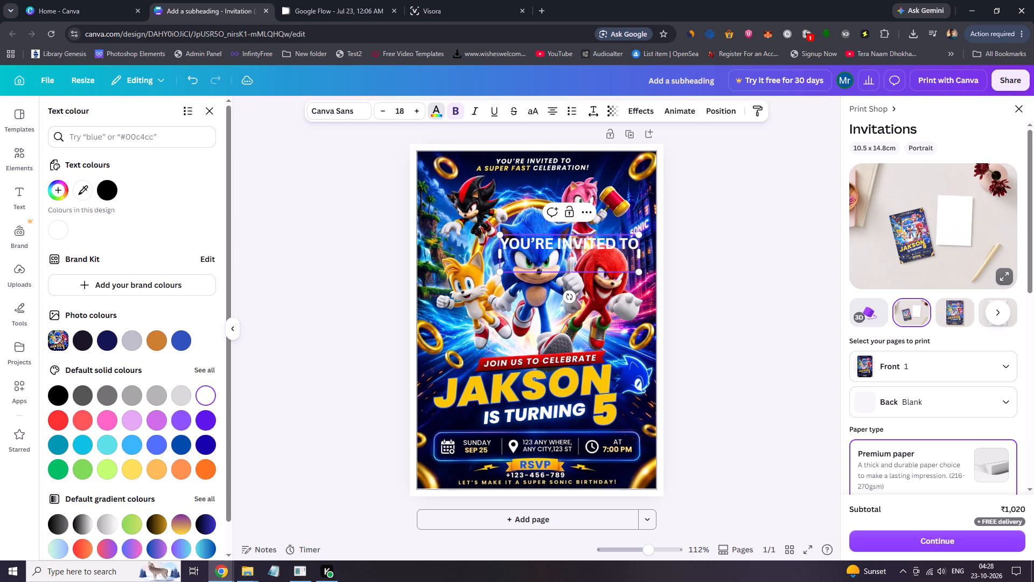
{"action": "type", "text": "A SU"}
{"action": "type", "text": "PER"}
{"action": "key", "text": "space"}
{"action": "type", "text": "FATS"}
{"action": "key", "text": "BackSpace"}
{"action": "key", "text": "BackSpace"}
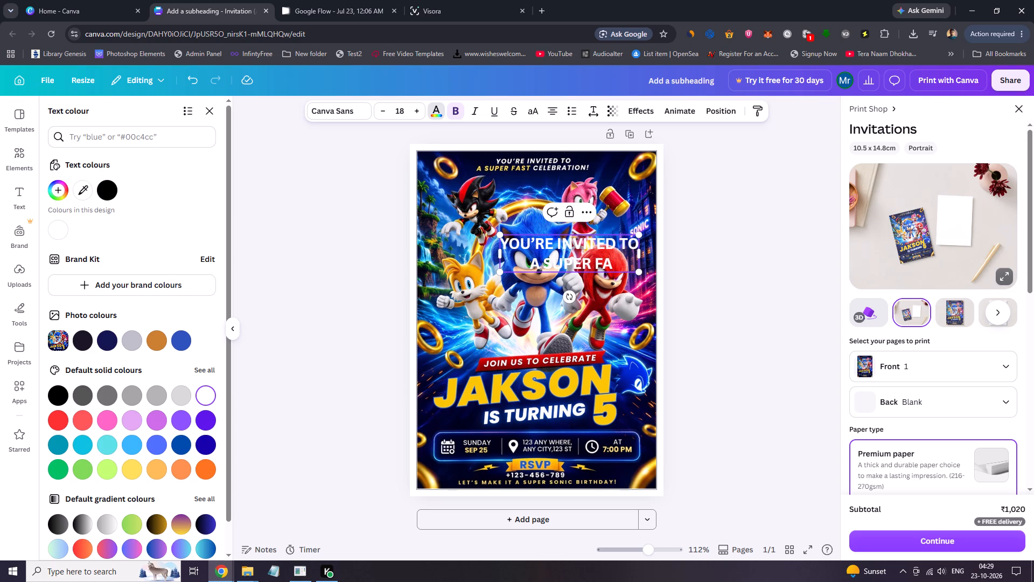
{"action": "type", "text": "ST"}
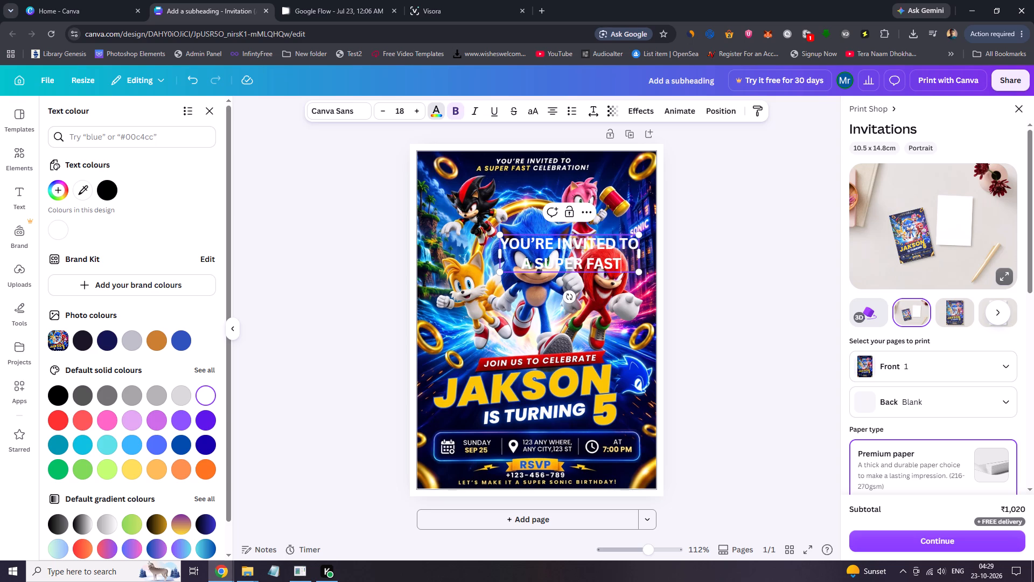
{"action": "key", "text": "space"}
{"action": "type", "text": "CE"}
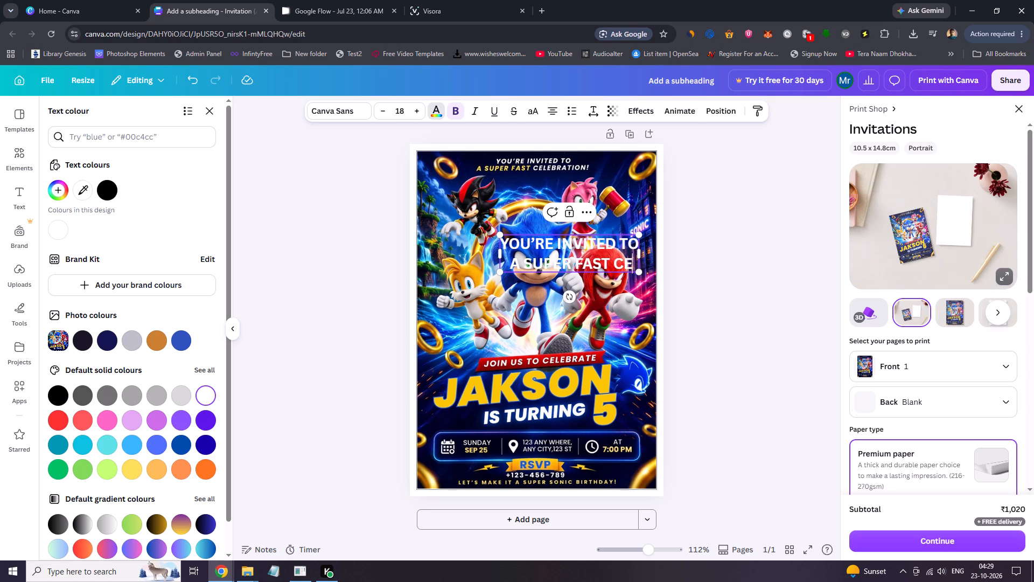
{"action": "key", "text": "shift+l"}
{"action": "key", "text": "shift+e"}
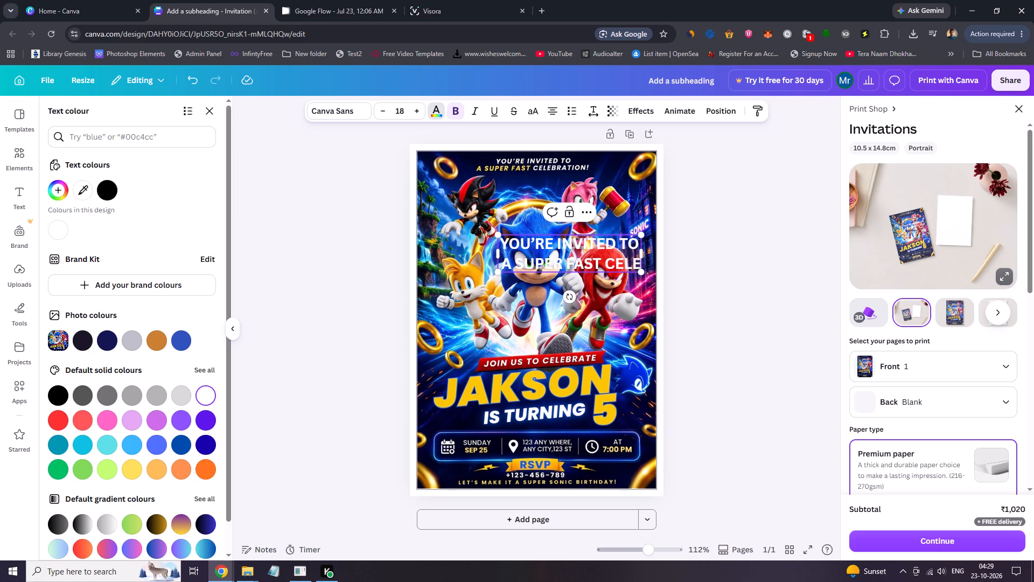
{"action": "type", "text": "BR"}
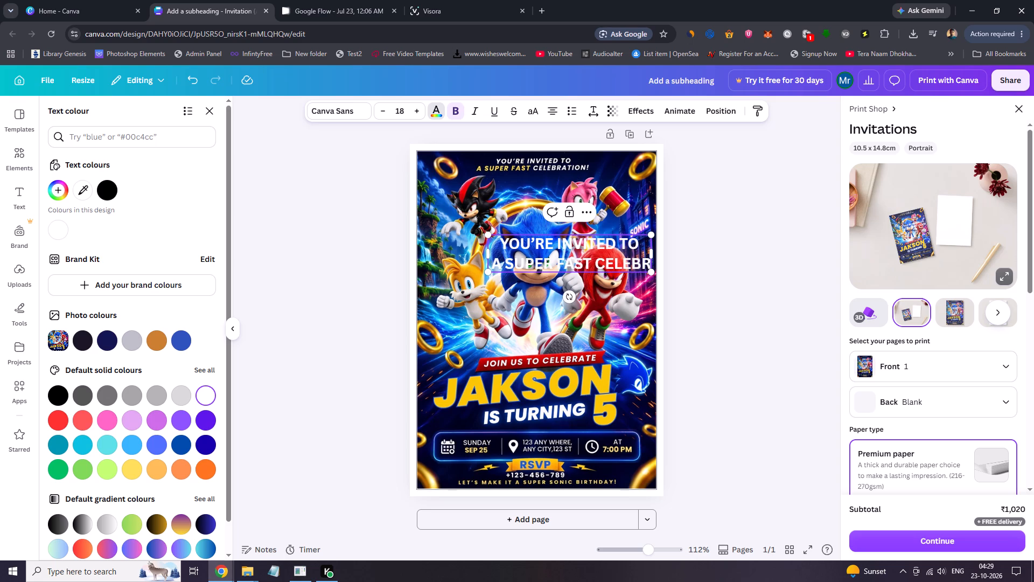
{"action": "type", "text": "ATION"}
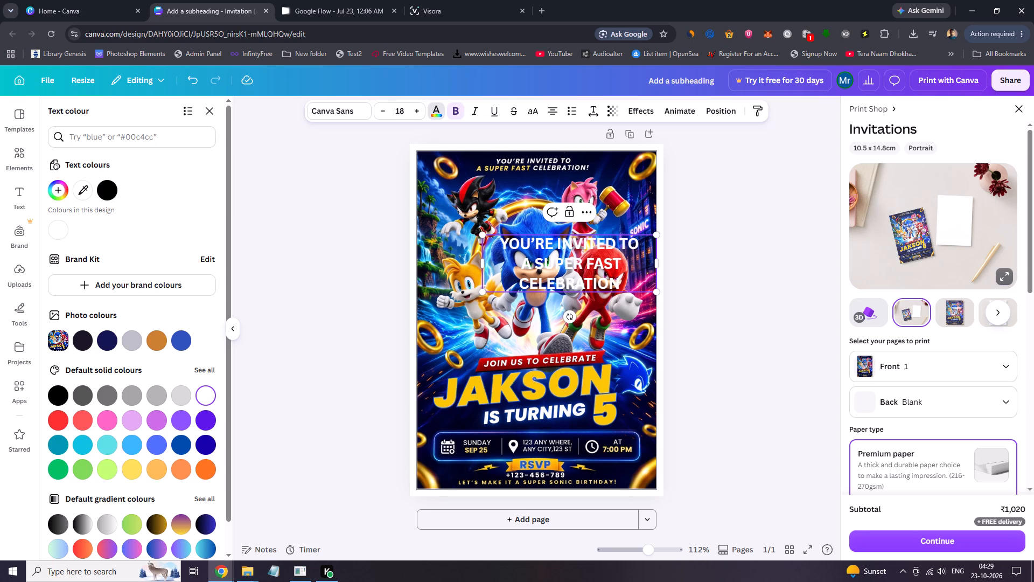
Widen the invitation text box to about 95 mm so "A SUPER FAST CELEBRATION" fits on one line.
{"action": "left_click", "coordinate": [658, 268]}
{"action": "left_click_drag", "start_coordinate": [659, 268], "coordinate": [695, 267]}
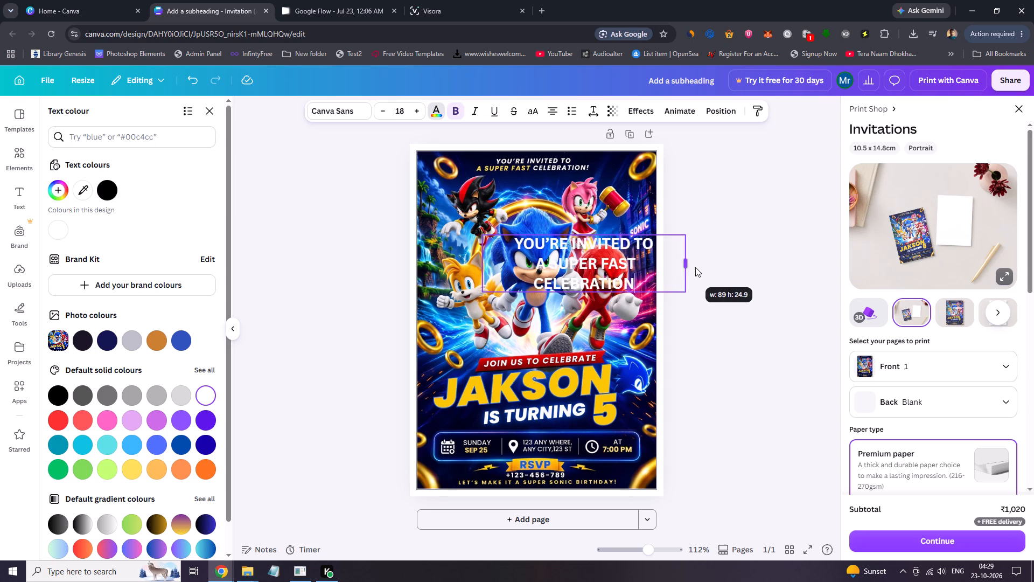
{"action": "left_click_drag", "start_coordinate": [695, 267], "coordinate": [702, 268]}
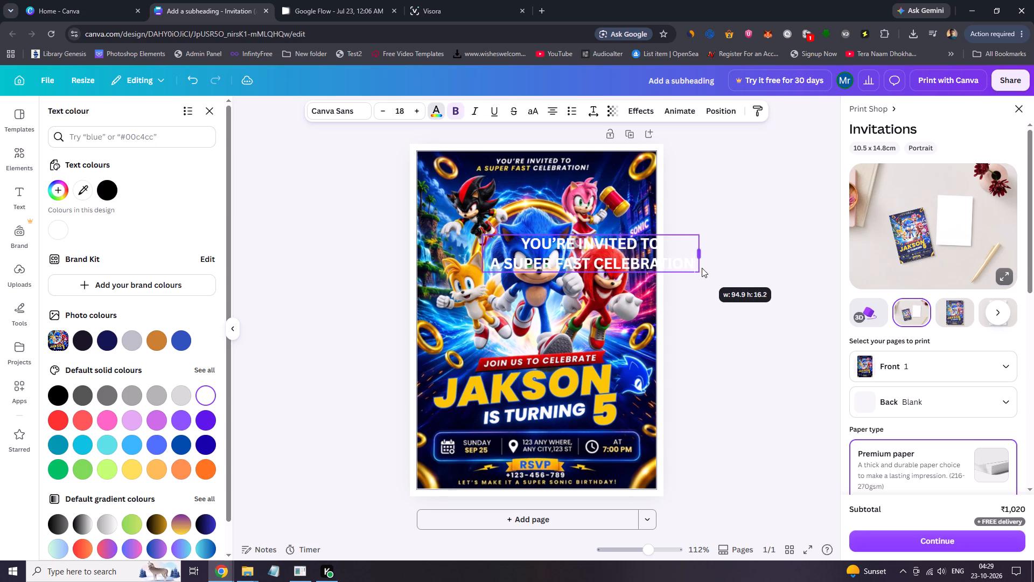
{"action": "left_click_drag", "start_coordinate": [702, 268], "coordinate": [703, 268]}
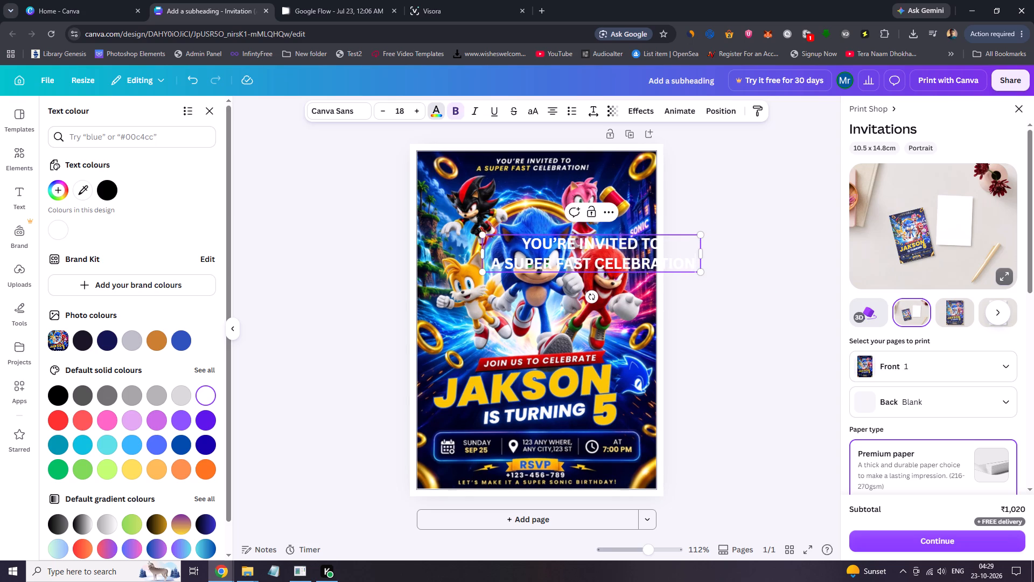
Move the two-line invitation text to the top of the card, centred horizontally and just overlapping the original heading.
{"action": "left_click", "coordinate": [784, 357]}
{"action": "left_click", "coordinate": [757, 254]}
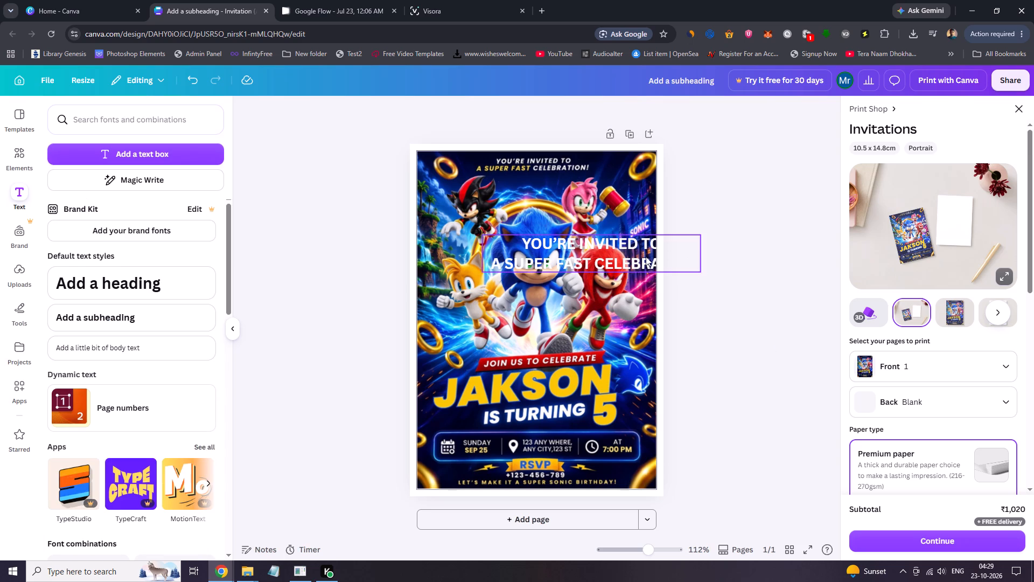
{"action": "left_click_drag", "start_coordinate": [638, 255], "coordinate": [584, 194]}
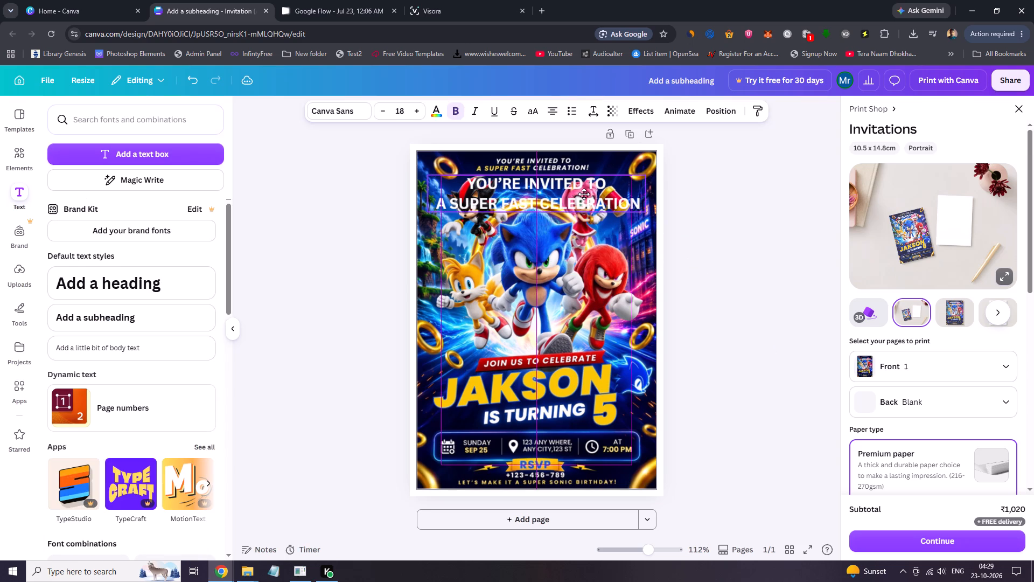
{"action": "left_click_drag", "start_coordinate": [584, 194], "coordinate": [582, 189]}
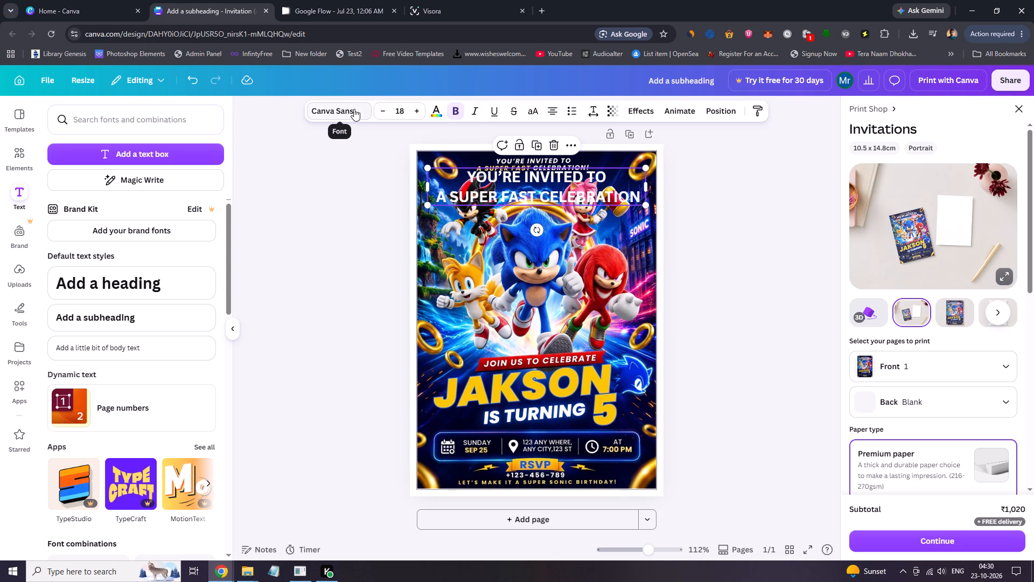
Reduce the two-line invitation text's font size to 10.
{"action": "triple_click", "coordinate": [387, 110]}
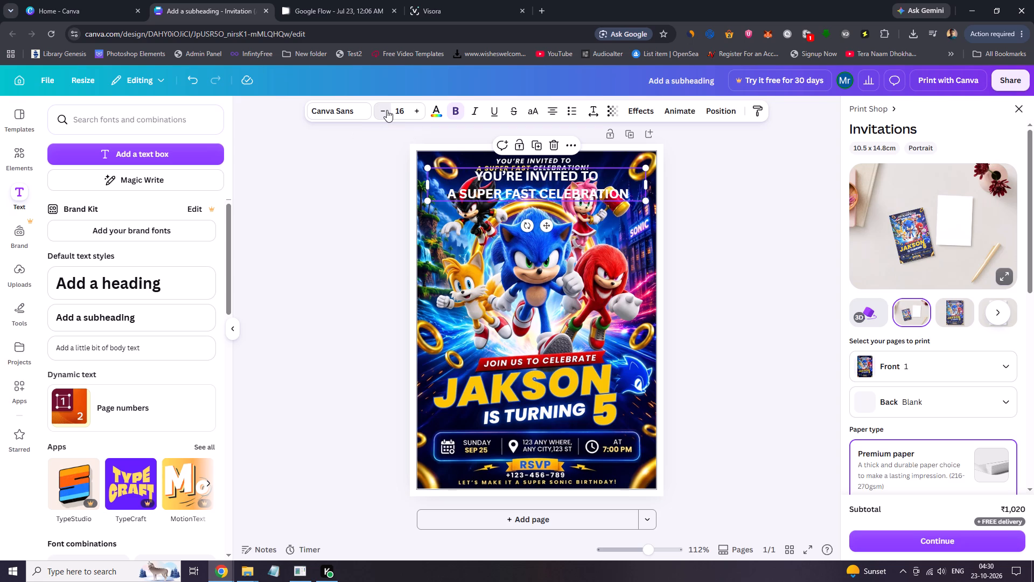
{"action": "triple_click", "coordinate": [387, 110]}
{"action": "triple_click", "coordinate": [387, 110]}
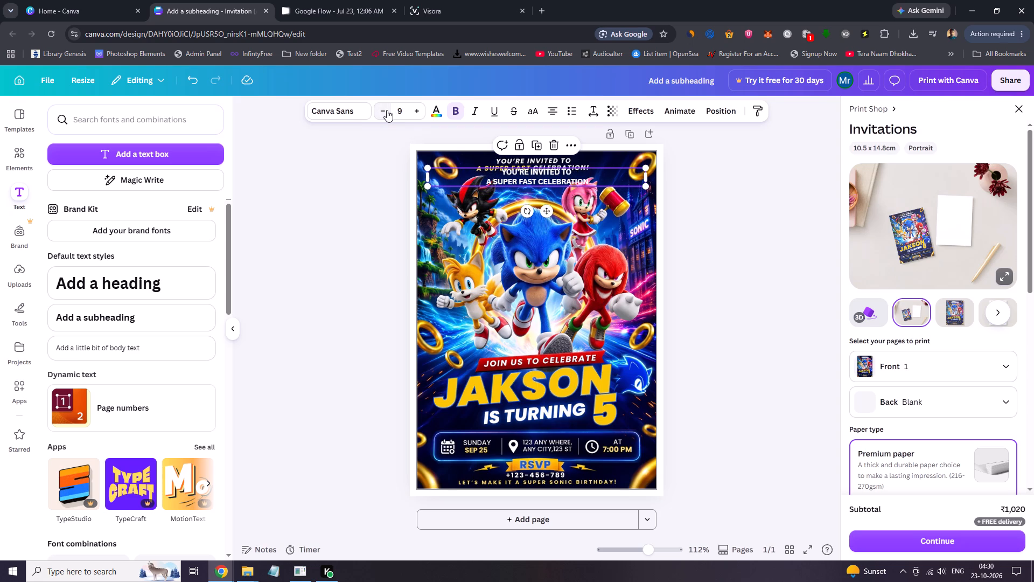
{"action": "left_click", "coordinate": [415, 114]}
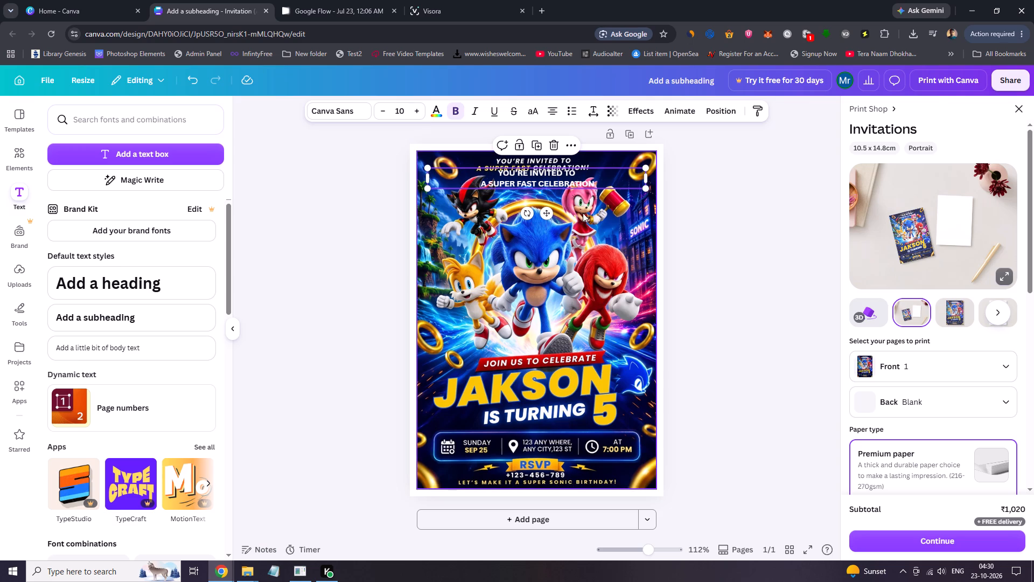
Add an exclamation mark at the end of "A SUPER FAST CELEBRATION".
{"action": "left_click", "coordinate": [594, 179]}
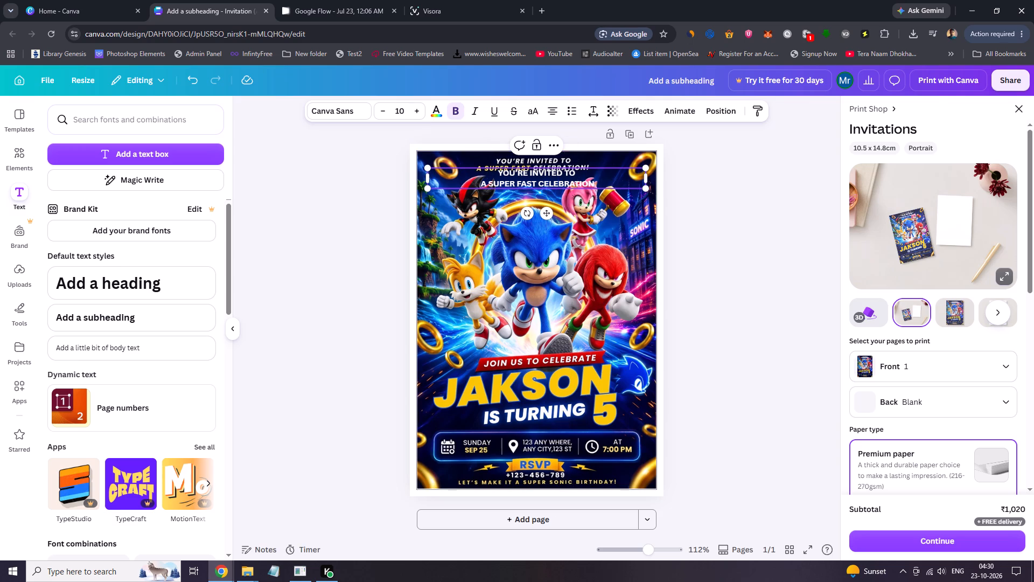
{"action": "key", "text": "shift+exclam"}
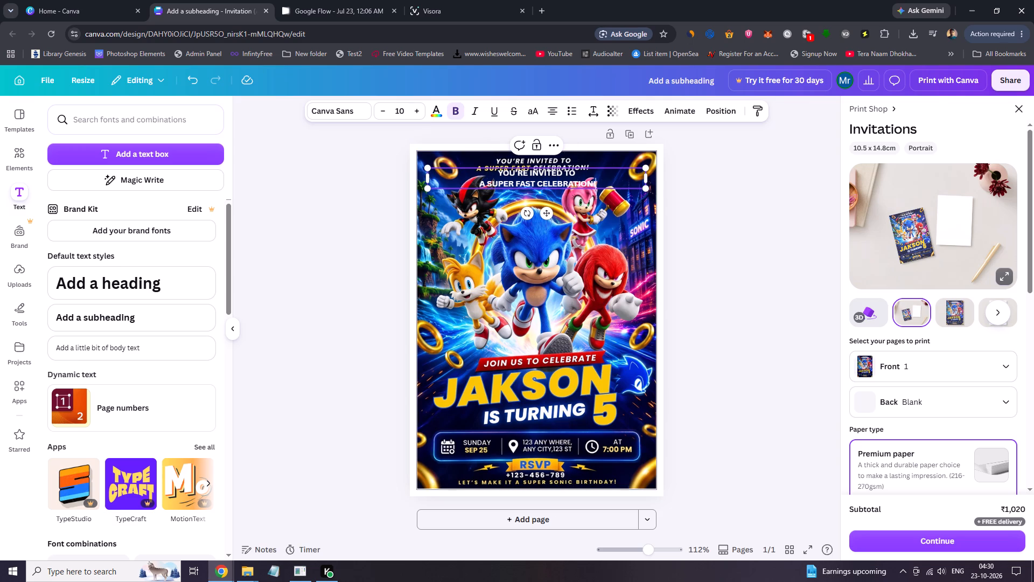
{"action": "left_click", "coordinate": [736, 212]}
Move the invitation text clear below the original heading and colour "A SUPER FAST" with the yellow sampled from that heading.
{"action": "left_click_drag", "start_coordinate": [553, 176], "coordinate": [561, 202]}
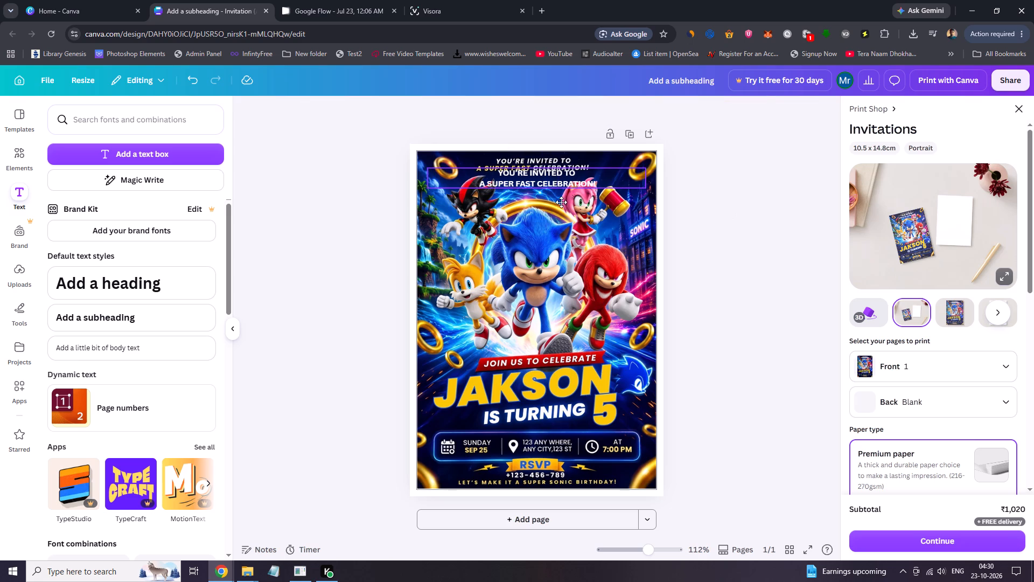
{"action": "left_click_drag", "start_coordinate": [561, 202], "coordinate": [564, 216]}
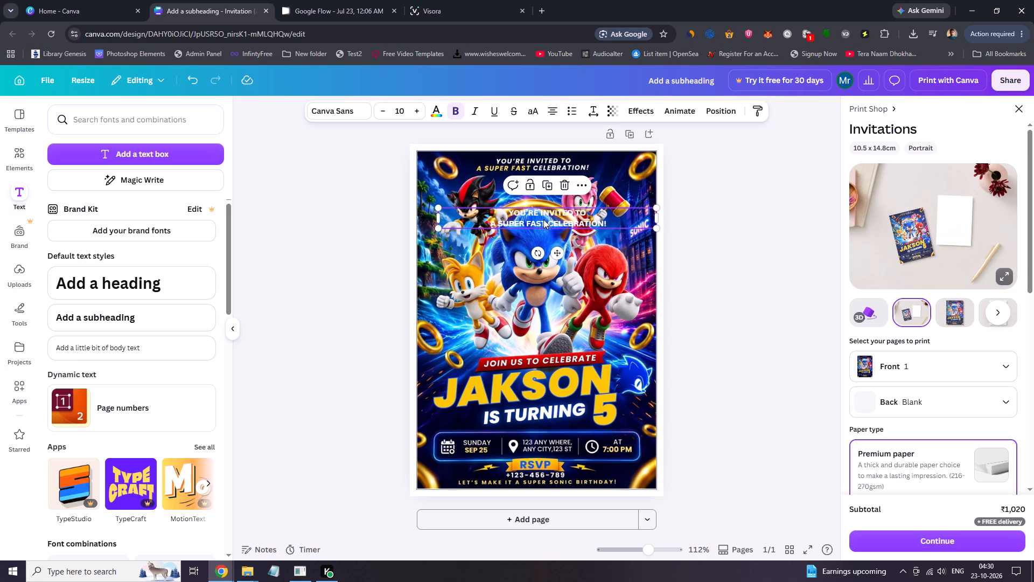
{"action": "left_click", "coordinate": [547, 224]}
{"action": "left_click", "coordinate": [545, 223]}
{"action": "left_click_drag", "start_coordinate": [544, 223], "coordinate": [543, 223]}
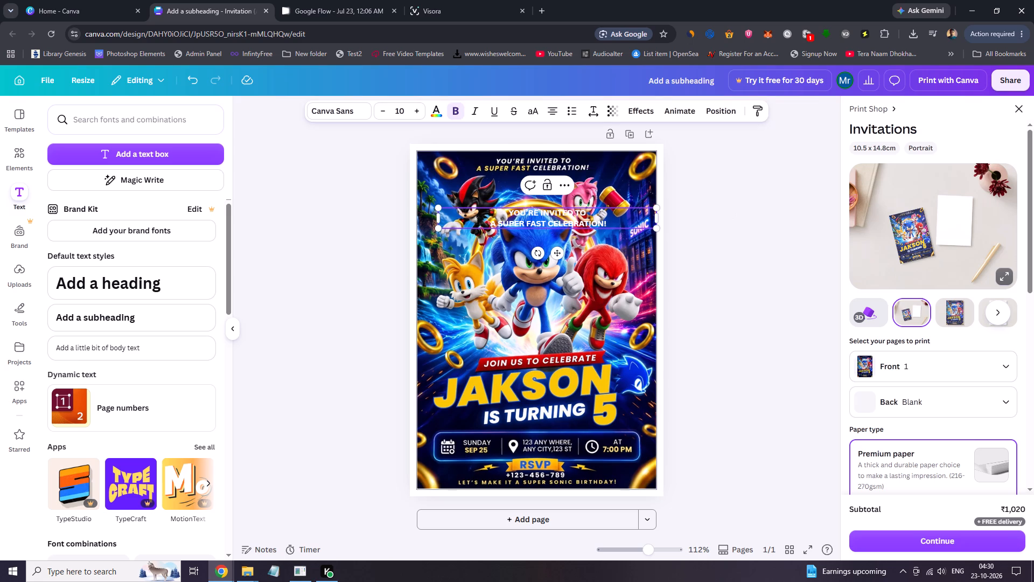
{"action": "left_click_drag", "start_coordinate": [543, 223], "coordinate": [489, 224]}
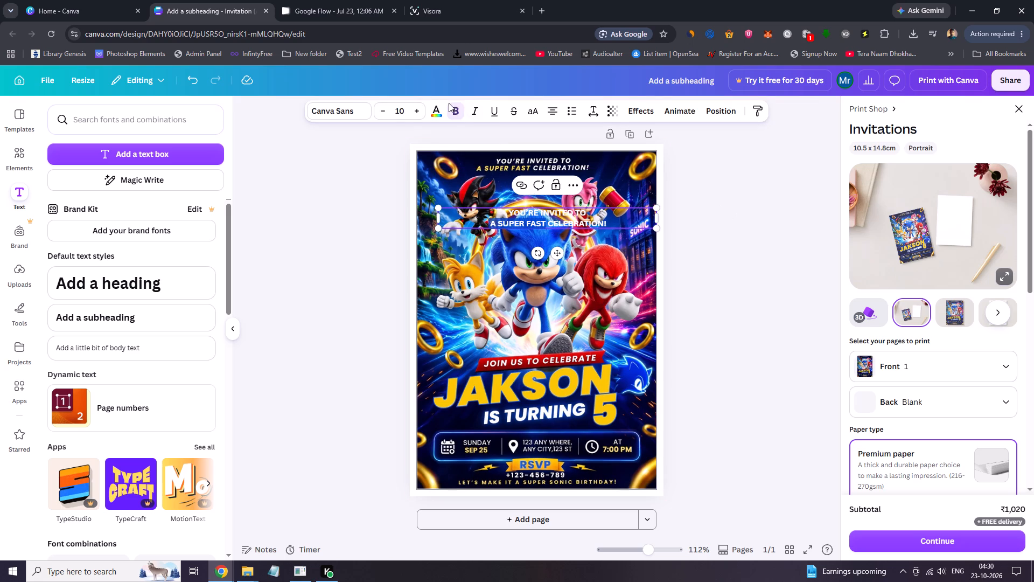
{"action": "left_click", "coordinate": [435, 110]}
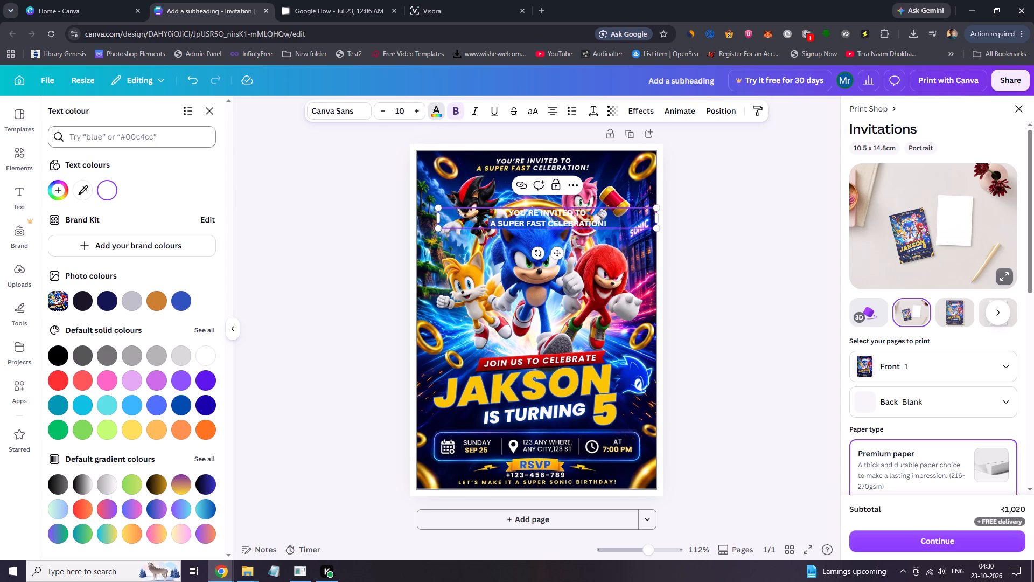
{"action": "left_click", "coordinate": [83, 191]}
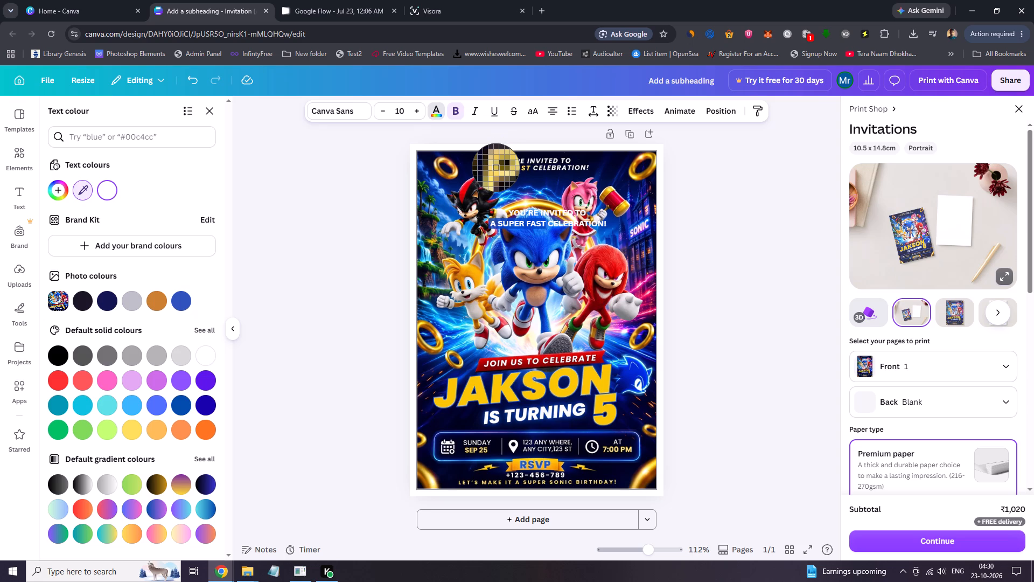
{"action": "left_click", "coordinate": [496, 168]}
{"action": "left_click", "coordinate": [721, 226]}
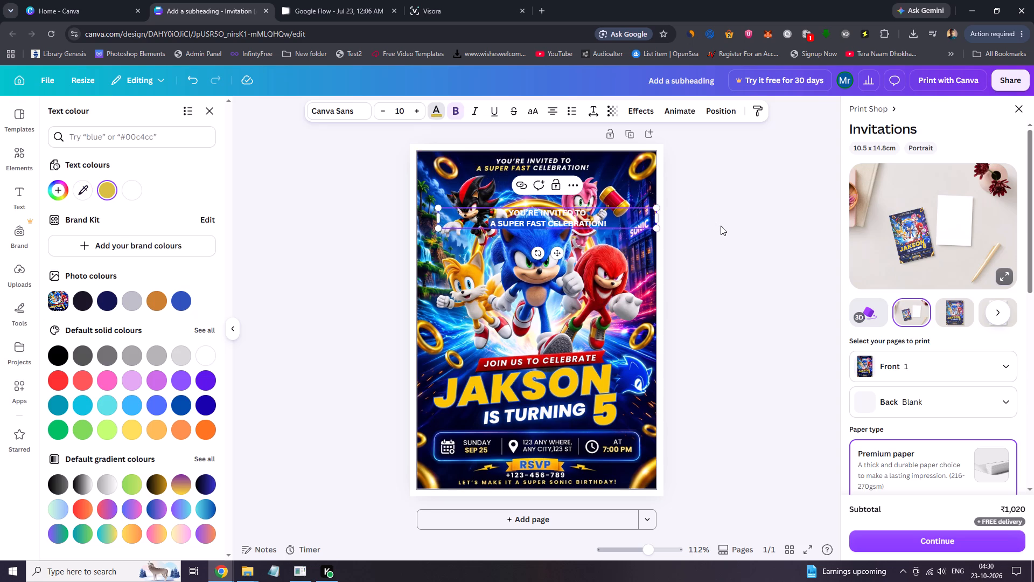
{"action": "left_click", "coordinate": [721, 226]}
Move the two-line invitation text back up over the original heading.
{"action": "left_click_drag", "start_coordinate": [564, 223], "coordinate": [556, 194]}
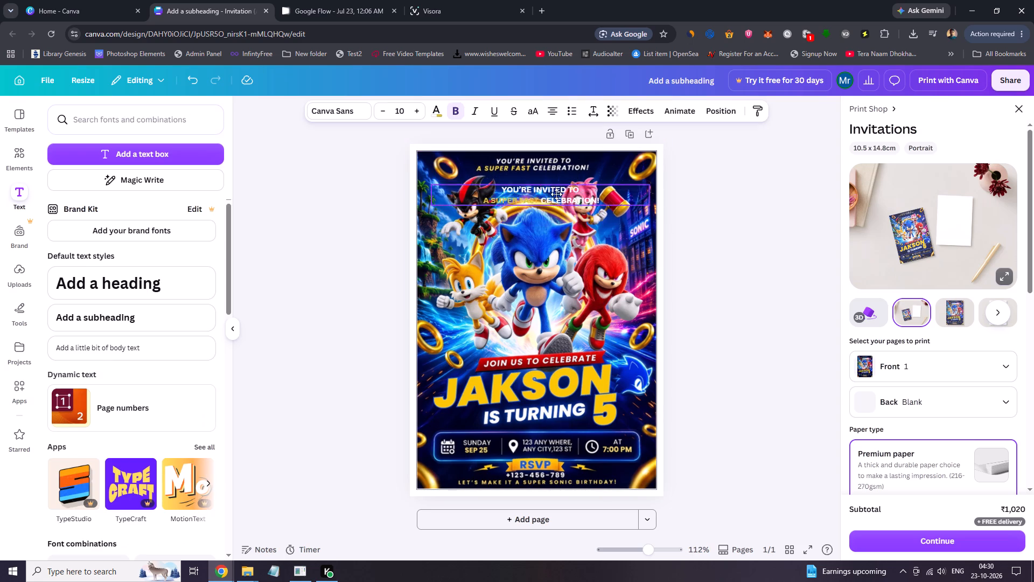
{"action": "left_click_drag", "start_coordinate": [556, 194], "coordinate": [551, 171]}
Switch to the YouTube window, look through the suggested songs, skip the ad, and return to the invitation.
{"action": "left_click", "coordinate": [219, 572]}
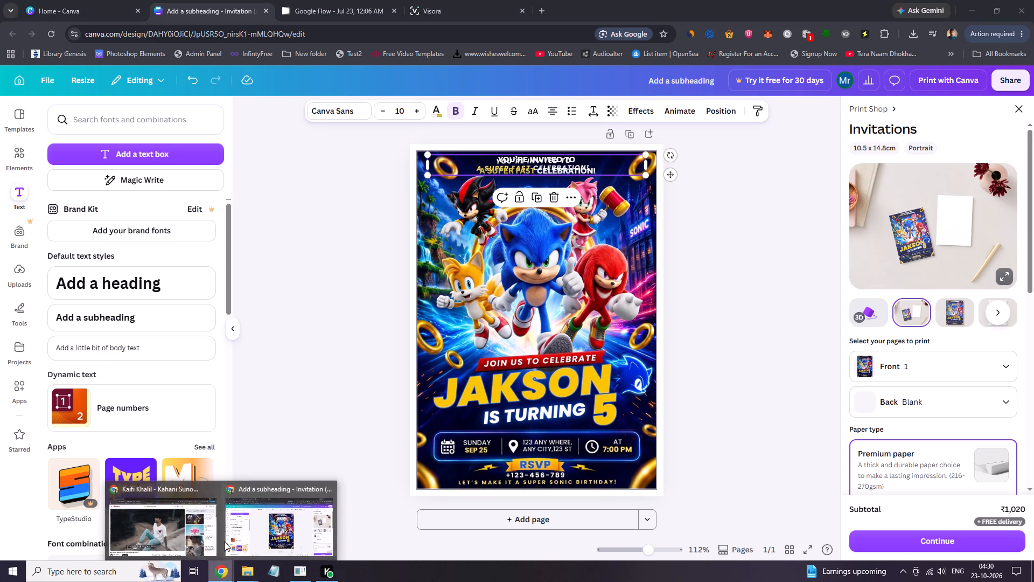
{"action": "left_click", "coordinate": [159, 519]}
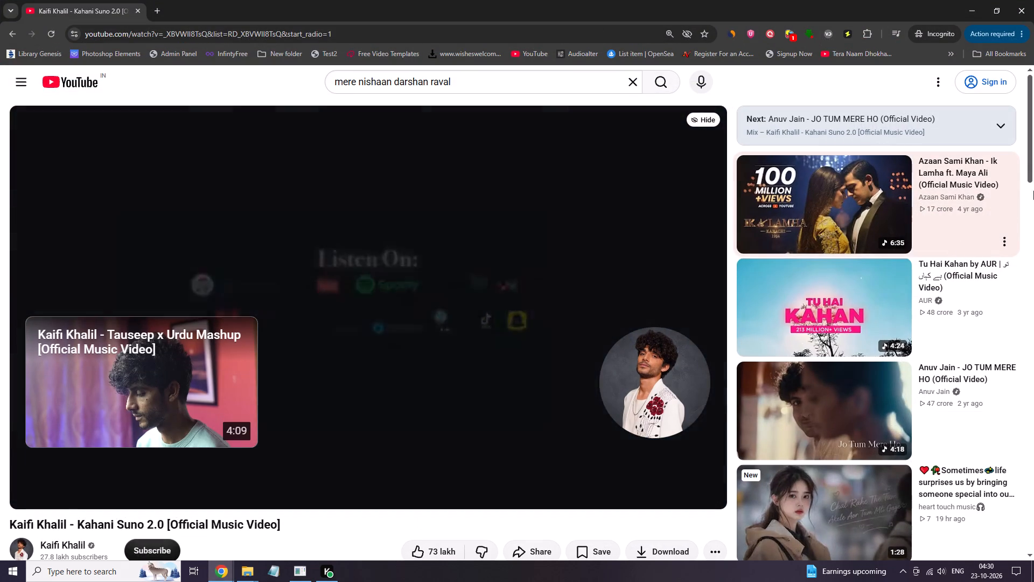
{"action": "left_click_drag", "start_coordinate": [1030, 137], "coordinate": [1025, 191]}
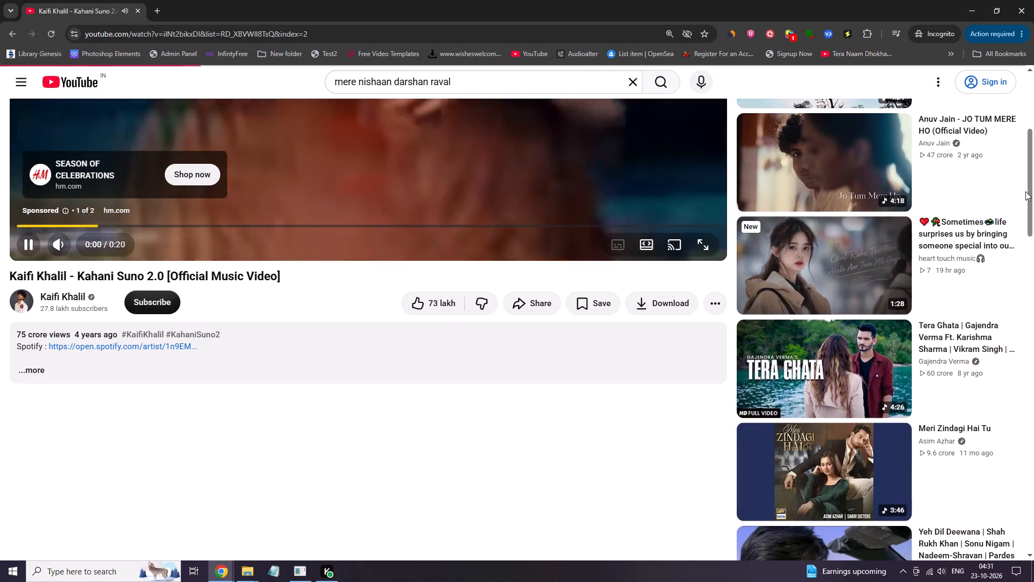
{"action": "left_click_drag", "start_coordinate": [1025, 191], "coordinate": [1031, 312]}
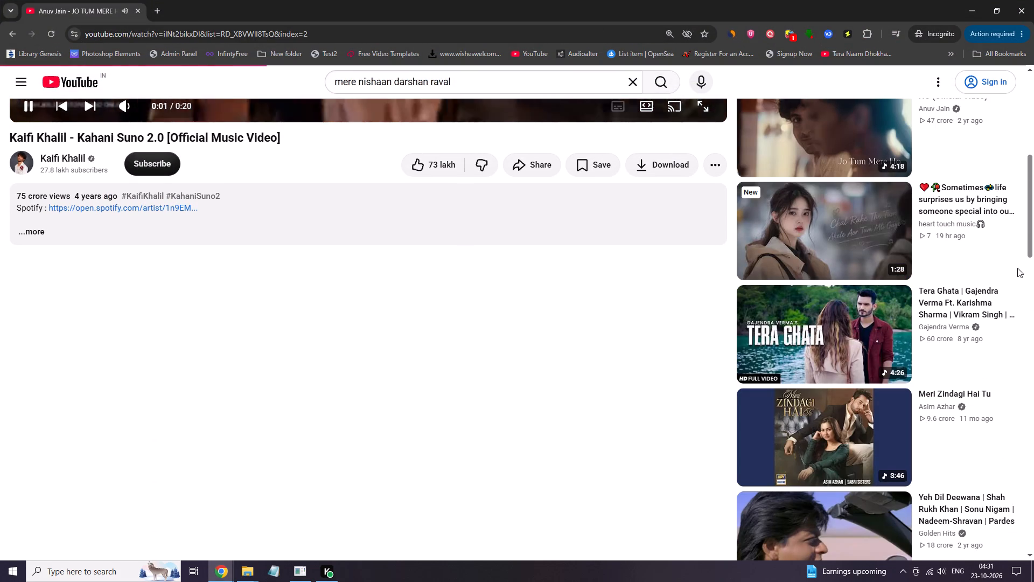
{"action": "left_click_drag", "start_coordinate": [1033, 130], "coordinate": [1033, 204]}
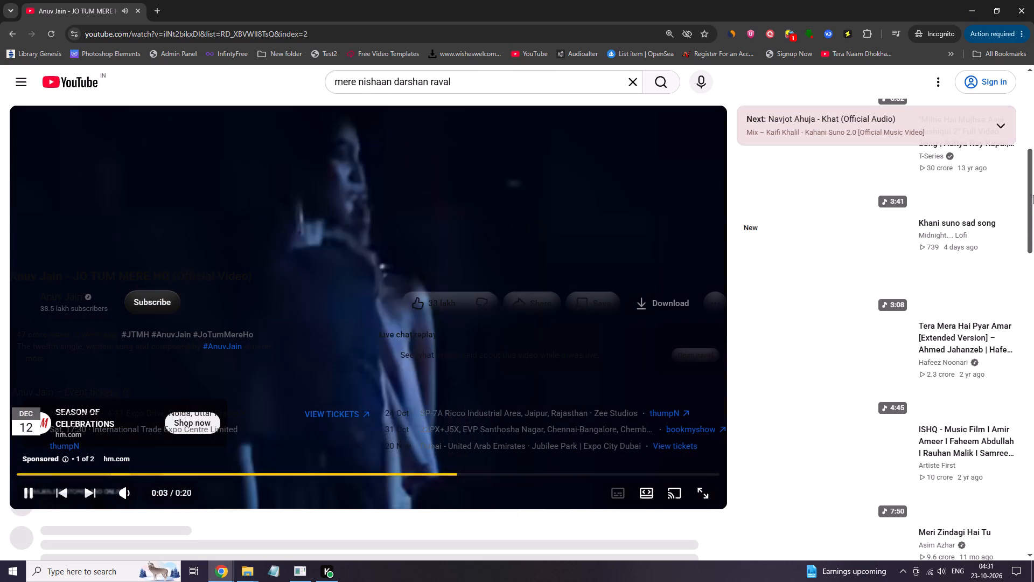
{"action": "left_click_drag", "start_coordinate": [1031, 180], "coordinate": [1031, 137]}
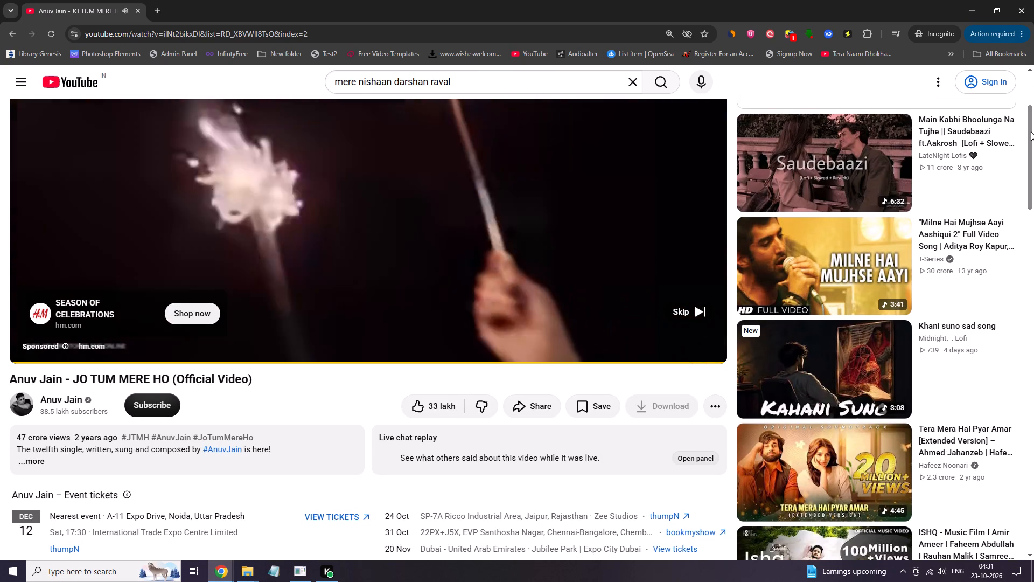
{"action": "left_click_drag", "start_coordinate": [1030, 140], "coordinate": [1030, 124]}
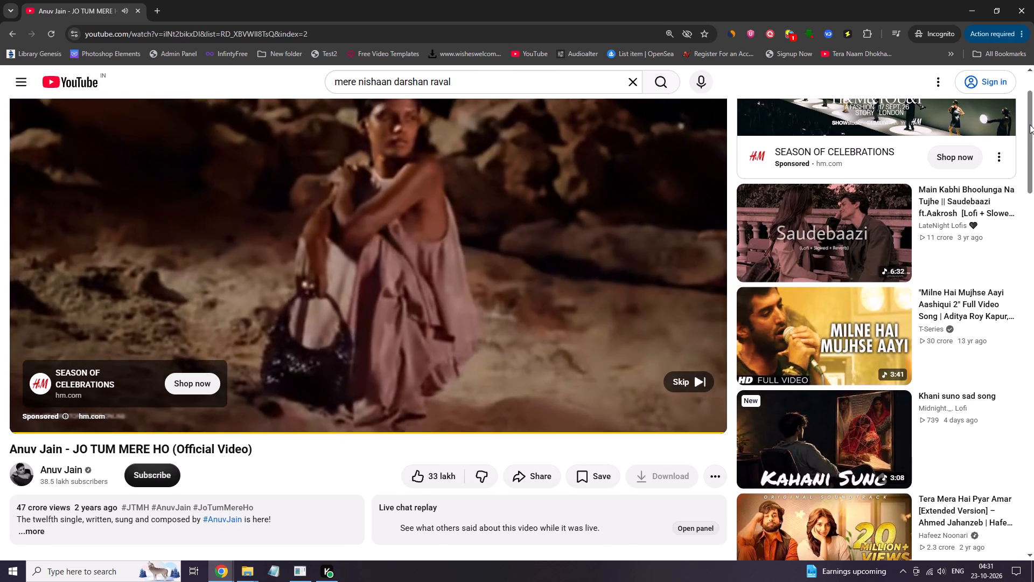
{"action": "left_click_drag", "start_coordinate": [1030, 124], "coordinate": [1031, 127]}
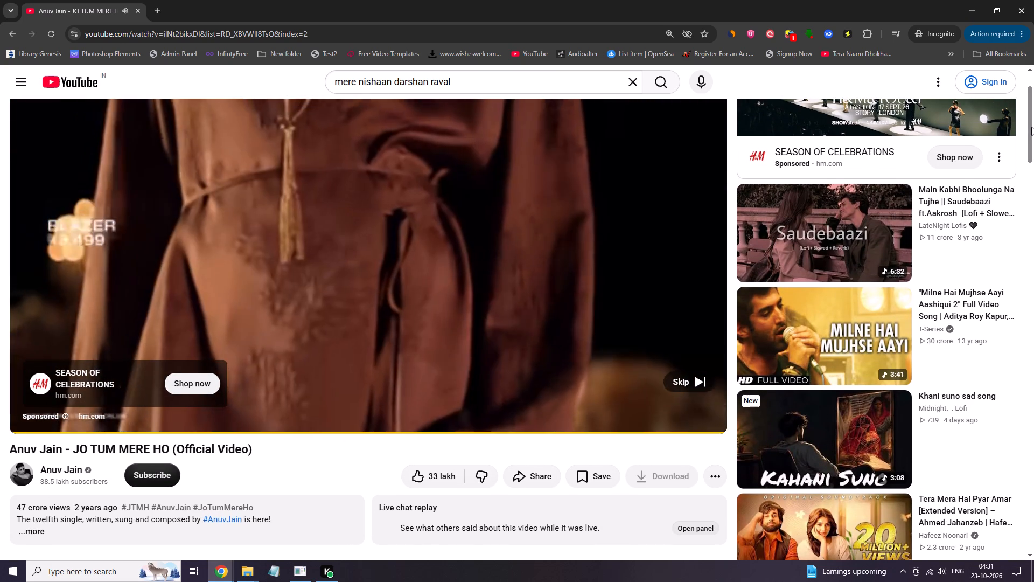
{"action": "left_click_drag", "start_coordinate": [1031, 127], "coordinate": [1033, 150]}
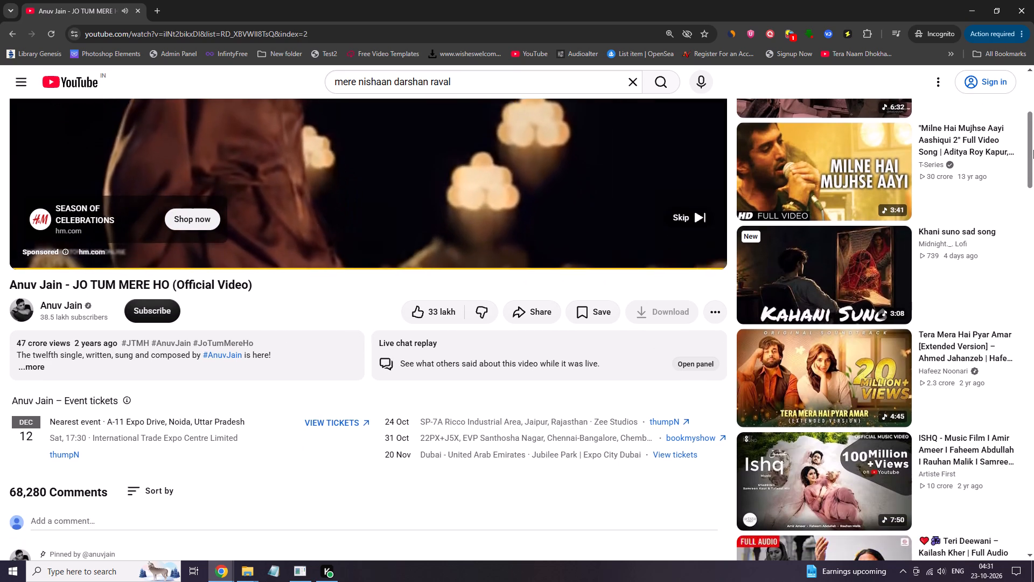
{"action": "left_click_drag", "start_coordinate": [1033, 150], "coordinate": [1033, 111]}
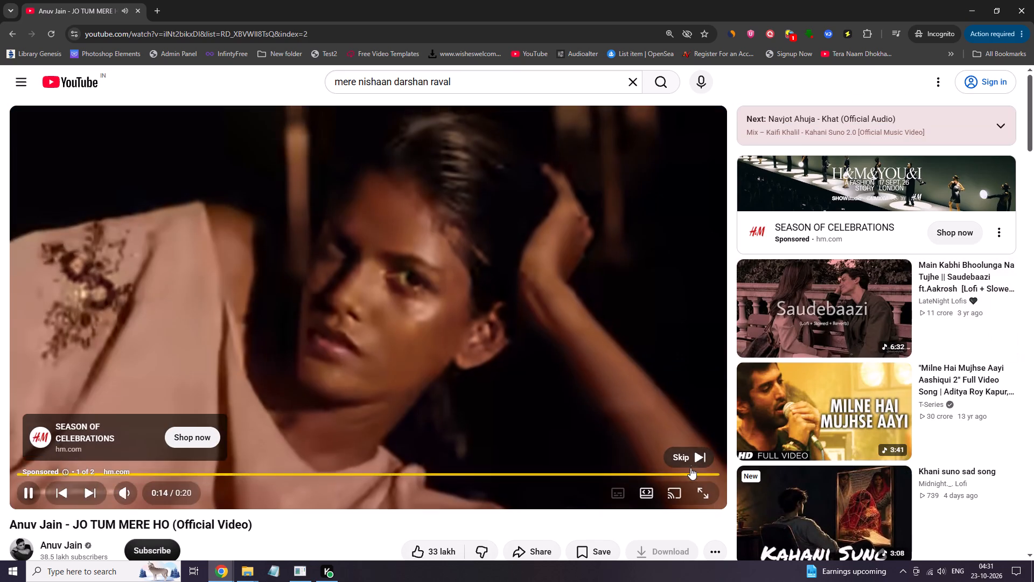
{"action": "left_click", "coordinate": [690, 461]}
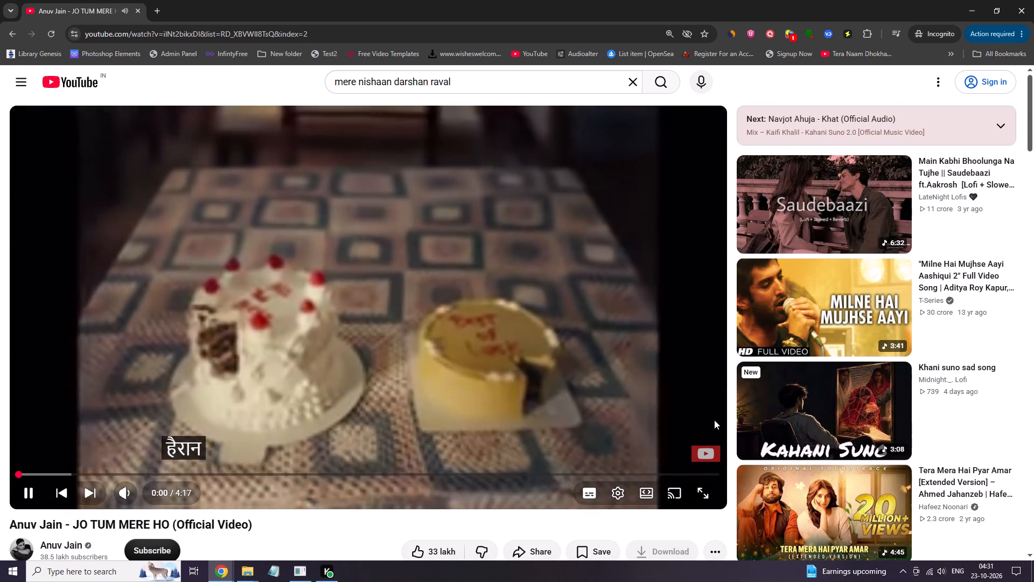
{"action": "left_click", "coordinate": [976, 6]}
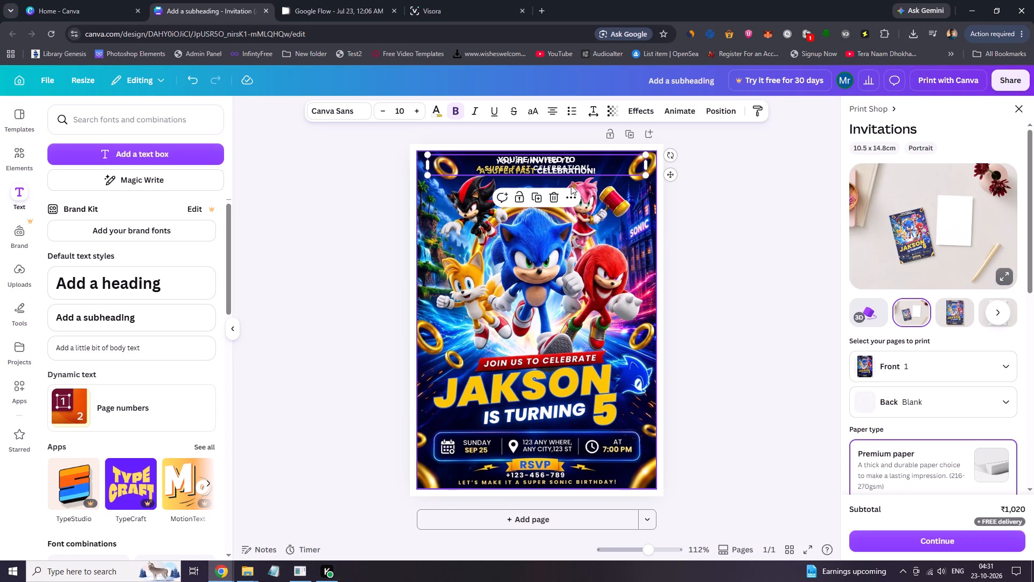
Move the invitation text below the original heading again and italicise both lines.
{"action": "left_click_drag", "start_coordinate": [556, 169], "coordinate": [565, 193]}
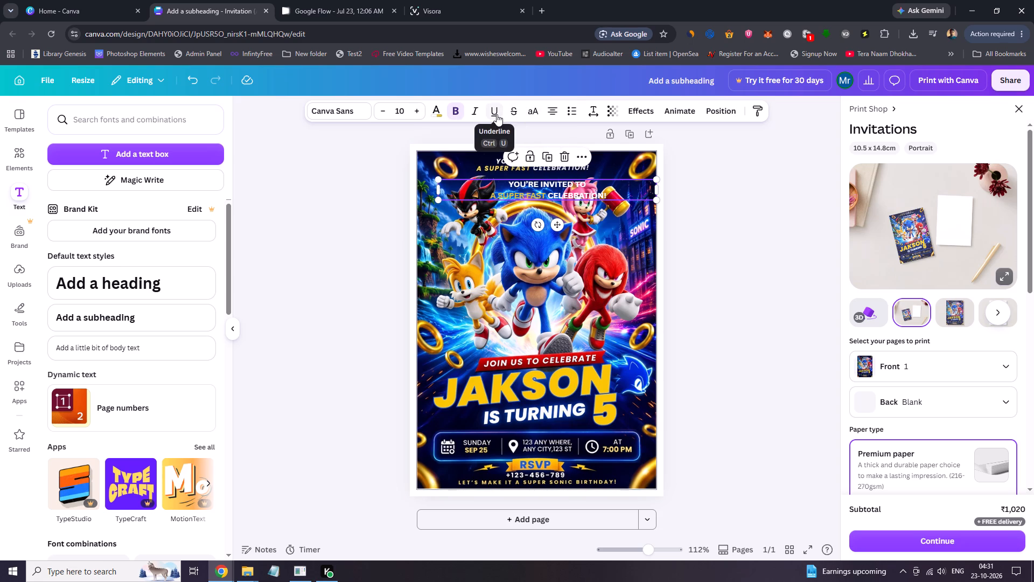
{"action": "left_click", "coordinate": [645, 108]}
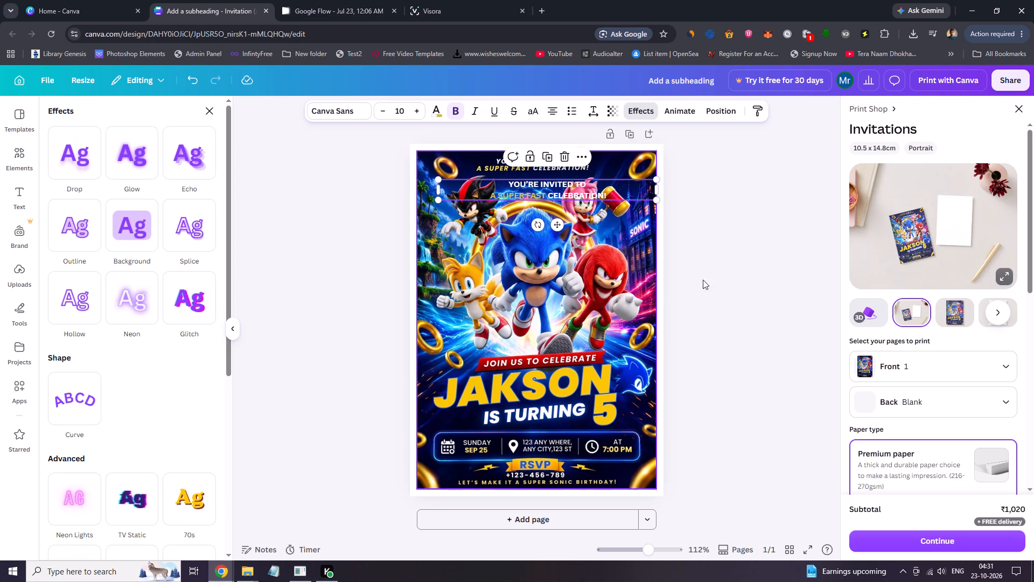
{"action": "left_click", "coordinate": [761, 234]}
{"action": "left_click", "coordinate": [556, 188]}
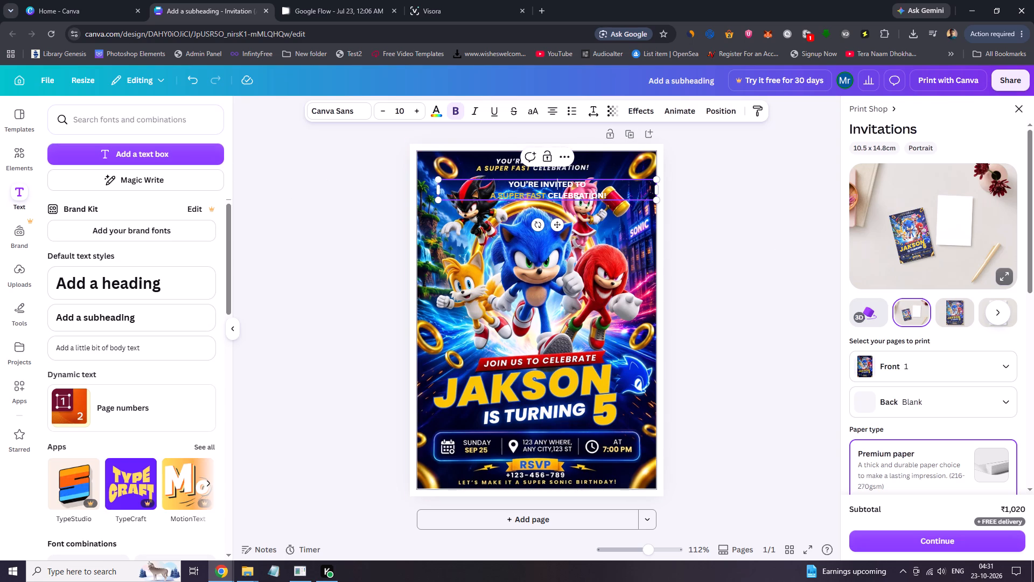
{"action": "left_click_drag", "start_coordinate": [612, 198], "coordinate": [585, 198]}
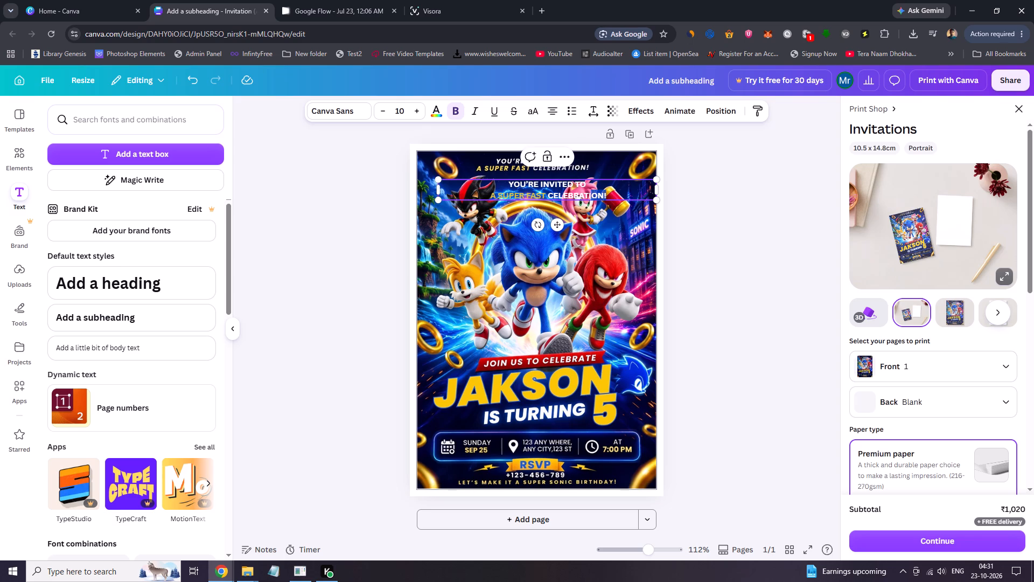
{"action": "left_click_drag", "start_coordinate": [585, 198], "coordinate": [504, 185]}
{"action": "left_click", "coordinate": [474, 113]}
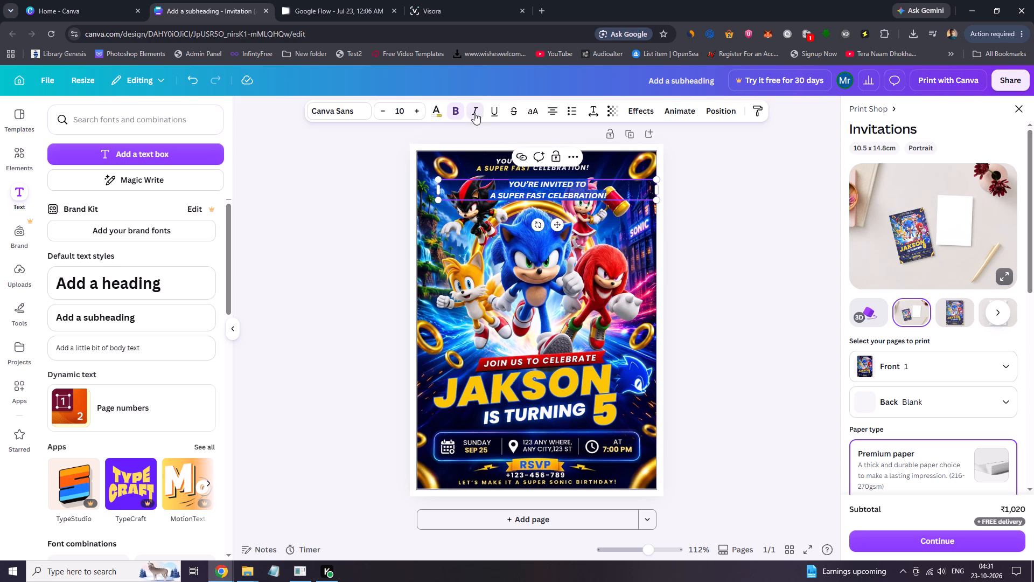
{"action": "left_click", "coordinate": [735, 224]}
Reduce the invitation text's font size to 8 and move it up over the original heading.
{"action": "left_click", "coordinate": [557, 197]}
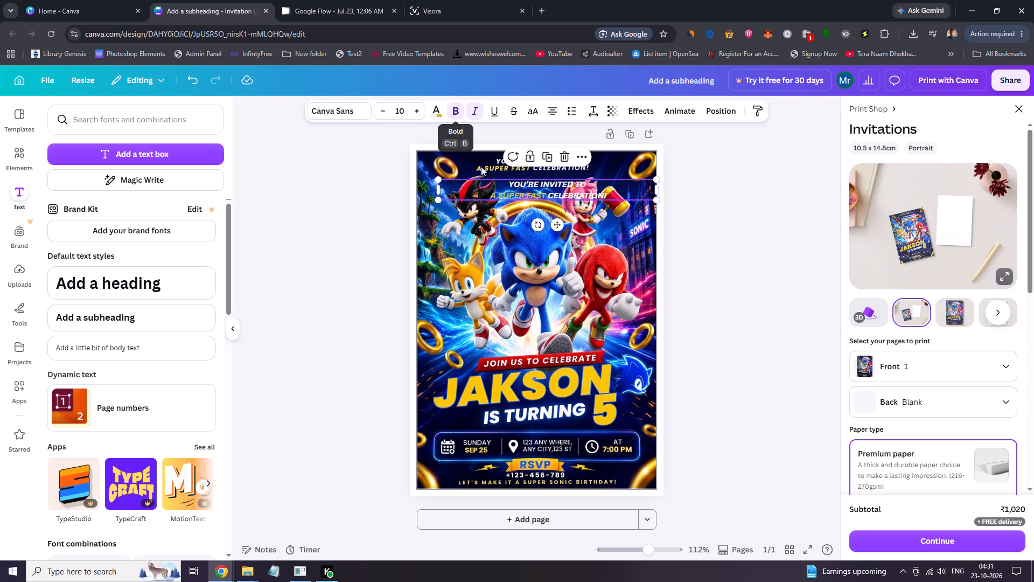
{"action": "double_click", "coordinate": [379, 112]}
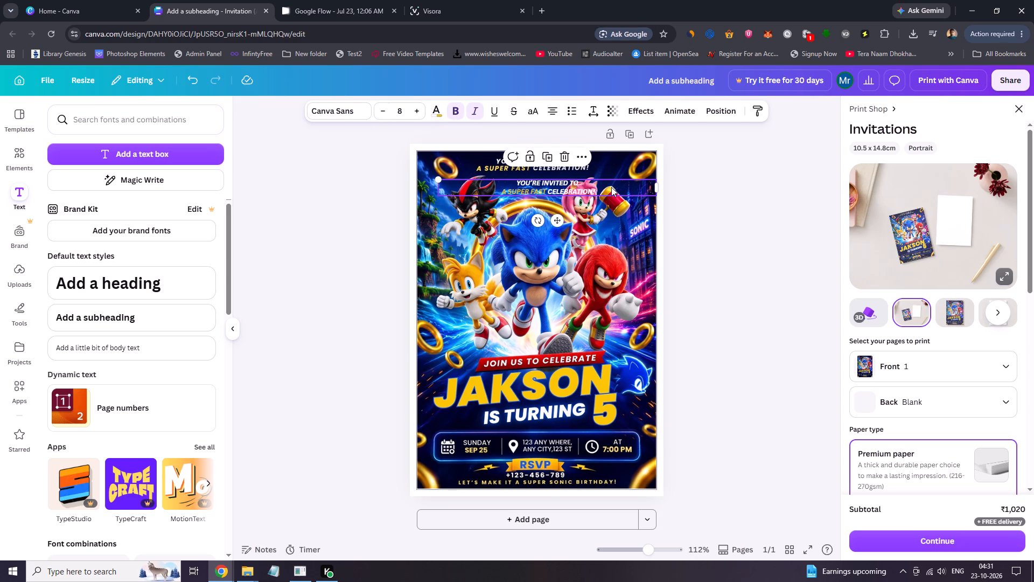
{"action": "left_click_drag", "start_coordinate": [611, 187], "coordinate": [596, 164]}
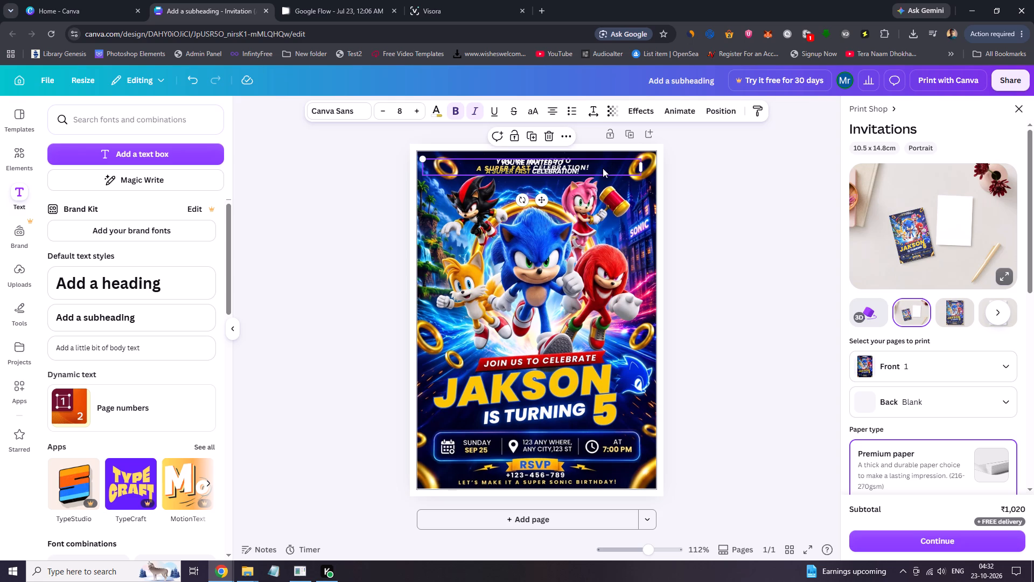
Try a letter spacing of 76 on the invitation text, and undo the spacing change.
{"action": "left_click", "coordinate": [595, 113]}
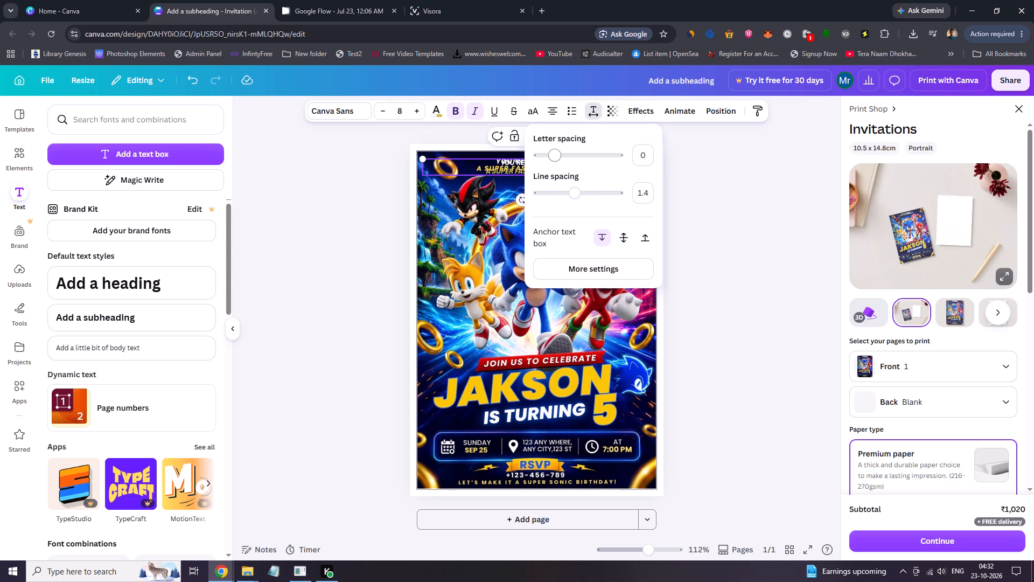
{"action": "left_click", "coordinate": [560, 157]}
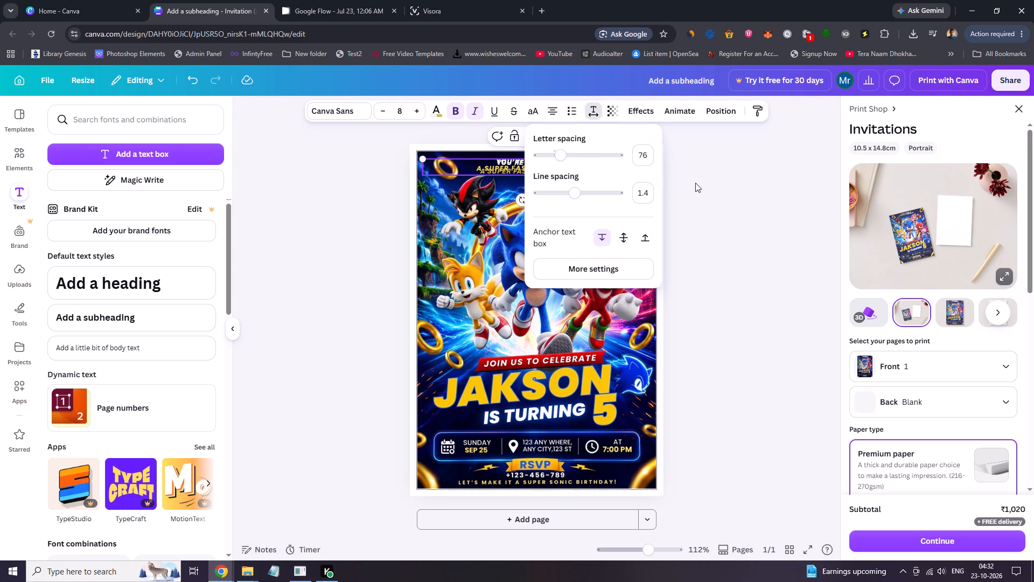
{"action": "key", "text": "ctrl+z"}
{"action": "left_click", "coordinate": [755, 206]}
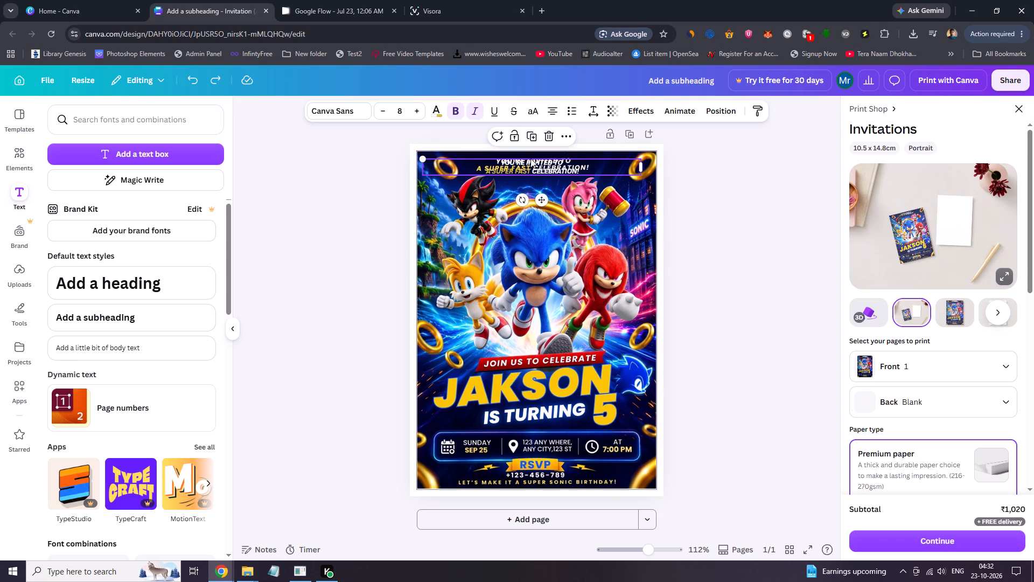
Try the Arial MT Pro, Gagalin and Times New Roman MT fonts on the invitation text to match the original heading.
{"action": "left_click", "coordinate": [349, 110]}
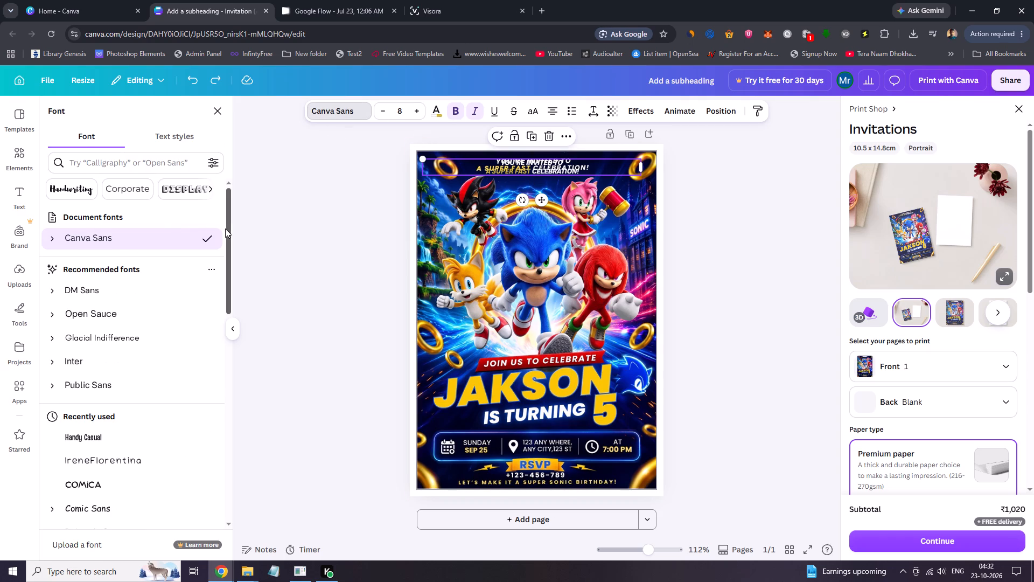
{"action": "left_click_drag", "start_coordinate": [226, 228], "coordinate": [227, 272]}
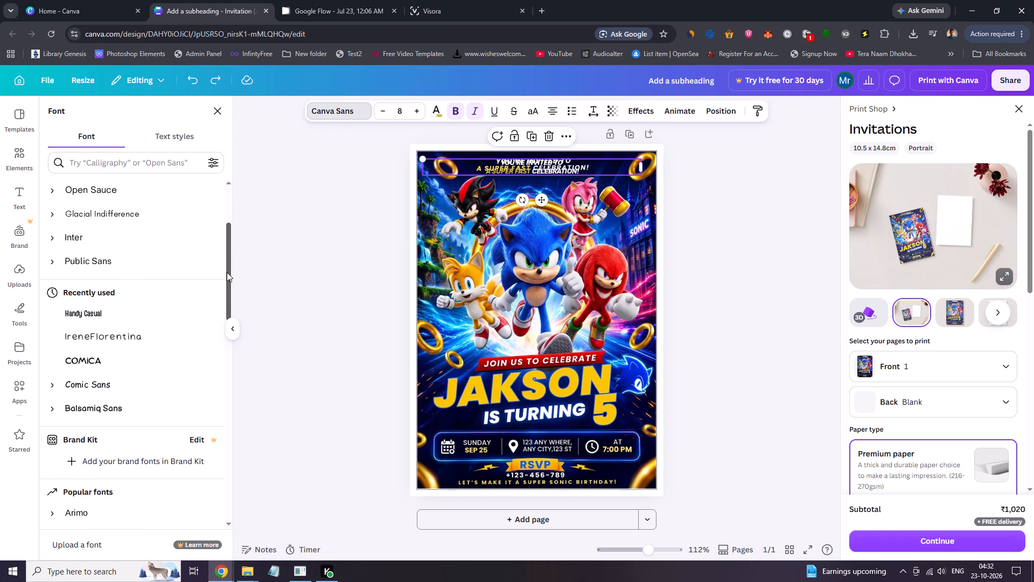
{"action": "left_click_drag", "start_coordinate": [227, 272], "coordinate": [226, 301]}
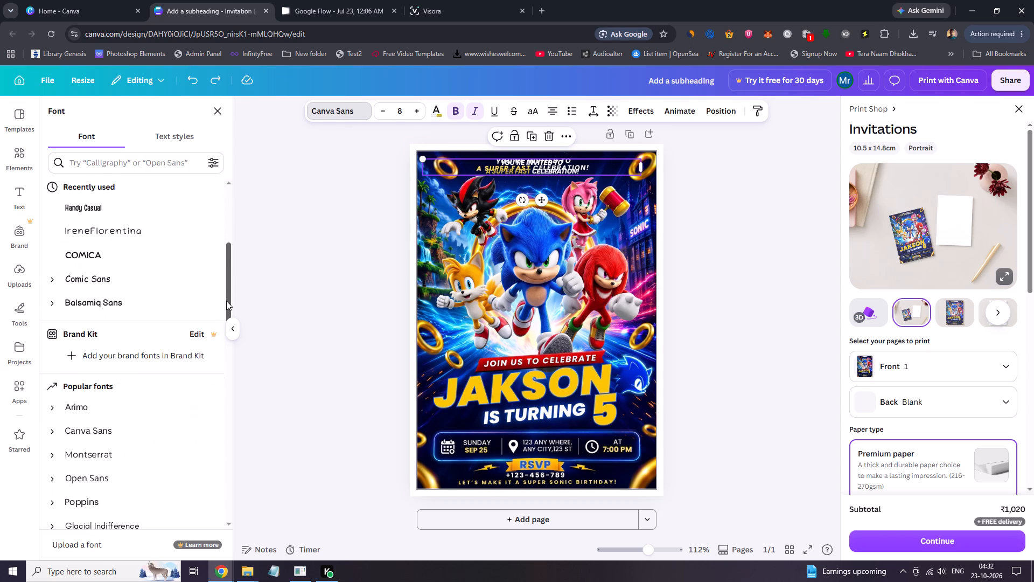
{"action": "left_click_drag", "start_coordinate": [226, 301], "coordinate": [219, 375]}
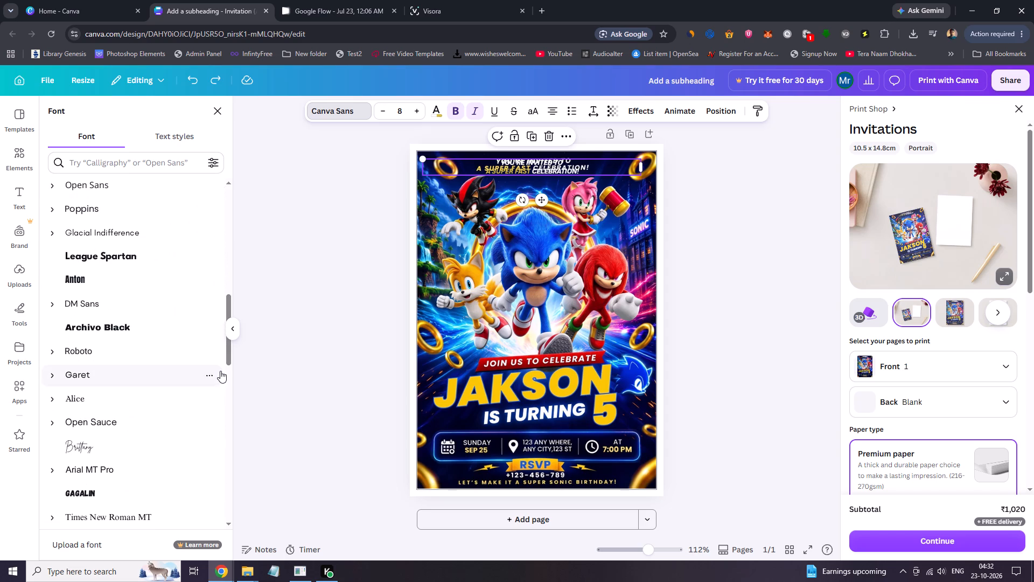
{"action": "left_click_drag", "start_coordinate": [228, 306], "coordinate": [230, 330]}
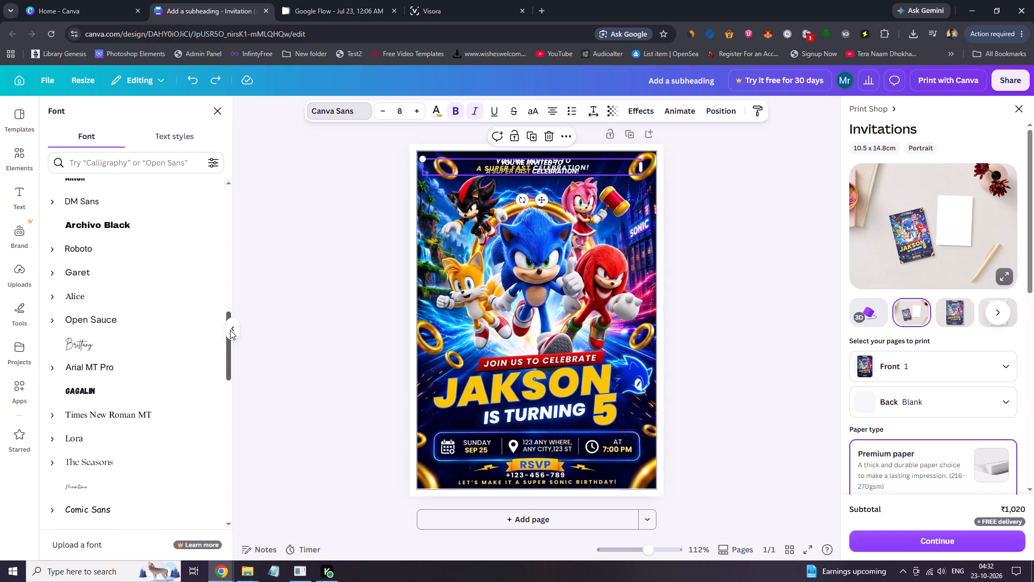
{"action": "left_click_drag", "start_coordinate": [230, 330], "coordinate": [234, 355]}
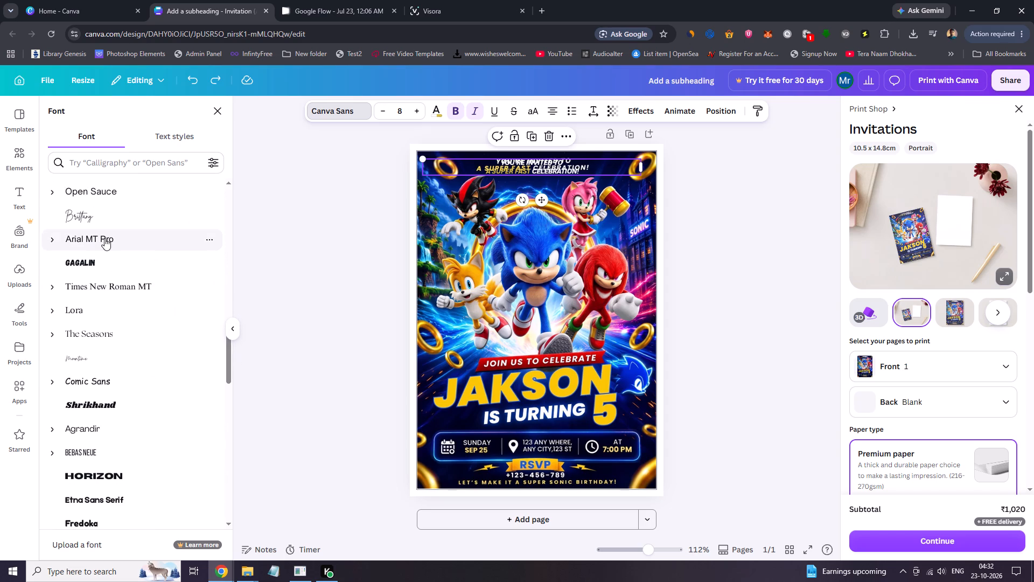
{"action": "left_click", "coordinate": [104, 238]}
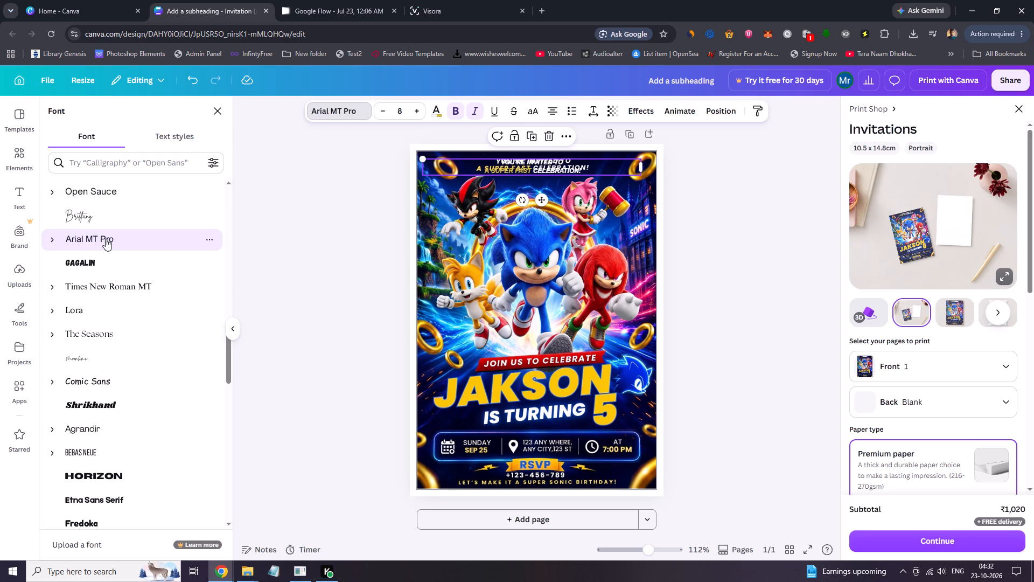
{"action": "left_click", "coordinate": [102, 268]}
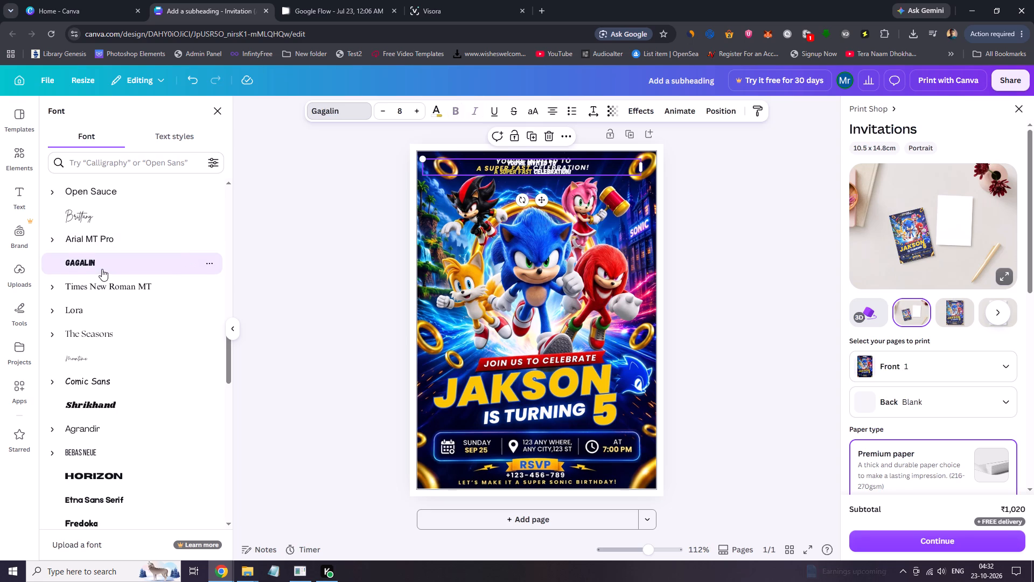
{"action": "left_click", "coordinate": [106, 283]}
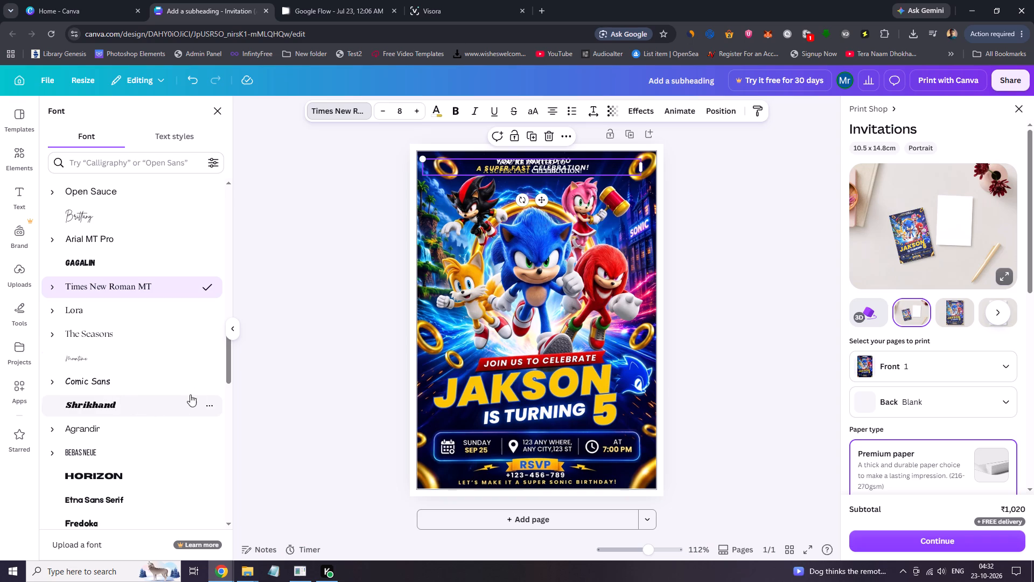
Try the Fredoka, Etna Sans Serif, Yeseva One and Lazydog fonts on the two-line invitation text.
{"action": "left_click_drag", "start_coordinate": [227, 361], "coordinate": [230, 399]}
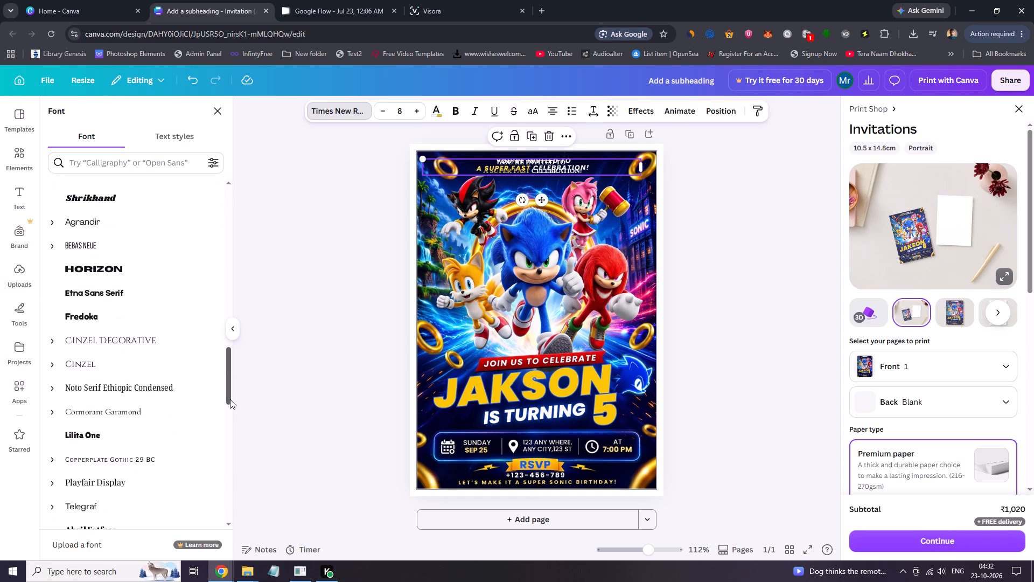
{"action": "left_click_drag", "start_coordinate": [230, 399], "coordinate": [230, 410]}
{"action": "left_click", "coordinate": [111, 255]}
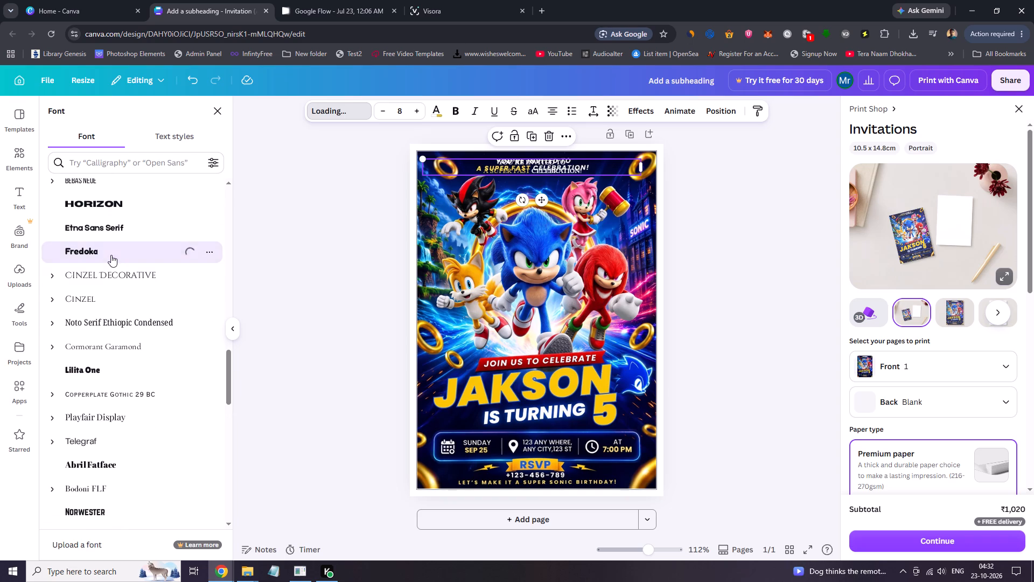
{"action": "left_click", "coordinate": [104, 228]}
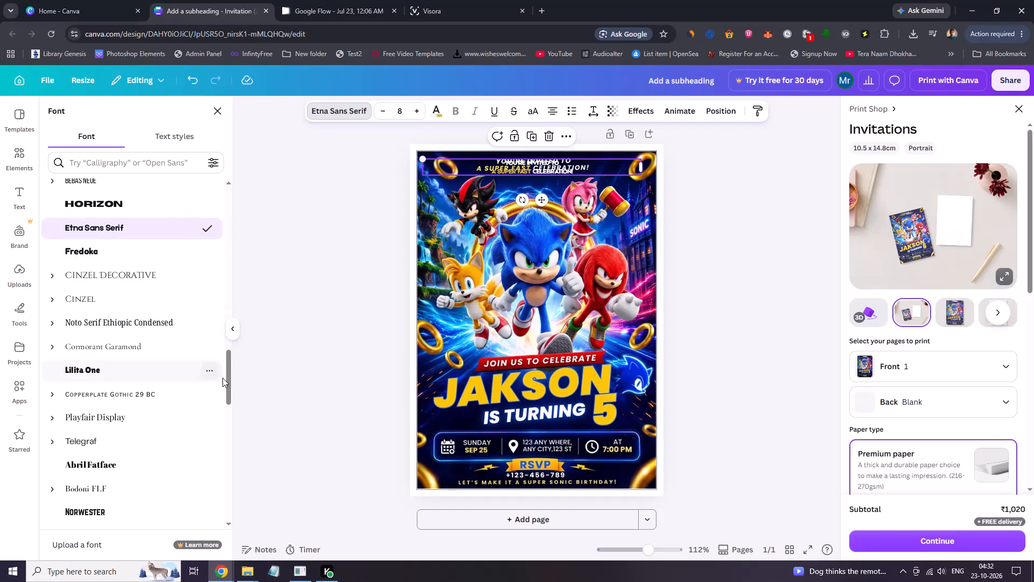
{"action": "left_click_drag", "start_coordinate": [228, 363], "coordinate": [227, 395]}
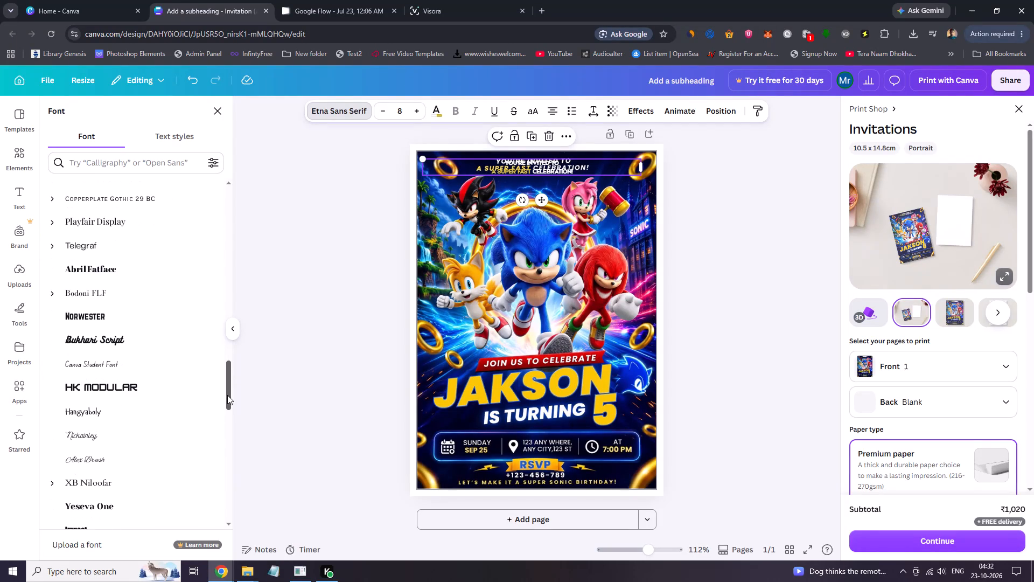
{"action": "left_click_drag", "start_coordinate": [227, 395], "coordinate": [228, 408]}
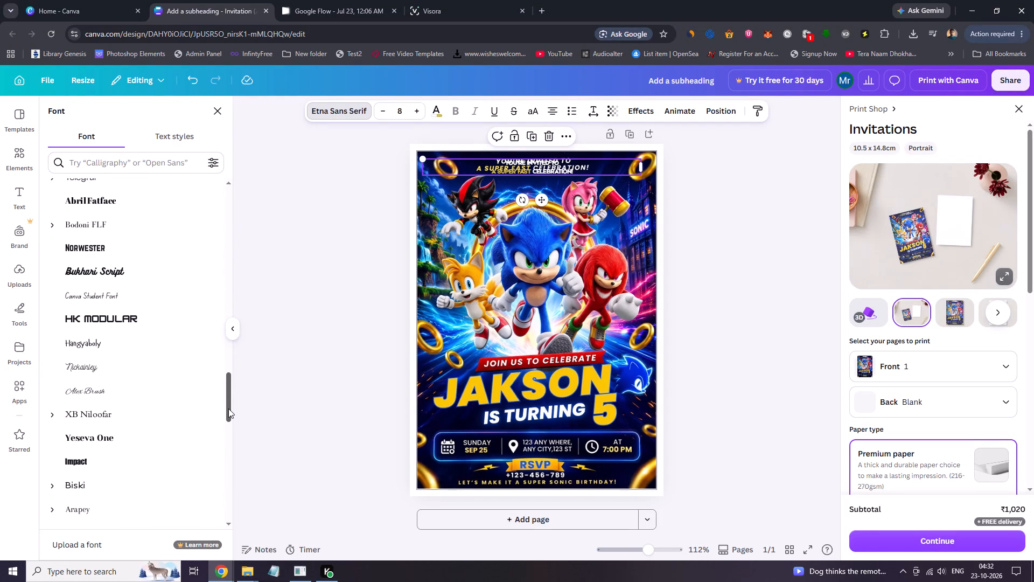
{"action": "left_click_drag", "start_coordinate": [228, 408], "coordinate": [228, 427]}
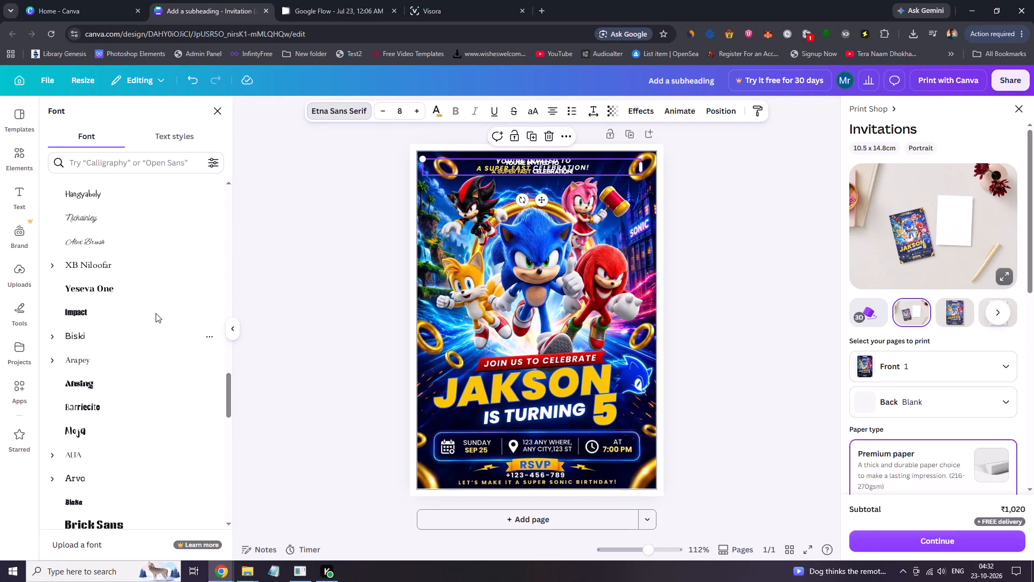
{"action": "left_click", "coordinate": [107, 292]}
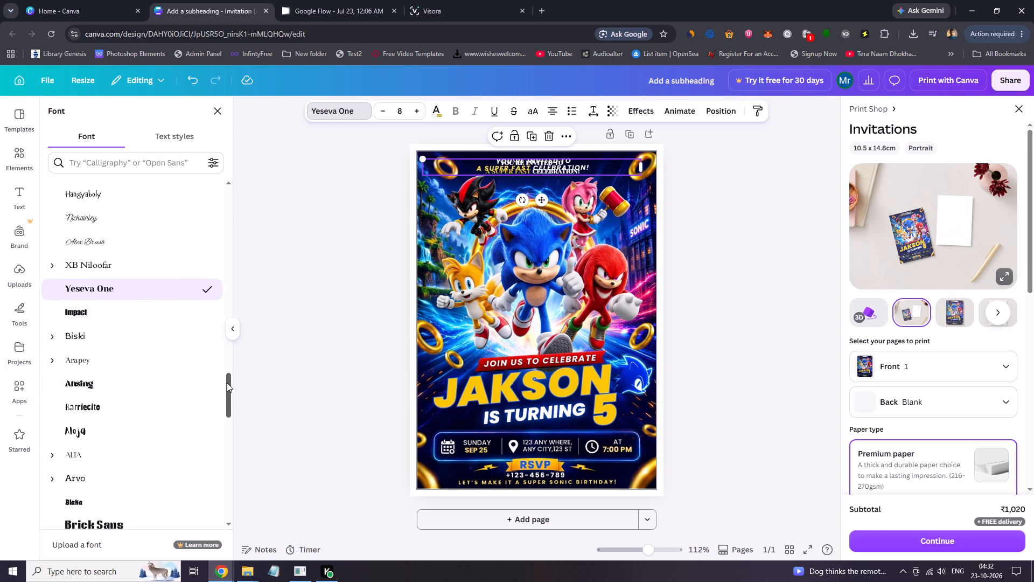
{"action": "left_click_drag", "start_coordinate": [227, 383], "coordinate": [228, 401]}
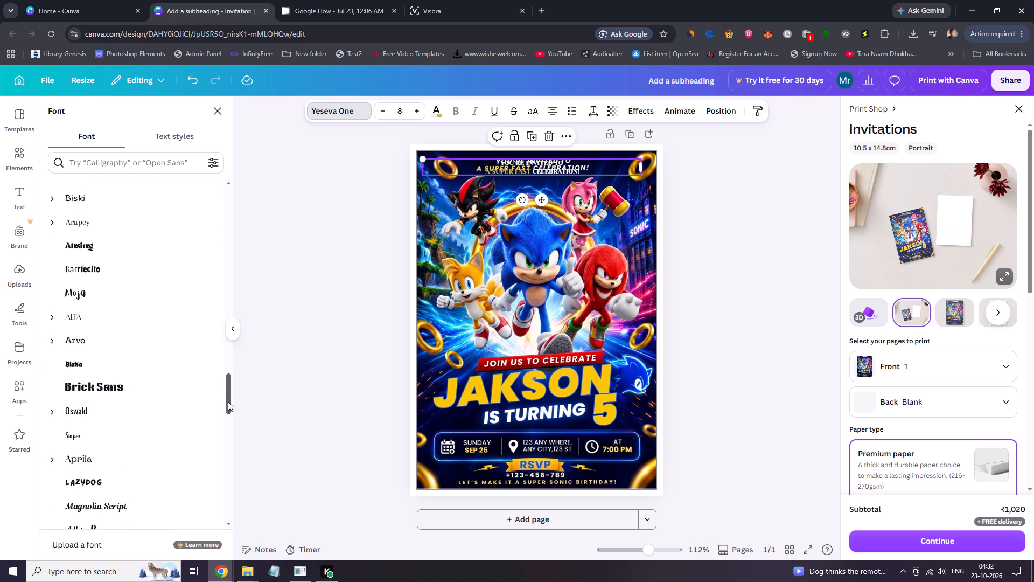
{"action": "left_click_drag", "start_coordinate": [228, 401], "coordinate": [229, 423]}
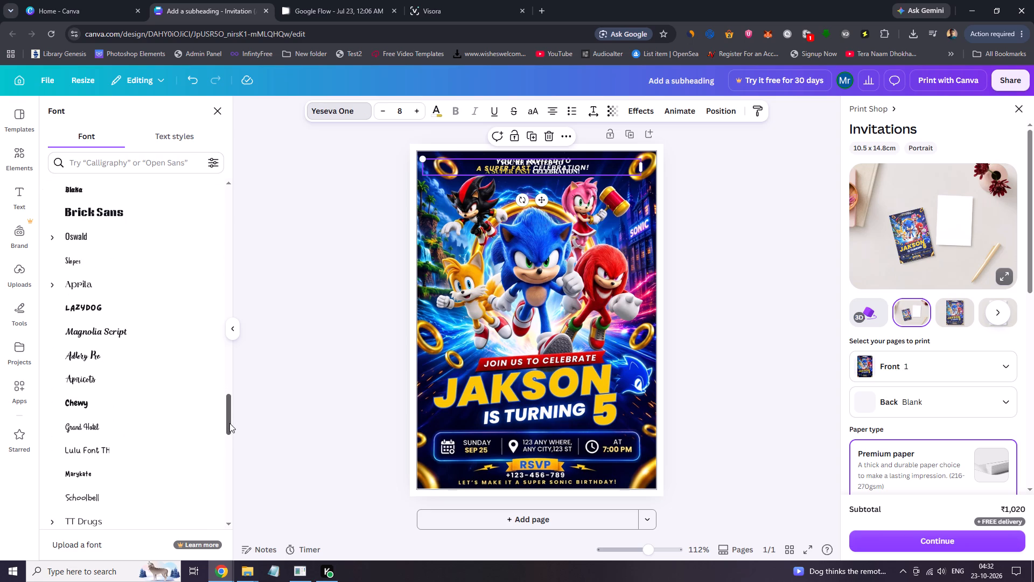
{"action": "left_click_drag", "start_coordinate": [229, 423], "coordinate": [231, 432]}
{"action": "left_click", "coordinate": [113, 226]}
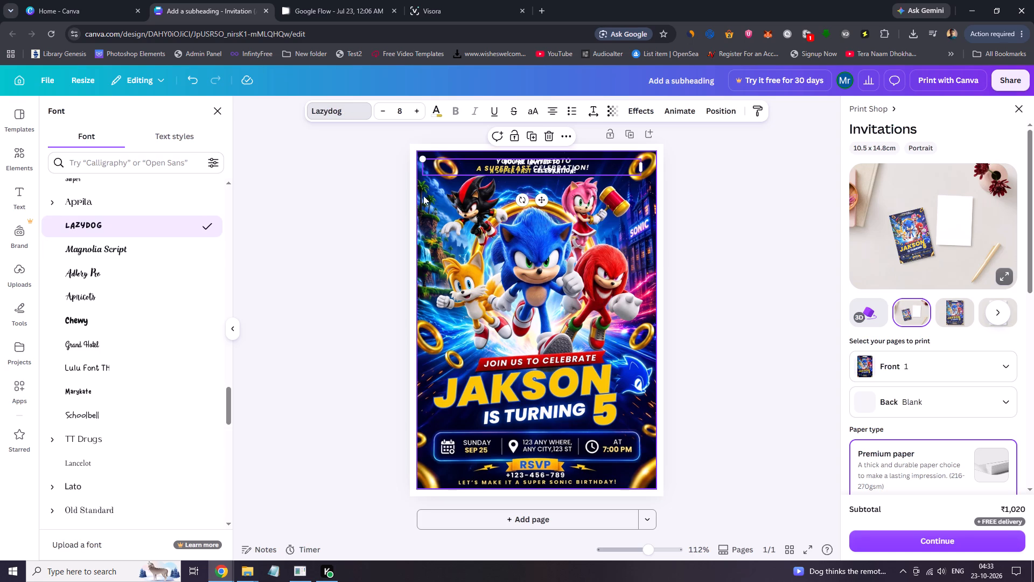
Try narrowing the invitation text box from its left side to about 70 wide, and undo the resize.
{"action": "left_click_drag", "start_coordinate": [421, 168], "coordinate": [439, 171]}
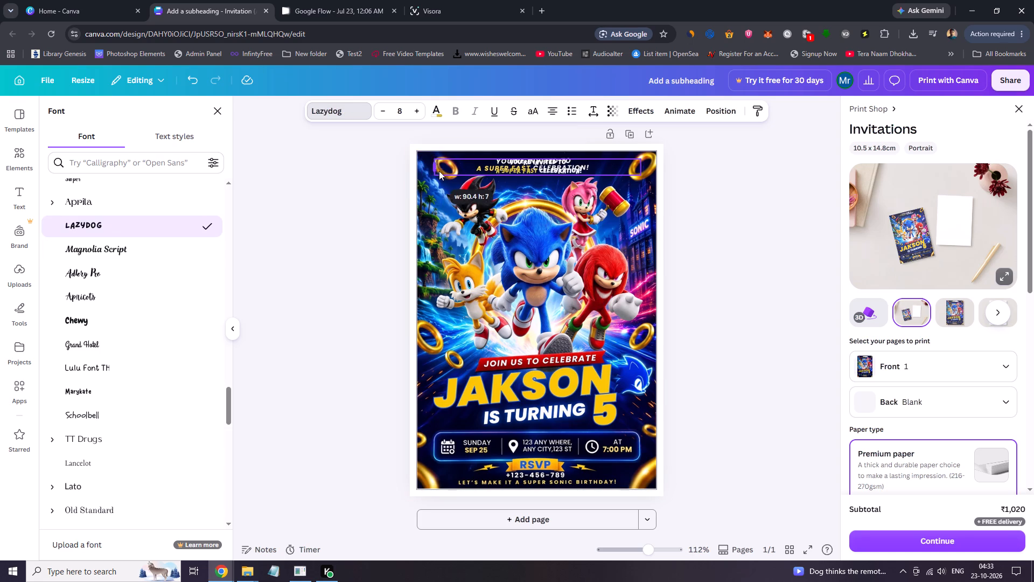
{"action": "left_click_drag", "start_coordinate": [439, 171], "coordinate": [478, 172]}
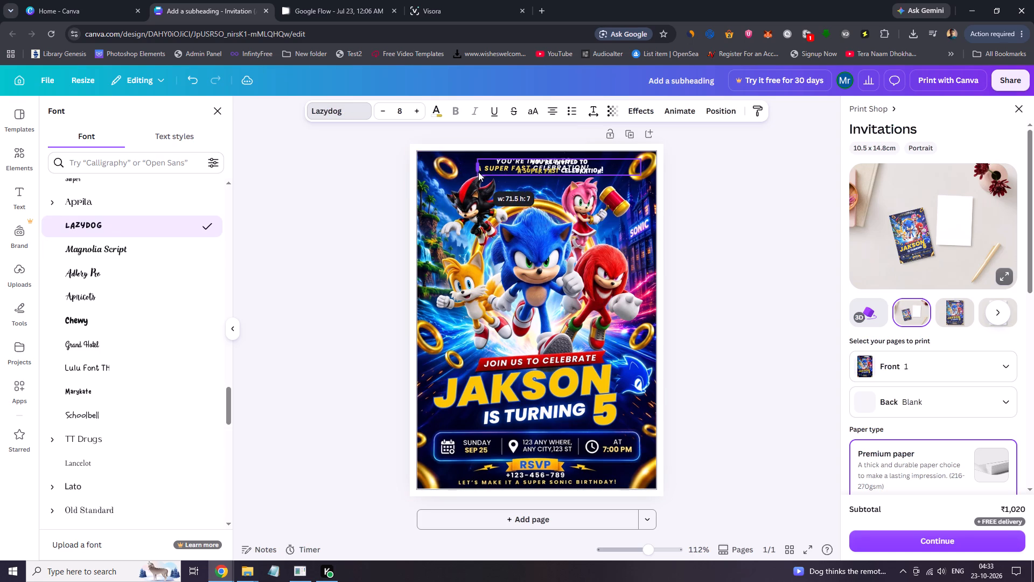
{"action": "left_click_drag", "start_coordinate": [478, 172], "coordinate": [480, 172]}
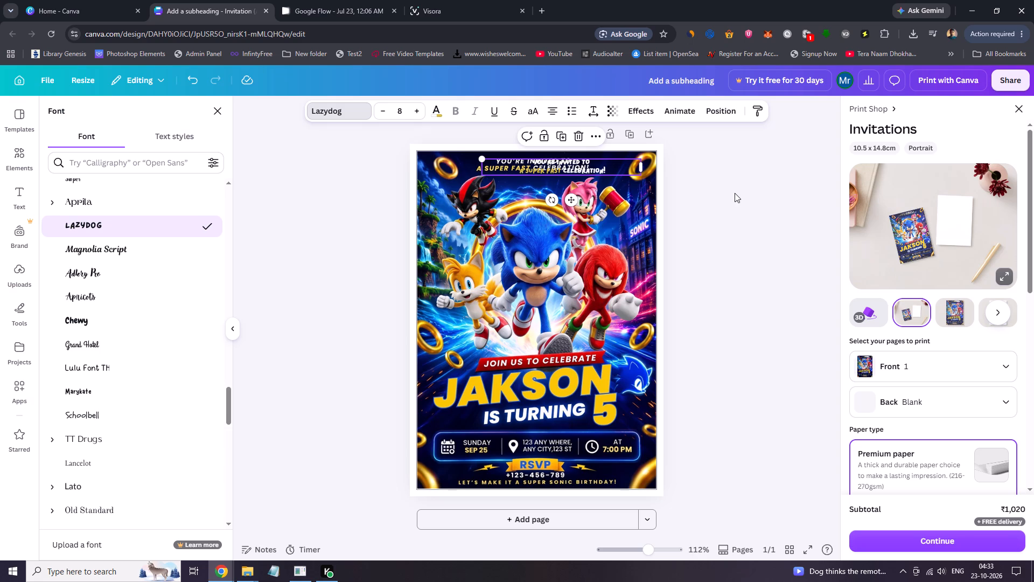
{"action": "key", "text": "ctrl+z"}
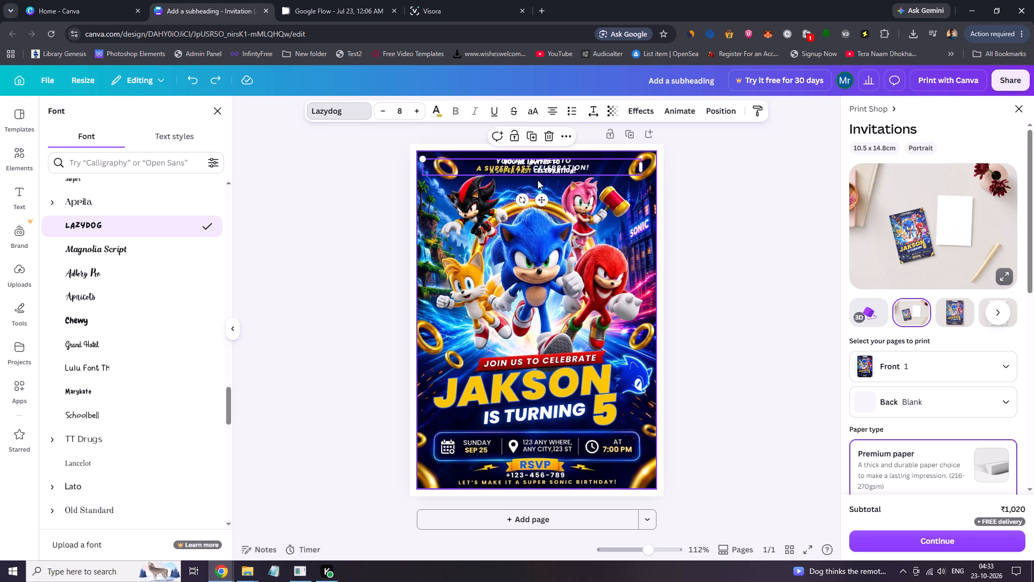
Change the invitation text's font to Chewy.
{"action": "left_click", "coordinate": [92, 318]}
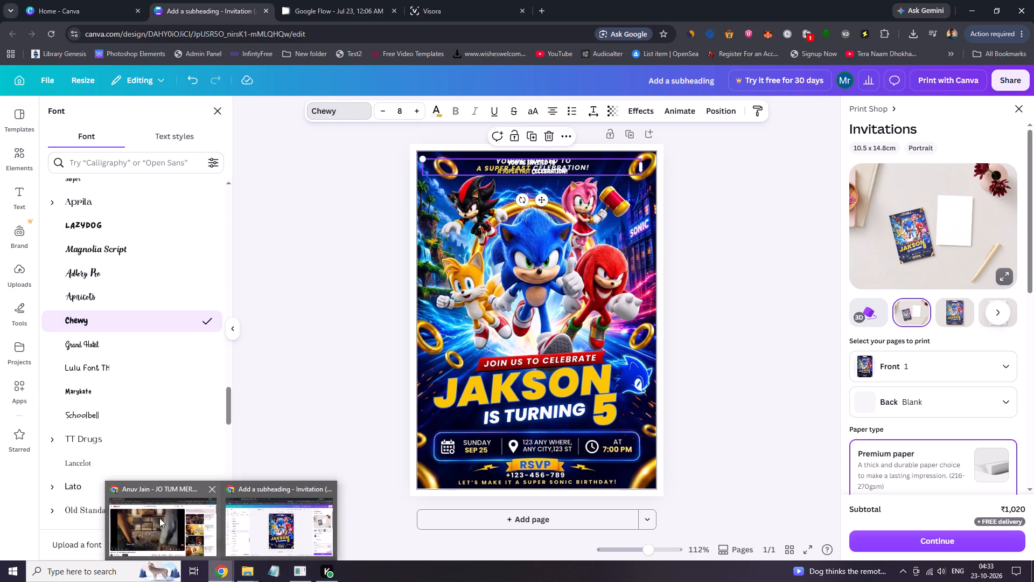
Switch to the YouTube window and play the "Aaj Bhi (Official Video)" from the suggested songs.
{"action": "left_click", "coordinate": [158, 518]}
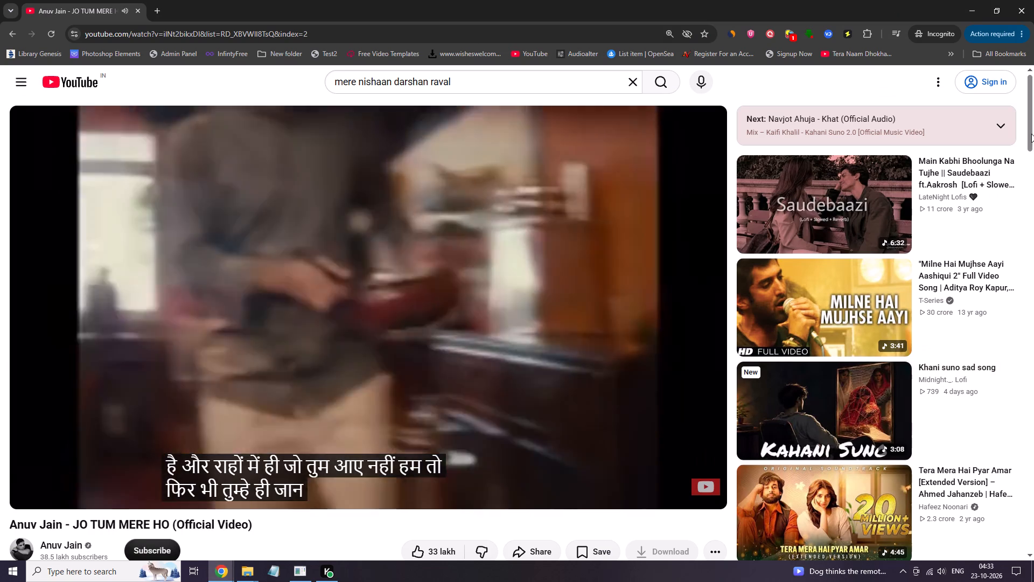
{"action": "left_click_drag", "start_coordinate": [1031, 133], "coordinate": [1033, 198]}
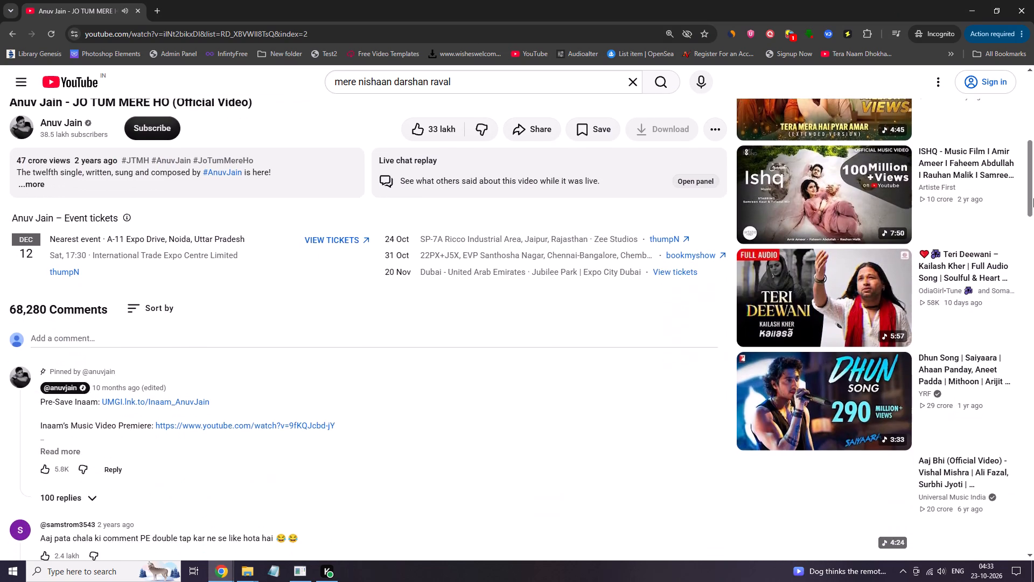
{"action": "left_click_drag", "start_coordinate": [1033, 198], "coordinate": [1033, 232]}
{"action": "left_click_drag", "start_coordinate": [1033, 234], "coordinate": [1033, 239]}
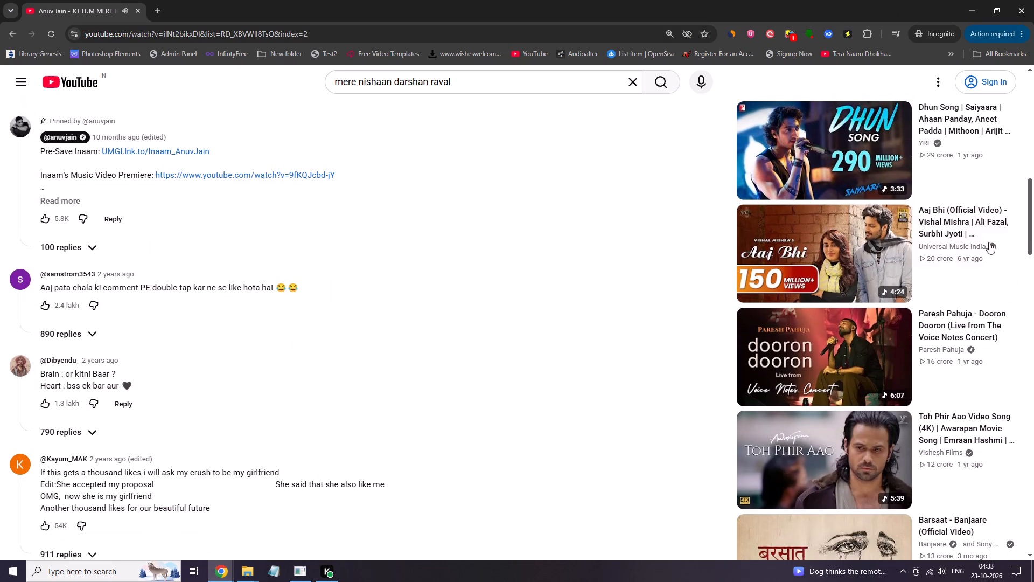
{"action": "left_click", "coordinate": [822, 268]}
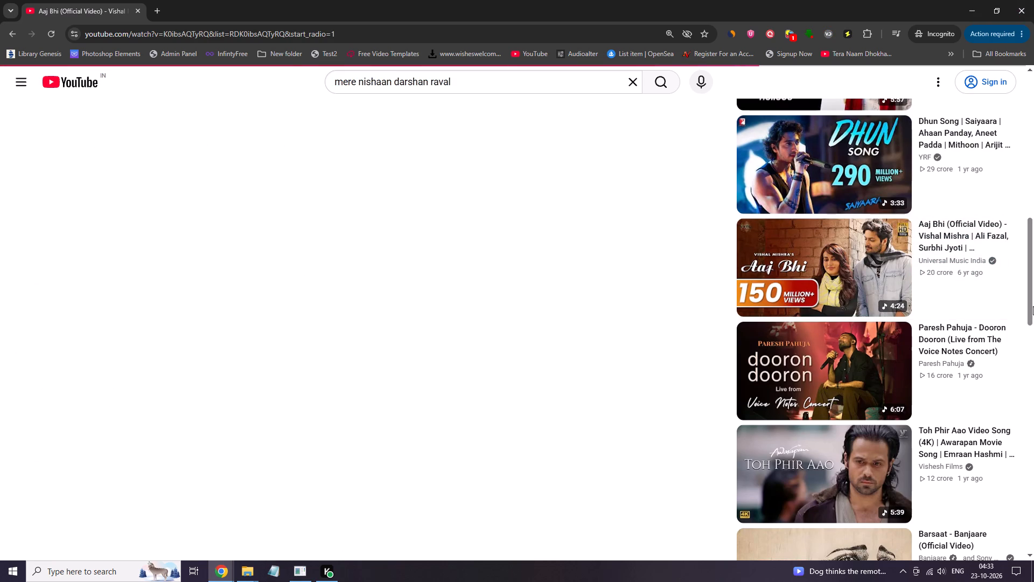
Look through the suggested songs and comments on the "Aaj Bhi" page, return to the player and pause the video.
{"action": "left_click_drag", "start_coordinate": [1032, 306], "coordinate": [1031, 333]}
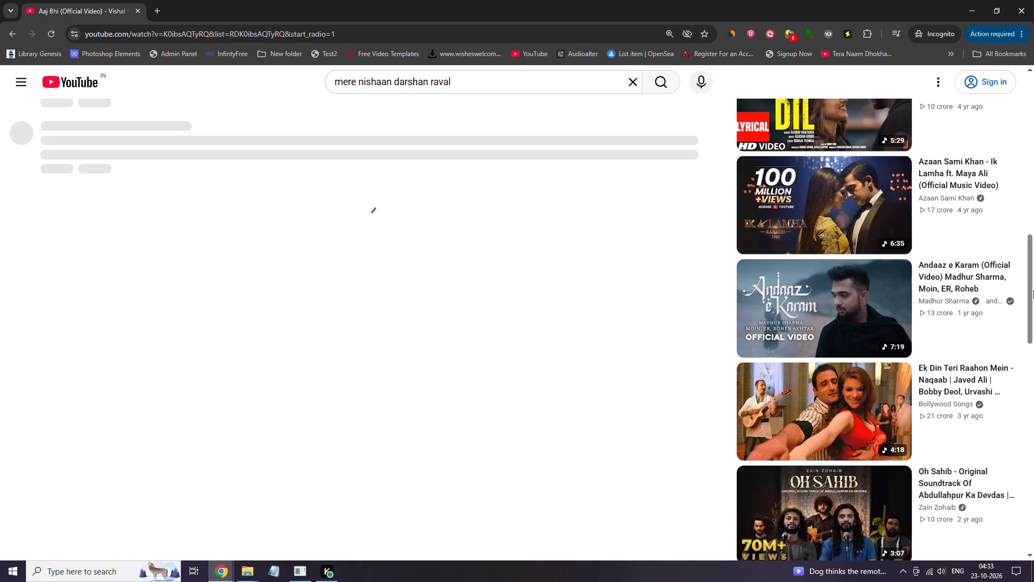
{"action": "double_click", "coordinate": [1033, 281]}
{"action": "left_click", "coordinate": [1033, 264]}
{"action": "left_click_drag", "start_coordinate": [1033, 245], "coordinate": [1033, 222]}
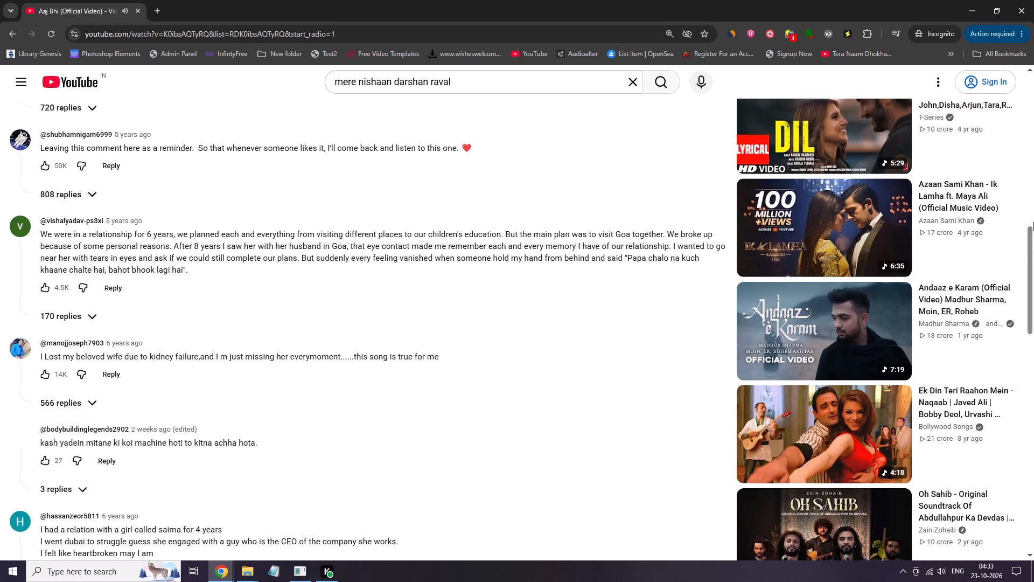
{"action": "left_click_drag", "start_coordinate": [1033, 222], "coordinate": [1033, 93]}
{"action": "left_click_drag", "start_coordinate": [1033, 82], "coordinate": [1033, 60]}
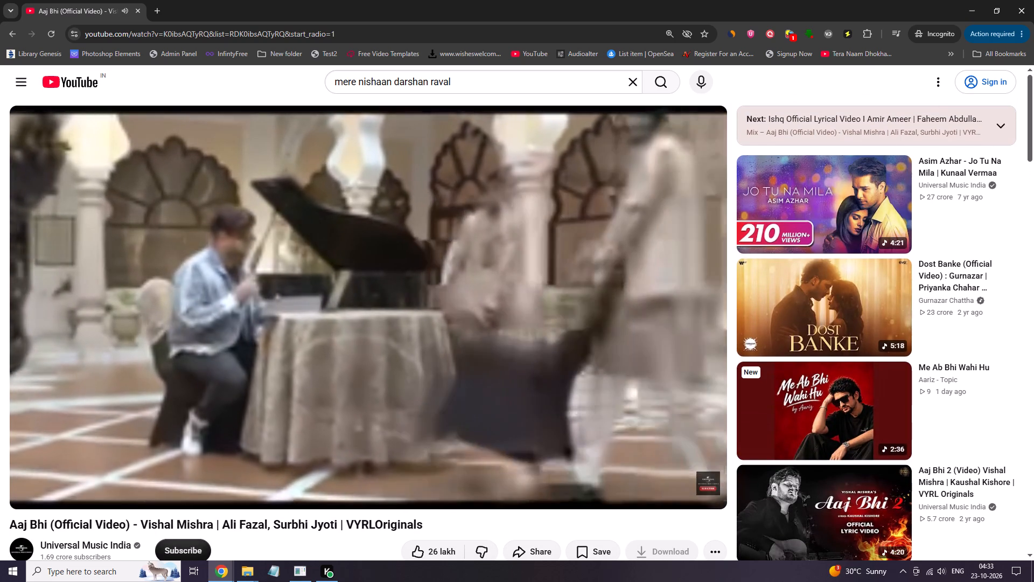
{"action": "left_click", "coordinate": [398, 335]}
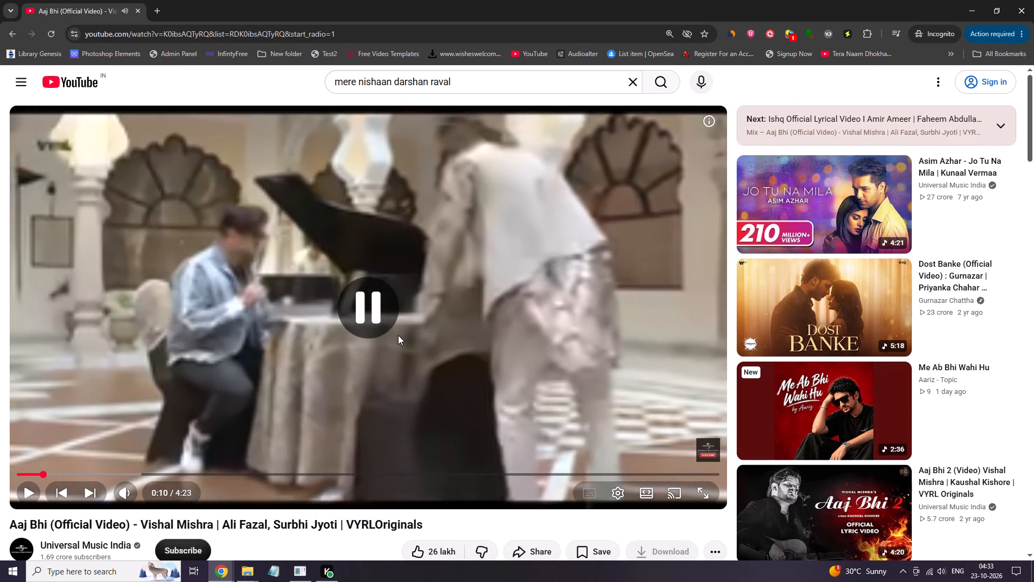
Return to the Canva design and change the invitation text's font to League Spartan.
{"action": "left_click", "coordinate": [975, 10]}
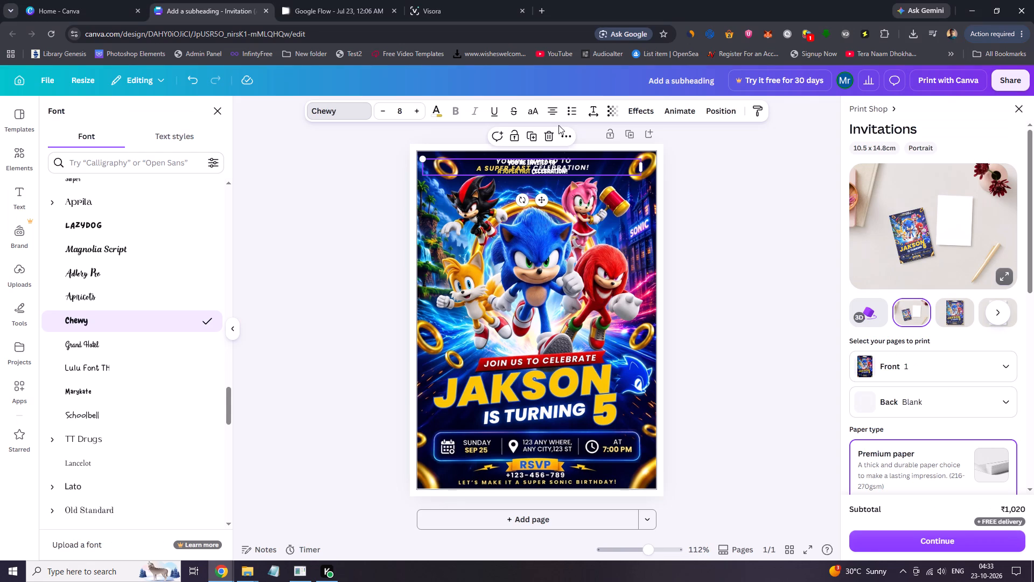
{"action": "left_click", "coordinate": [549, 170]}
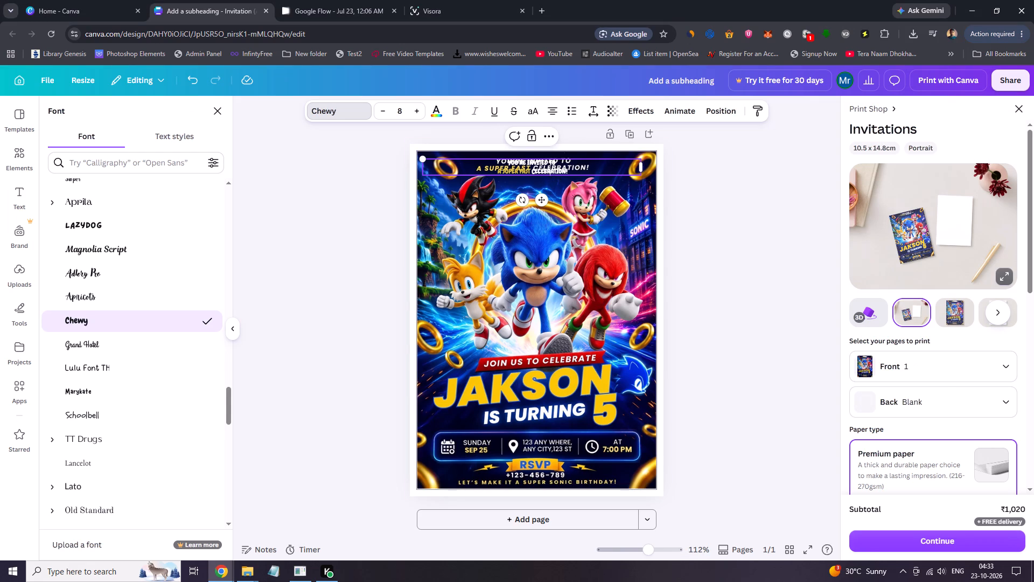
{"action": "left_click", "coordinate": [743, 203]}
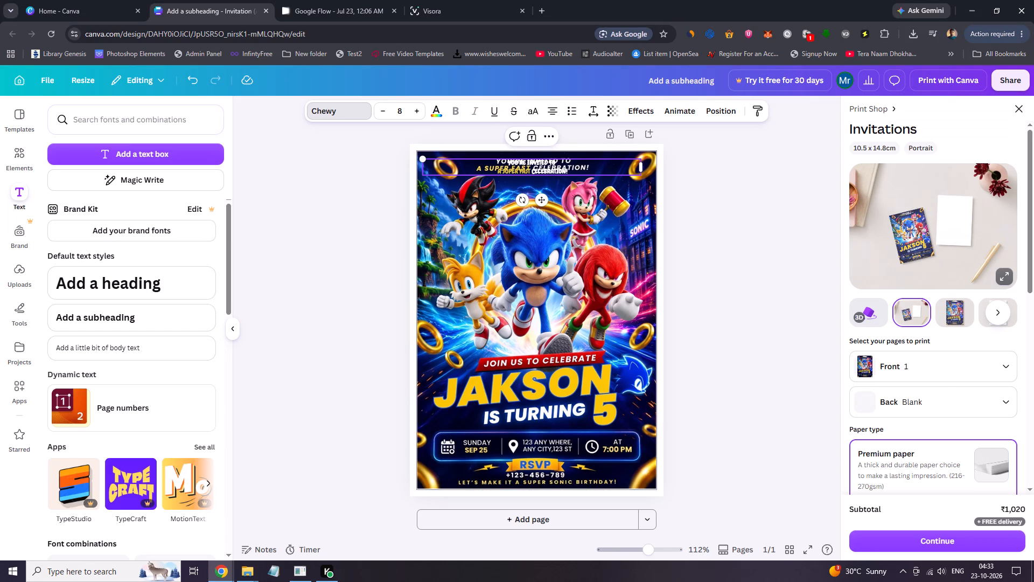
{"action": "left_click", "coordinate": [710, 207]}
{"action": "left_click", "coordinate": [566, 172]}
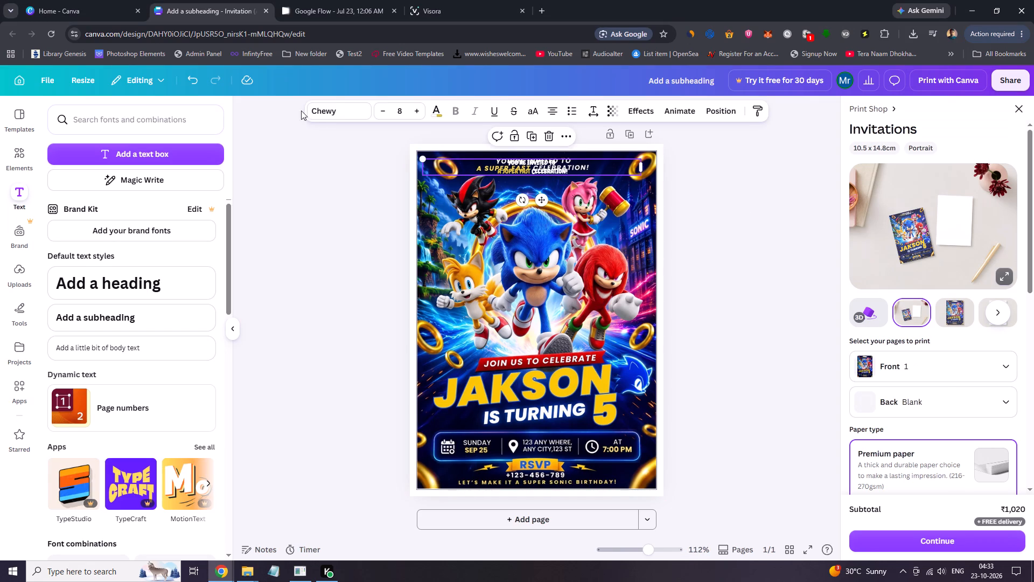
{"action": "left_click", "coordinate": [326, 112]}
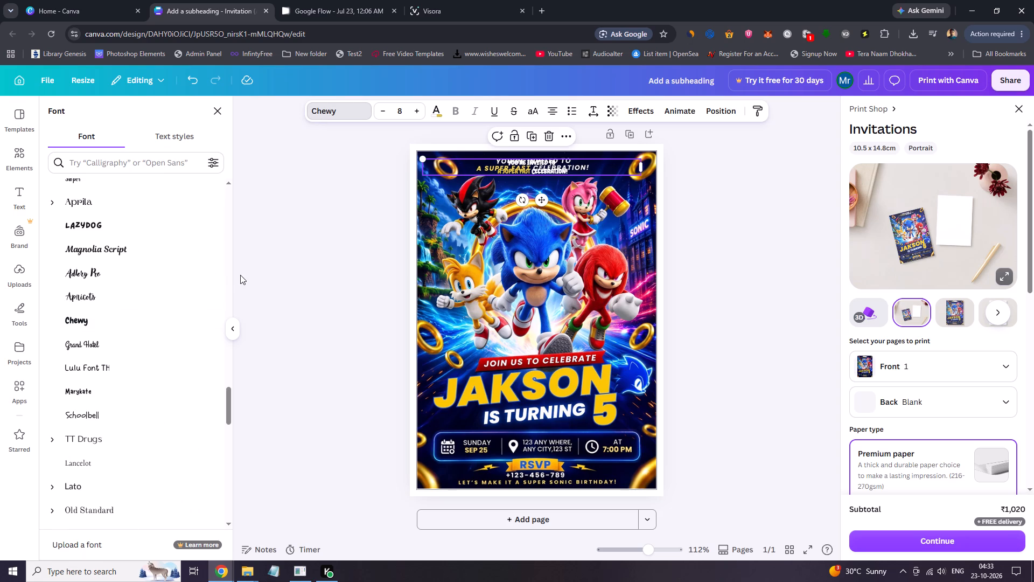
{"action": "left_click", "coordinate": [229, 393]}
{"action": "left_click_drag", "start_coordinate": [229, 393], "coordinate": [228, 347]}
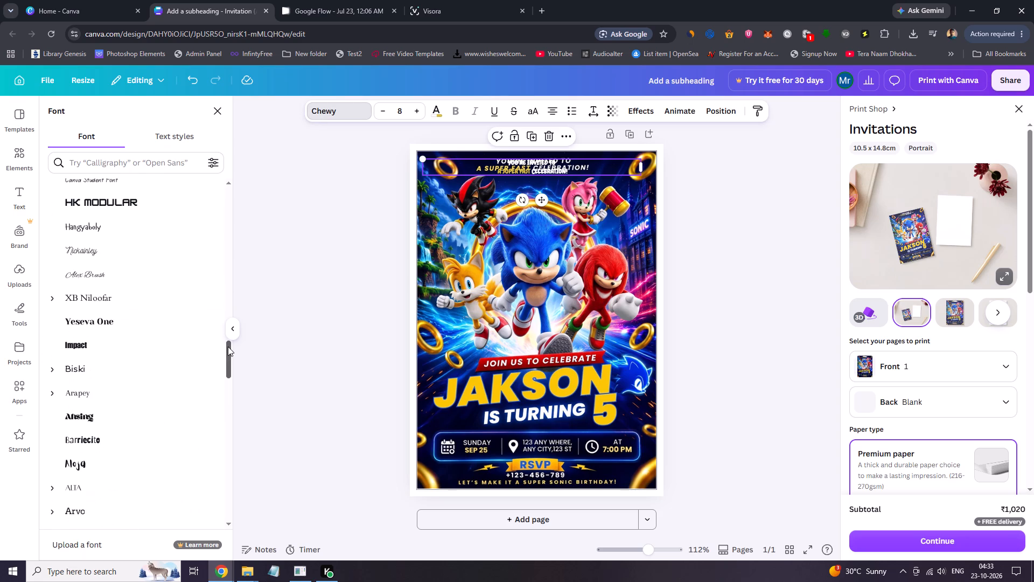
{"action": "left_click_drag", "start_coordinate": [228, 347], "coordinate": [232, 248]}
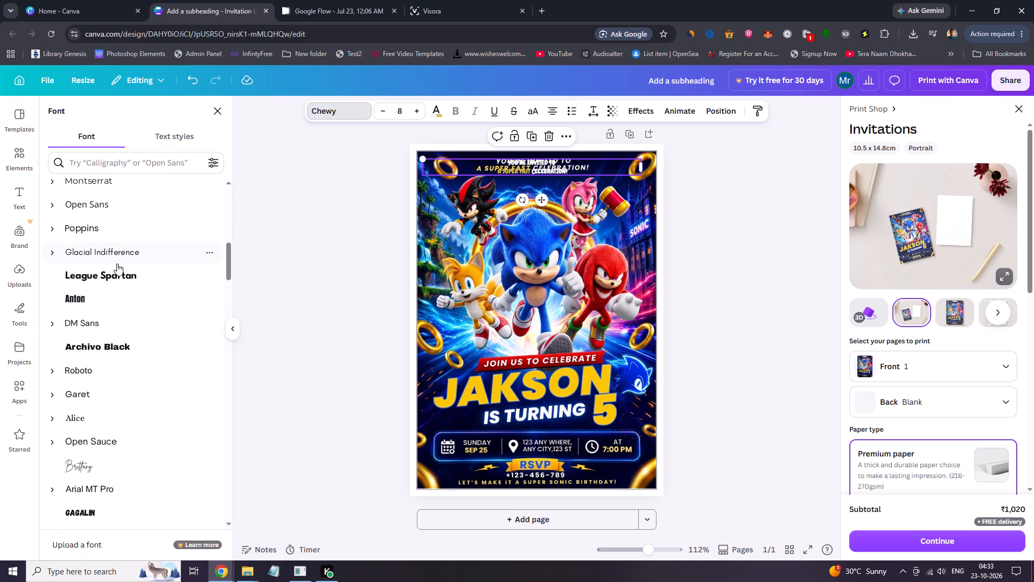
{"action": "double_click", "coordinate": [85, 279]}
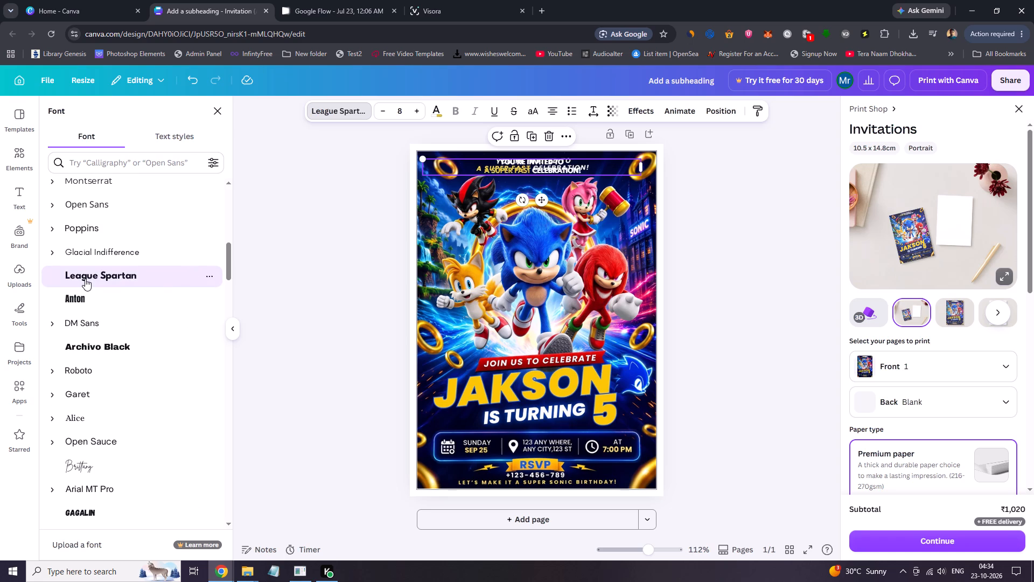
Reduce the font size of the overlay line "A SUPER FAST CELEBRATION!" to 7.
{"action": "left_click", "coordinate": [536, 172]}
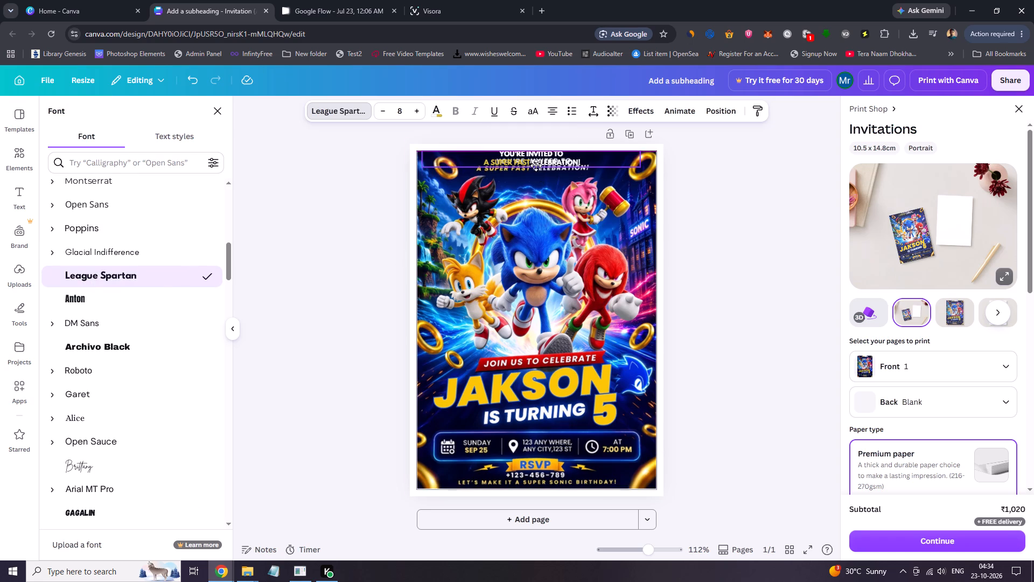
{"action": "left_click", "coordinate": [537, 170]}
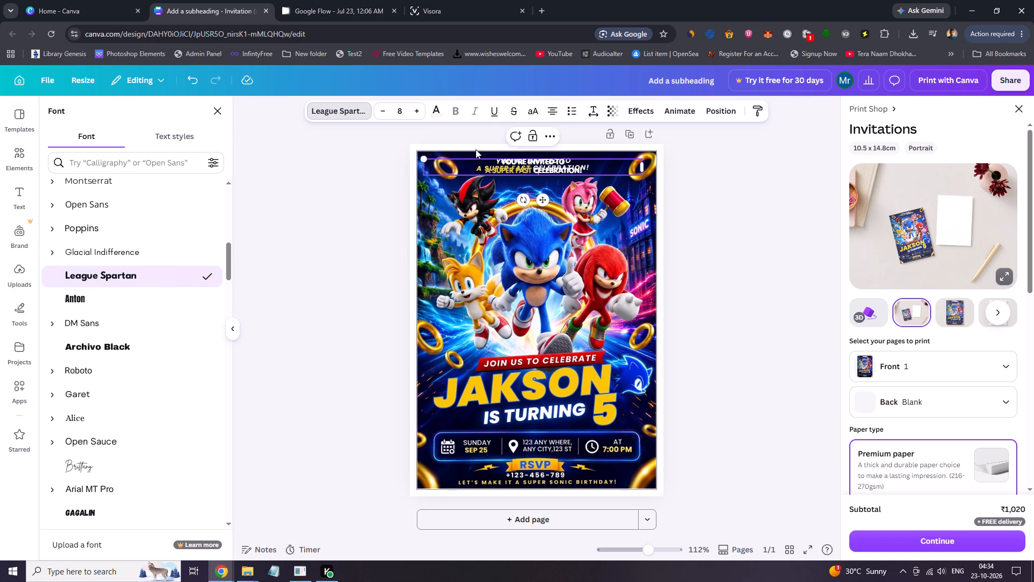
{"action": "left_click", "coordinate": [379, 112]}
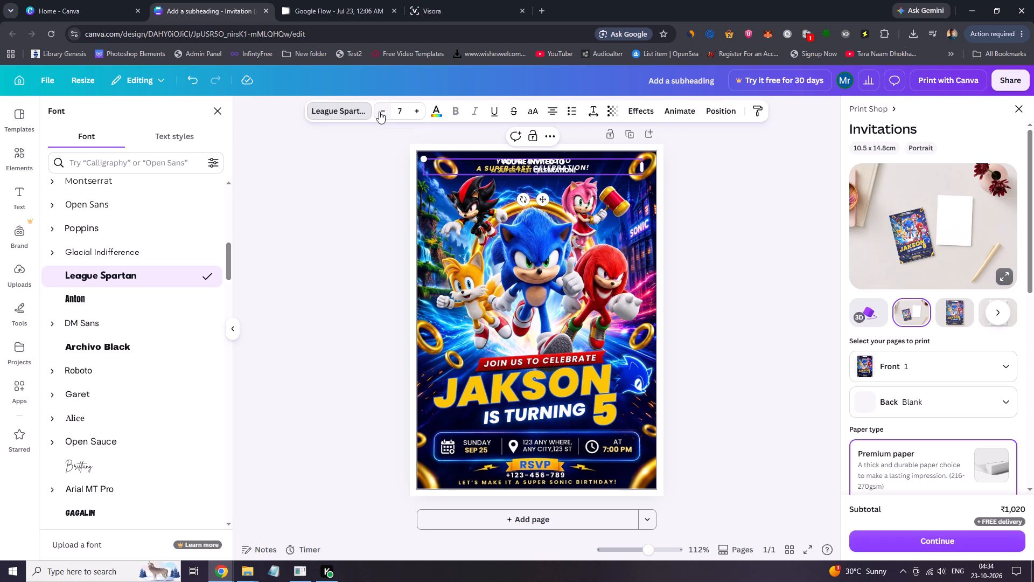
Switch to the YouTube window, resume the "Aaj Bhi (Official Video)", and return to the Canva design.
{"action": "left_click", "coordinate": [222, 575]}
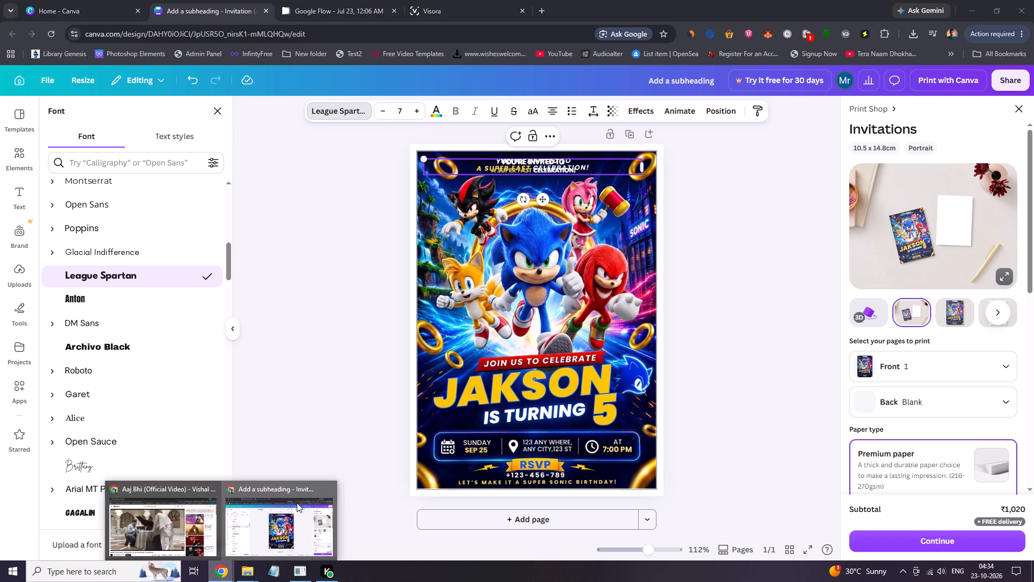
{"action": "left_click", "coordinate": [184, 526]}
{"action": "left_click", "coordinate": [327, 303]}
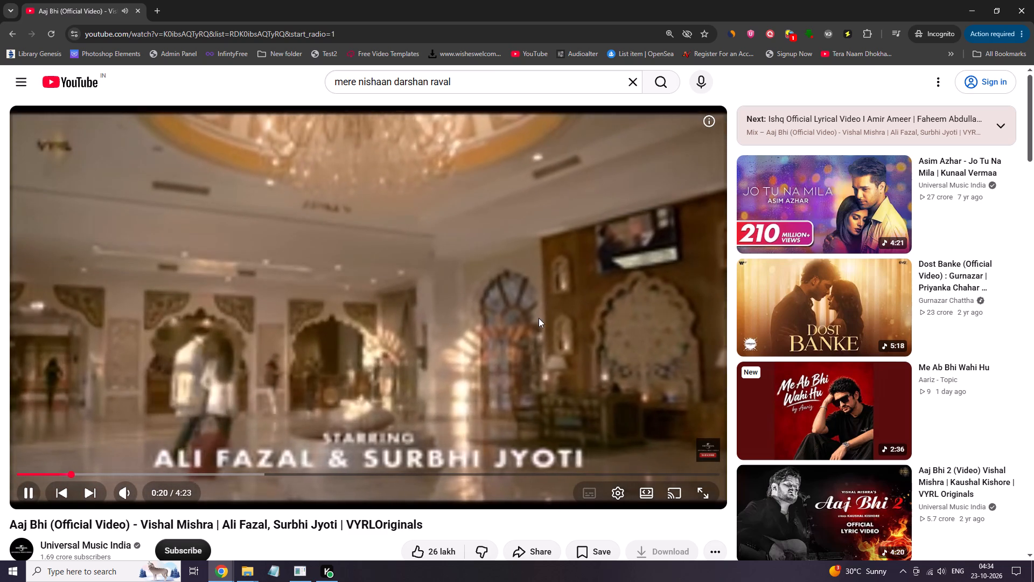
{"action": "left_click", "coordinate": [969, 9]}
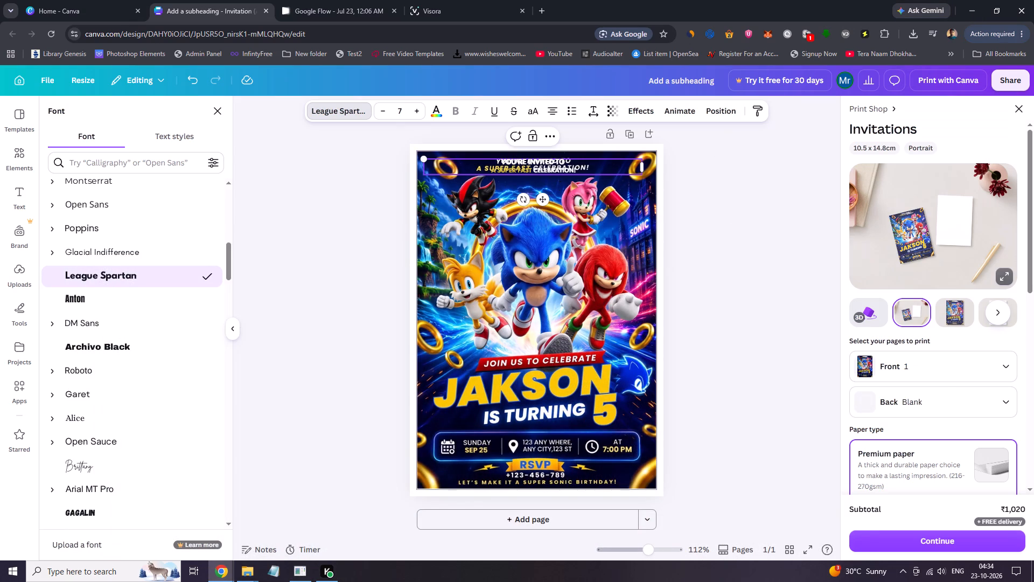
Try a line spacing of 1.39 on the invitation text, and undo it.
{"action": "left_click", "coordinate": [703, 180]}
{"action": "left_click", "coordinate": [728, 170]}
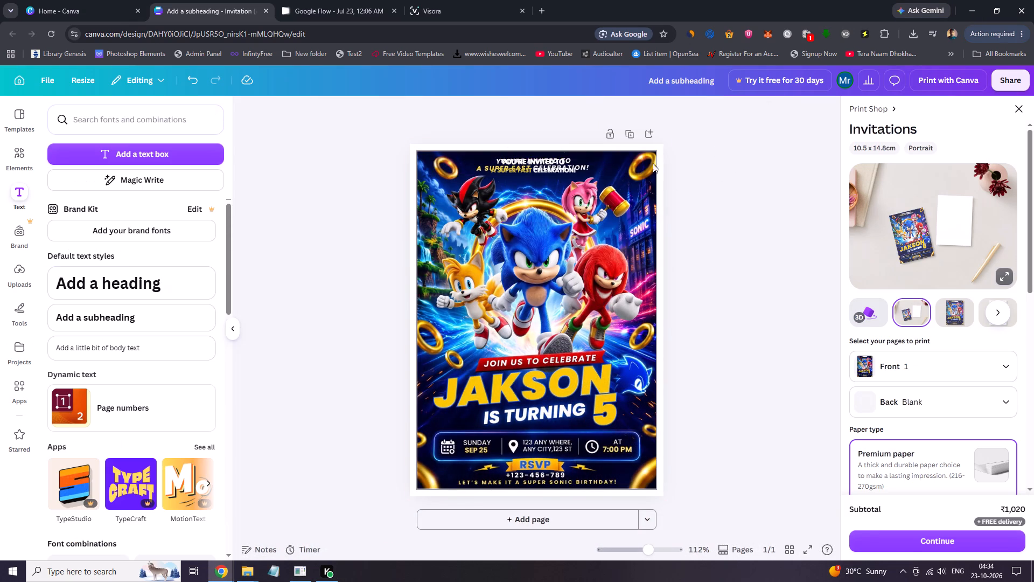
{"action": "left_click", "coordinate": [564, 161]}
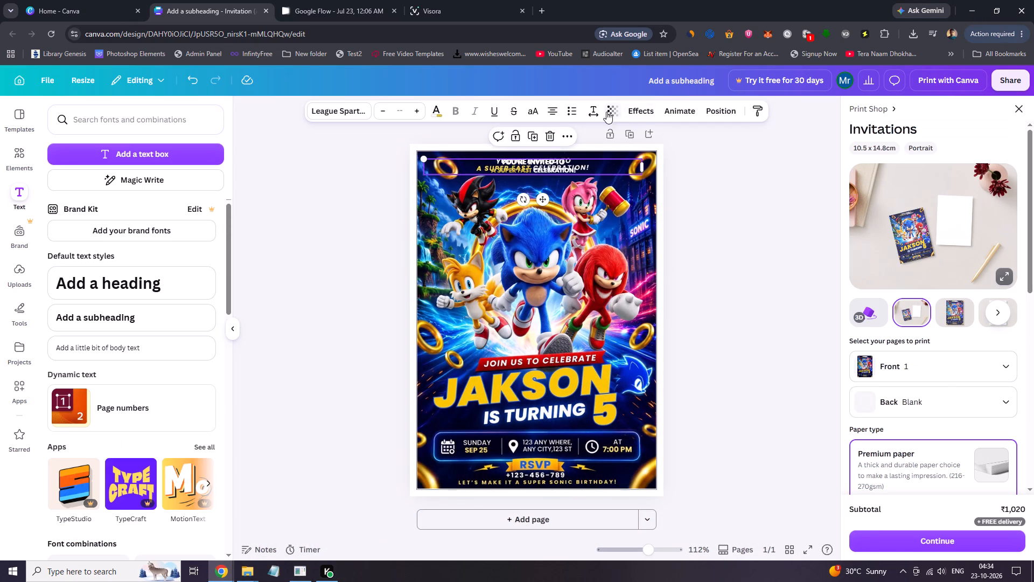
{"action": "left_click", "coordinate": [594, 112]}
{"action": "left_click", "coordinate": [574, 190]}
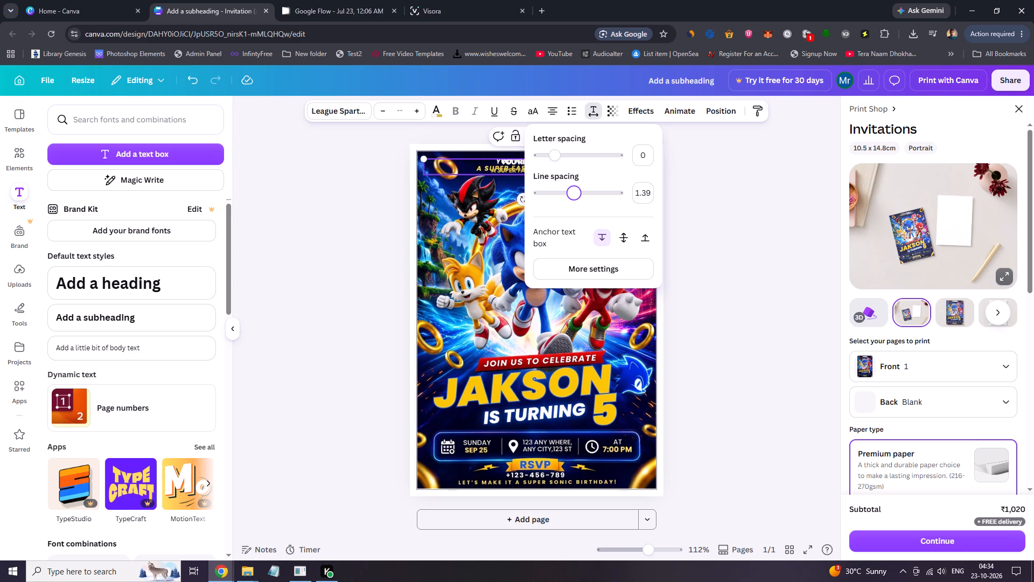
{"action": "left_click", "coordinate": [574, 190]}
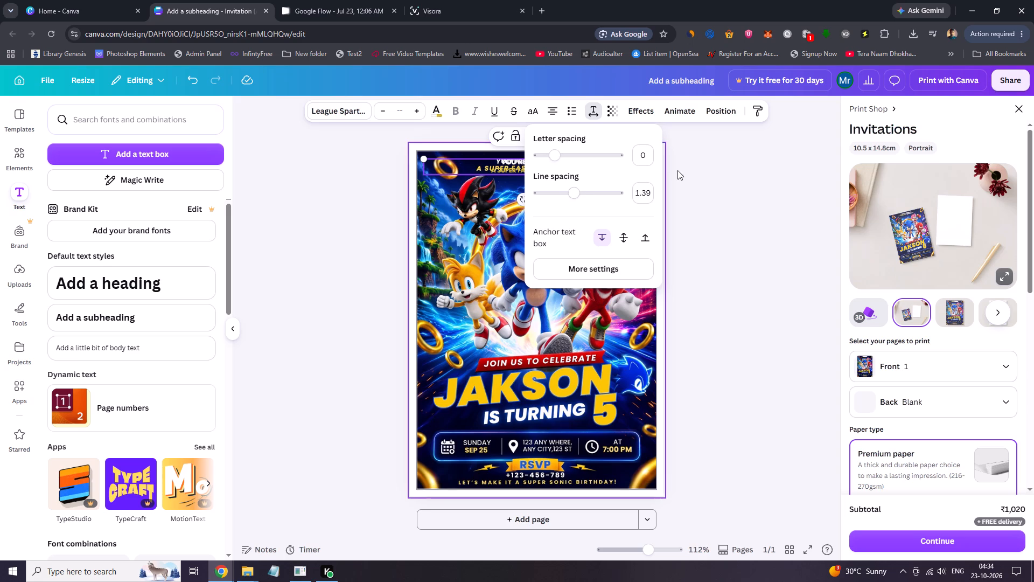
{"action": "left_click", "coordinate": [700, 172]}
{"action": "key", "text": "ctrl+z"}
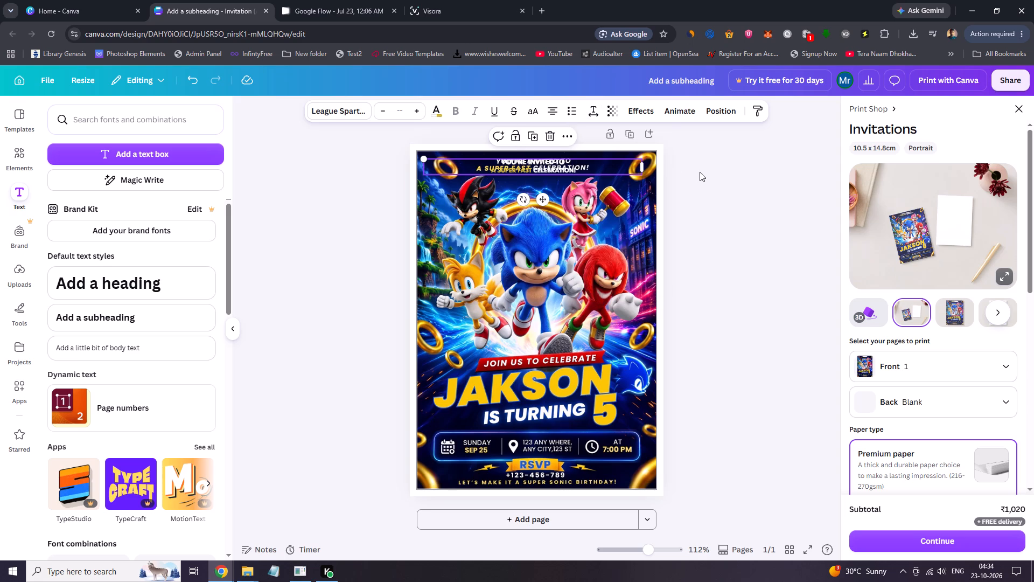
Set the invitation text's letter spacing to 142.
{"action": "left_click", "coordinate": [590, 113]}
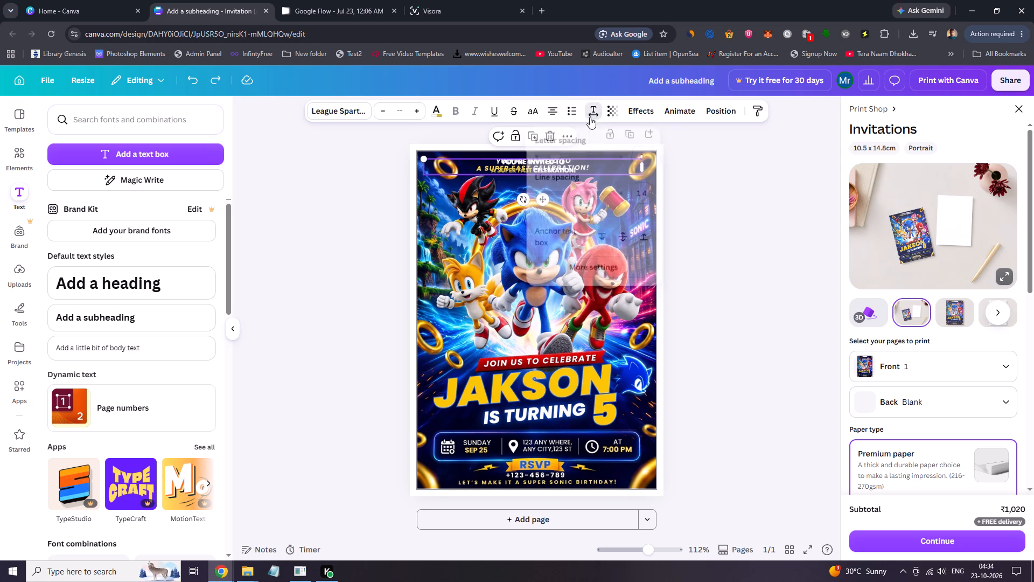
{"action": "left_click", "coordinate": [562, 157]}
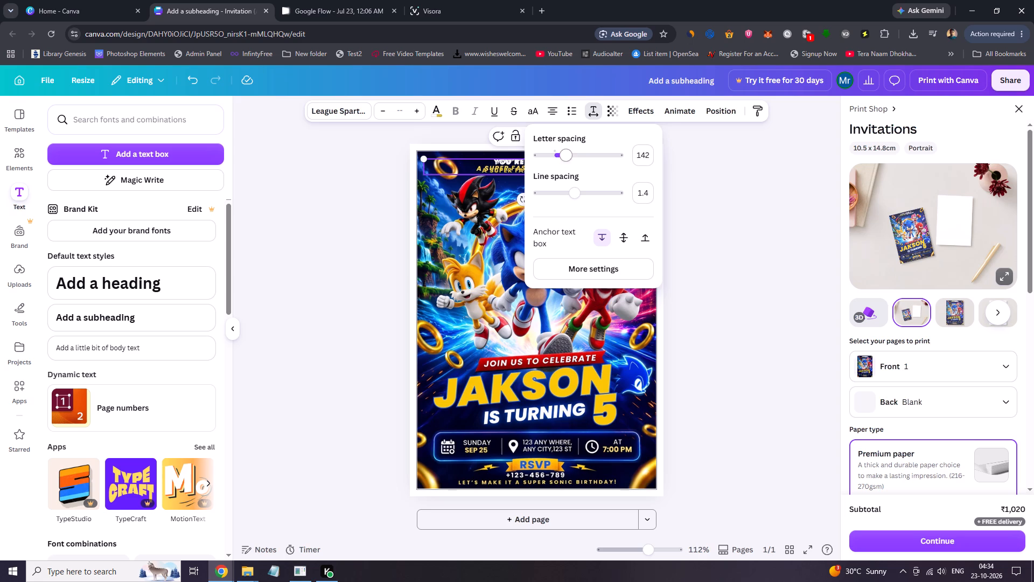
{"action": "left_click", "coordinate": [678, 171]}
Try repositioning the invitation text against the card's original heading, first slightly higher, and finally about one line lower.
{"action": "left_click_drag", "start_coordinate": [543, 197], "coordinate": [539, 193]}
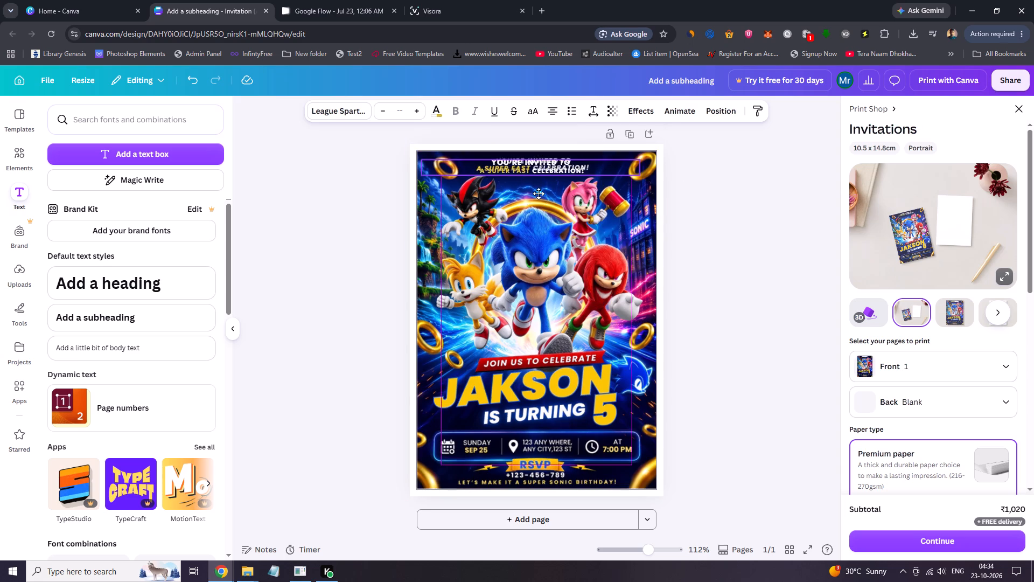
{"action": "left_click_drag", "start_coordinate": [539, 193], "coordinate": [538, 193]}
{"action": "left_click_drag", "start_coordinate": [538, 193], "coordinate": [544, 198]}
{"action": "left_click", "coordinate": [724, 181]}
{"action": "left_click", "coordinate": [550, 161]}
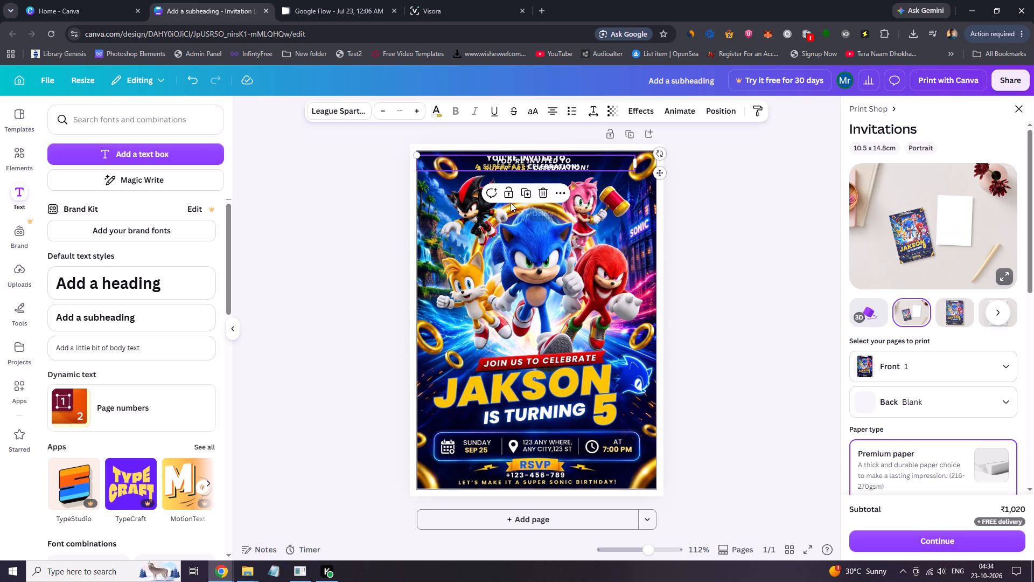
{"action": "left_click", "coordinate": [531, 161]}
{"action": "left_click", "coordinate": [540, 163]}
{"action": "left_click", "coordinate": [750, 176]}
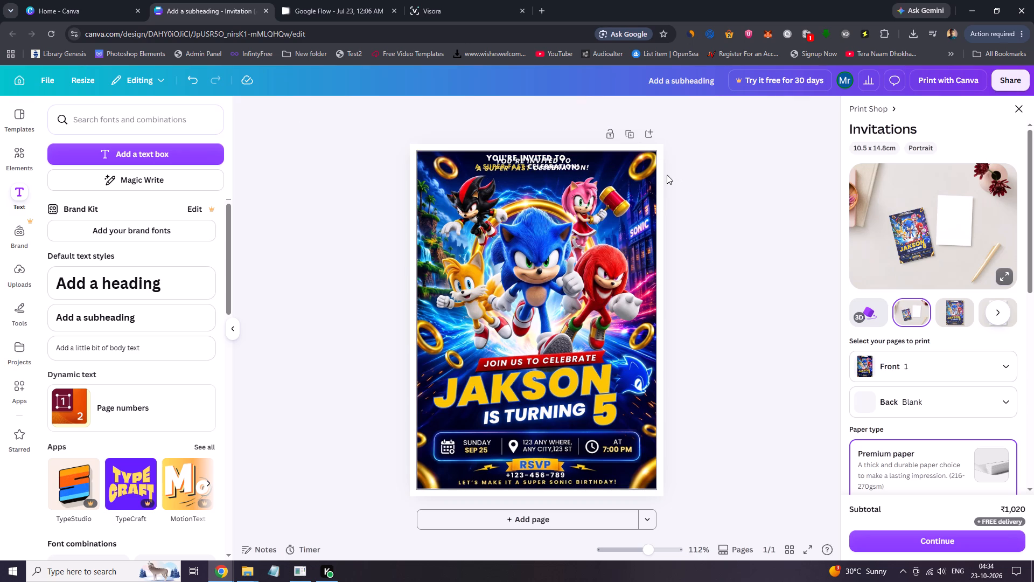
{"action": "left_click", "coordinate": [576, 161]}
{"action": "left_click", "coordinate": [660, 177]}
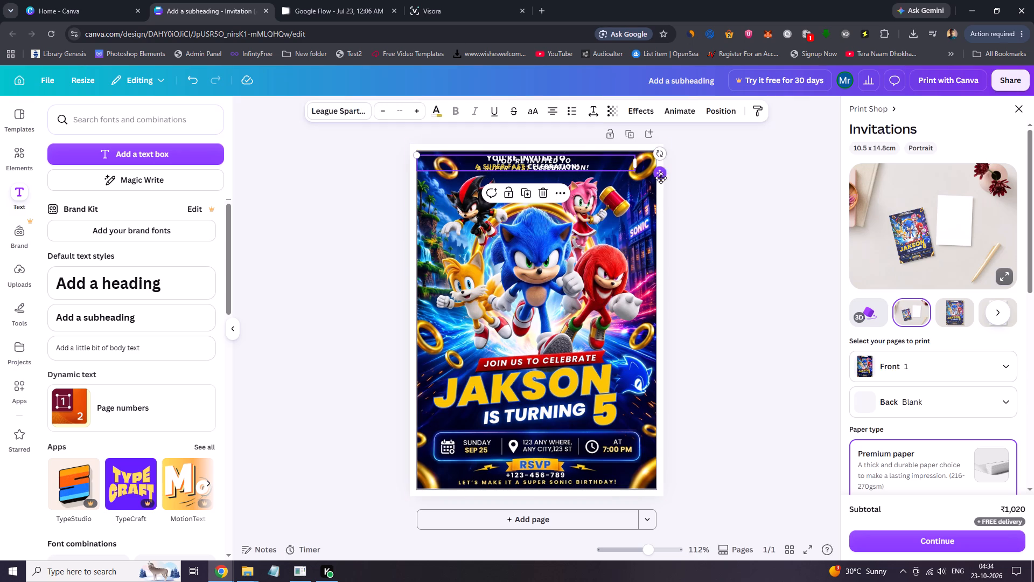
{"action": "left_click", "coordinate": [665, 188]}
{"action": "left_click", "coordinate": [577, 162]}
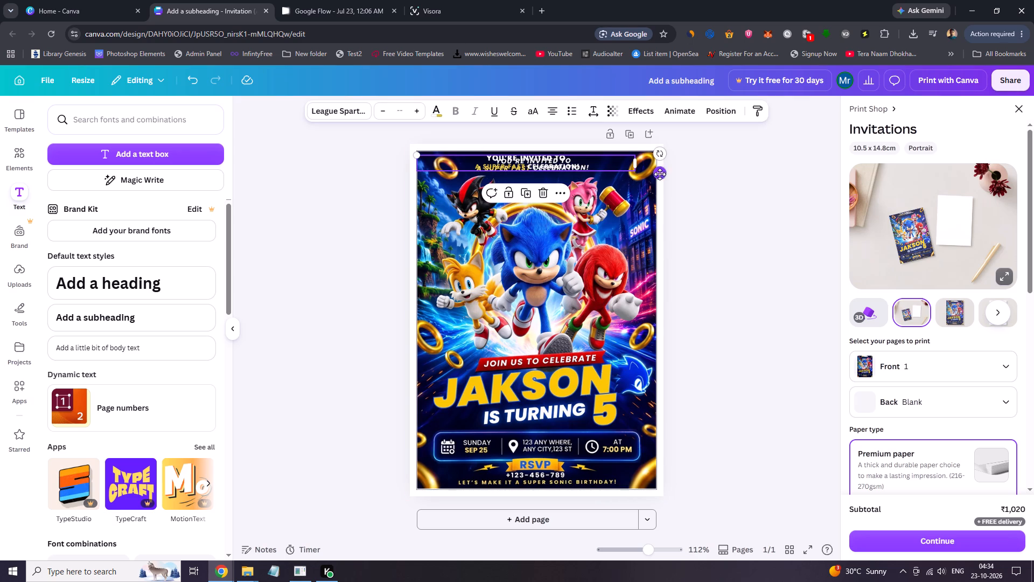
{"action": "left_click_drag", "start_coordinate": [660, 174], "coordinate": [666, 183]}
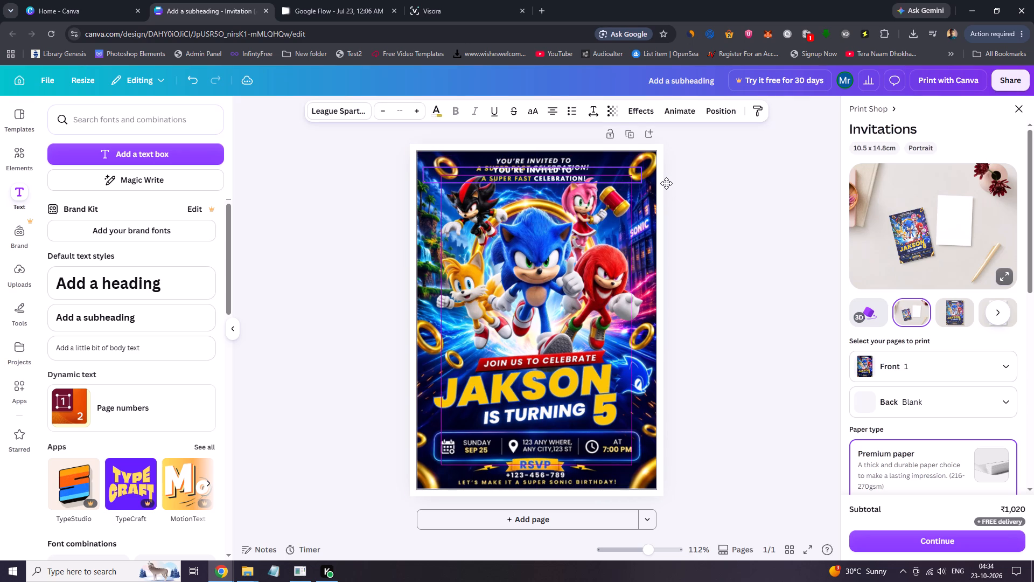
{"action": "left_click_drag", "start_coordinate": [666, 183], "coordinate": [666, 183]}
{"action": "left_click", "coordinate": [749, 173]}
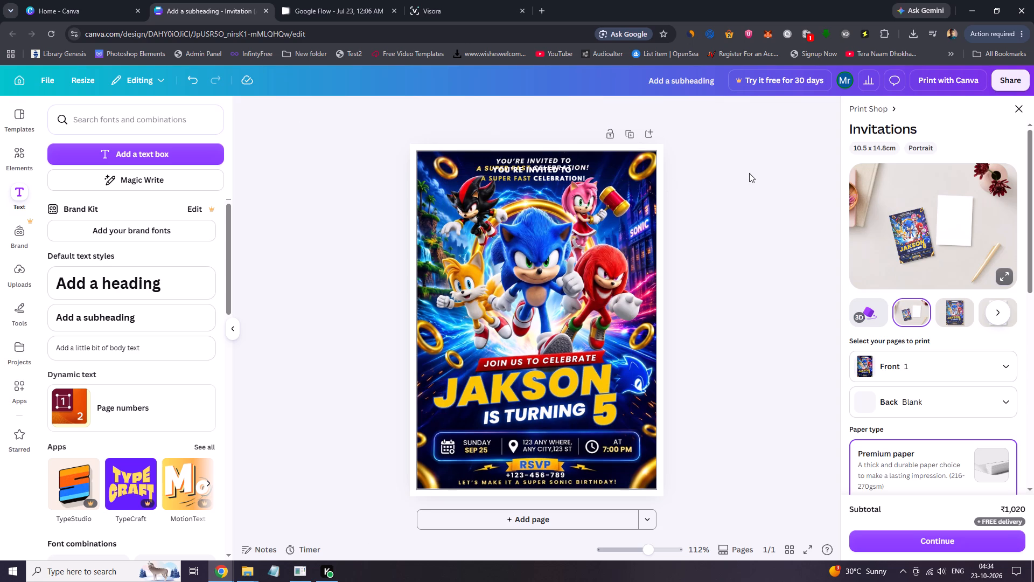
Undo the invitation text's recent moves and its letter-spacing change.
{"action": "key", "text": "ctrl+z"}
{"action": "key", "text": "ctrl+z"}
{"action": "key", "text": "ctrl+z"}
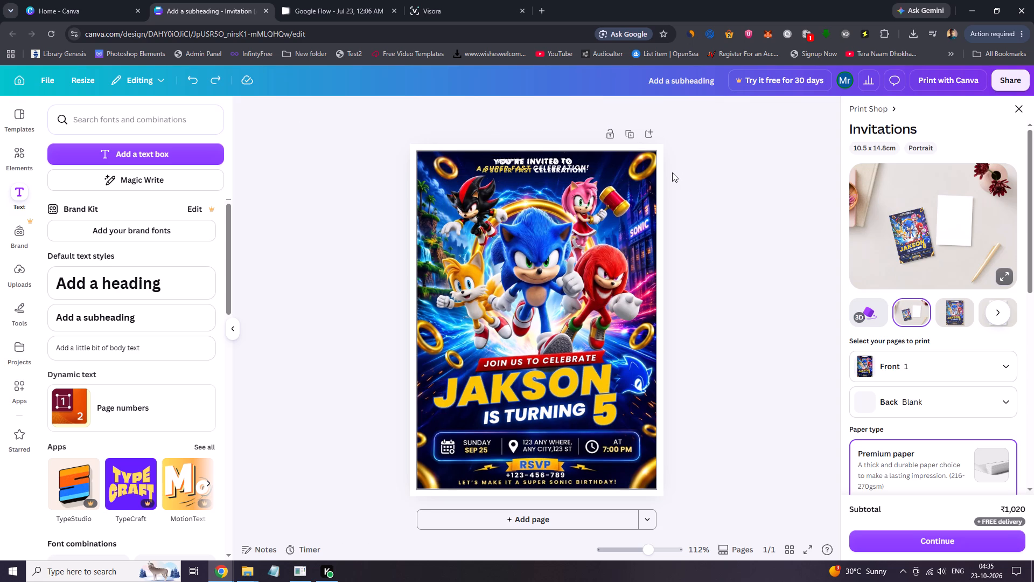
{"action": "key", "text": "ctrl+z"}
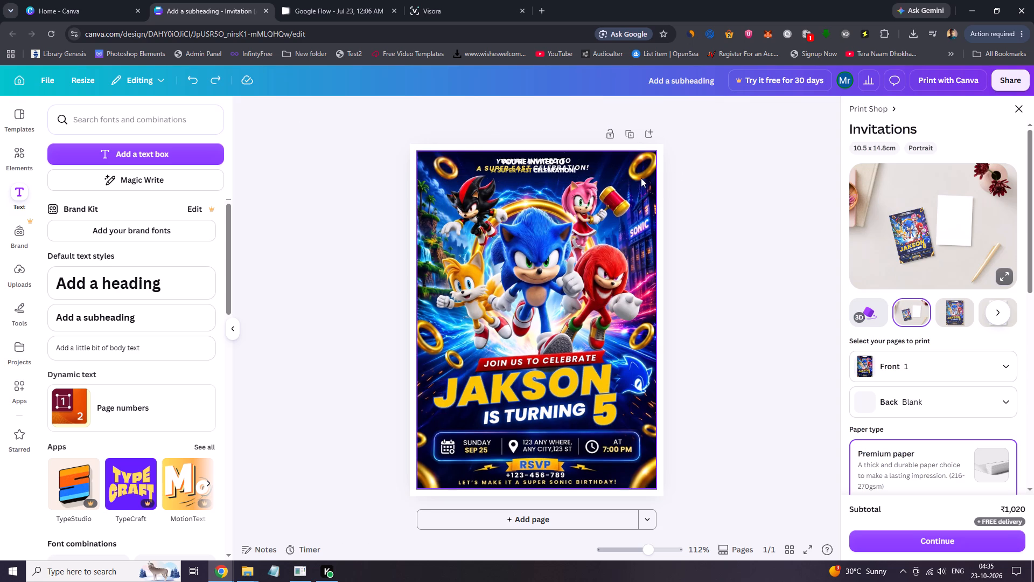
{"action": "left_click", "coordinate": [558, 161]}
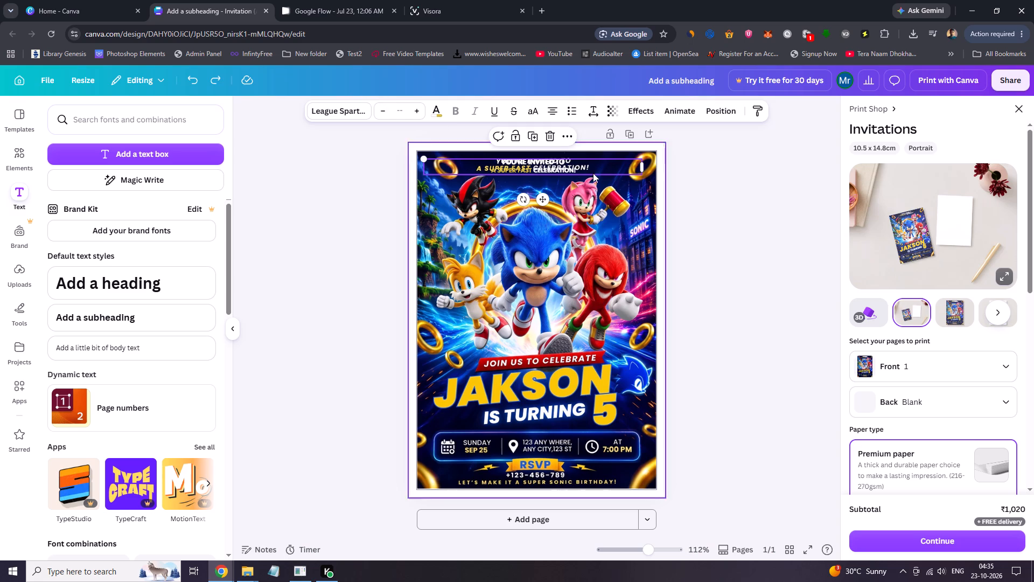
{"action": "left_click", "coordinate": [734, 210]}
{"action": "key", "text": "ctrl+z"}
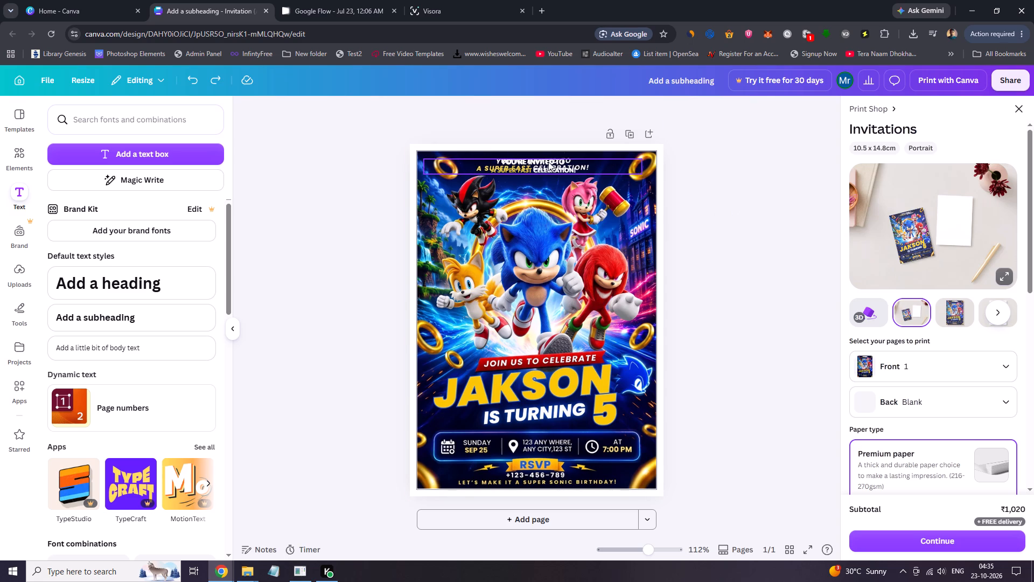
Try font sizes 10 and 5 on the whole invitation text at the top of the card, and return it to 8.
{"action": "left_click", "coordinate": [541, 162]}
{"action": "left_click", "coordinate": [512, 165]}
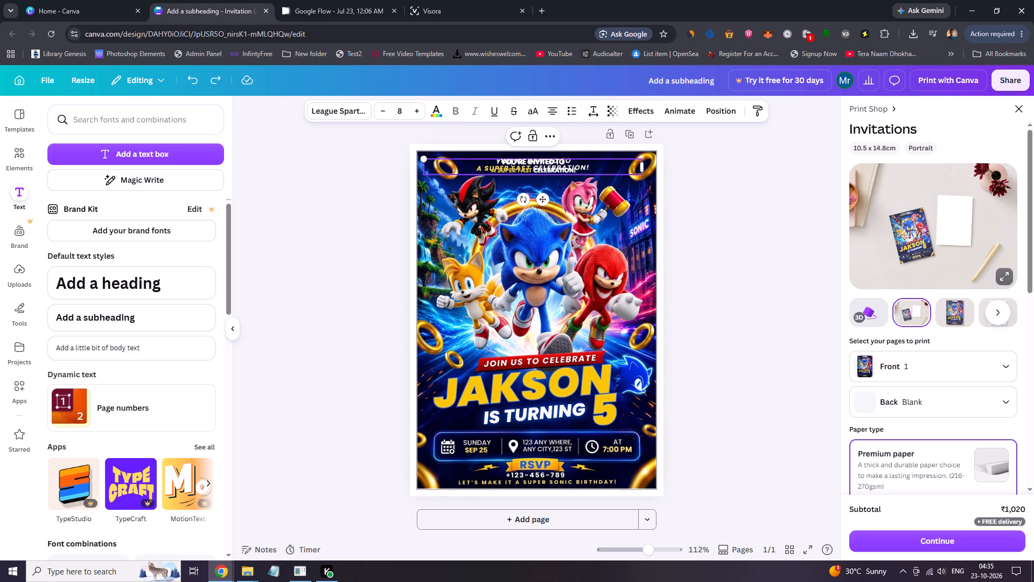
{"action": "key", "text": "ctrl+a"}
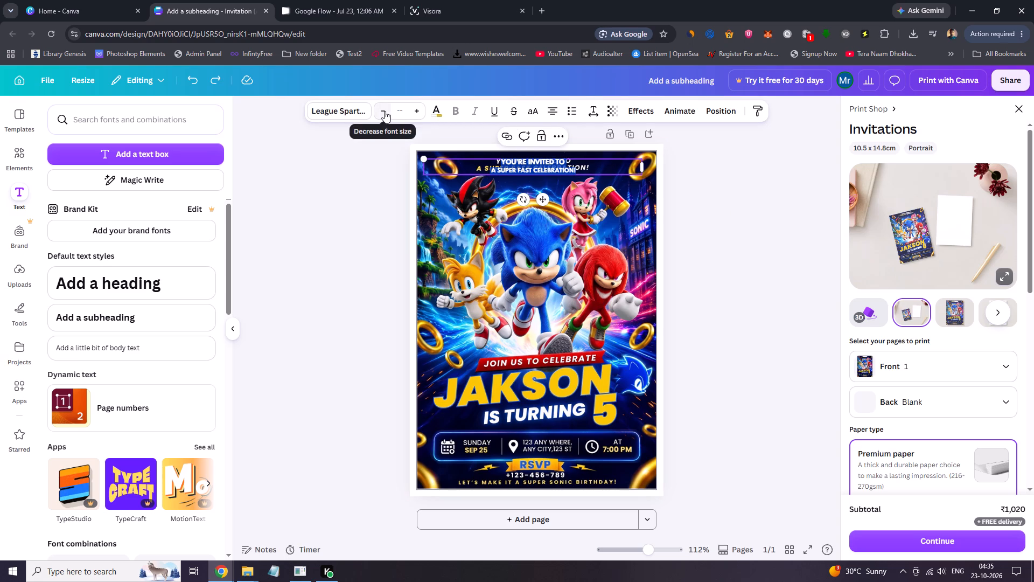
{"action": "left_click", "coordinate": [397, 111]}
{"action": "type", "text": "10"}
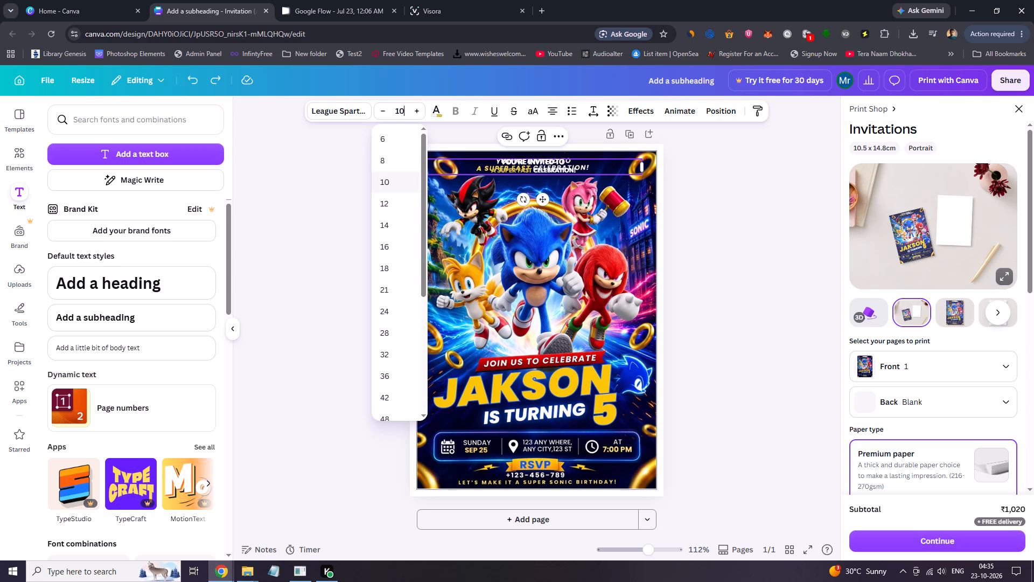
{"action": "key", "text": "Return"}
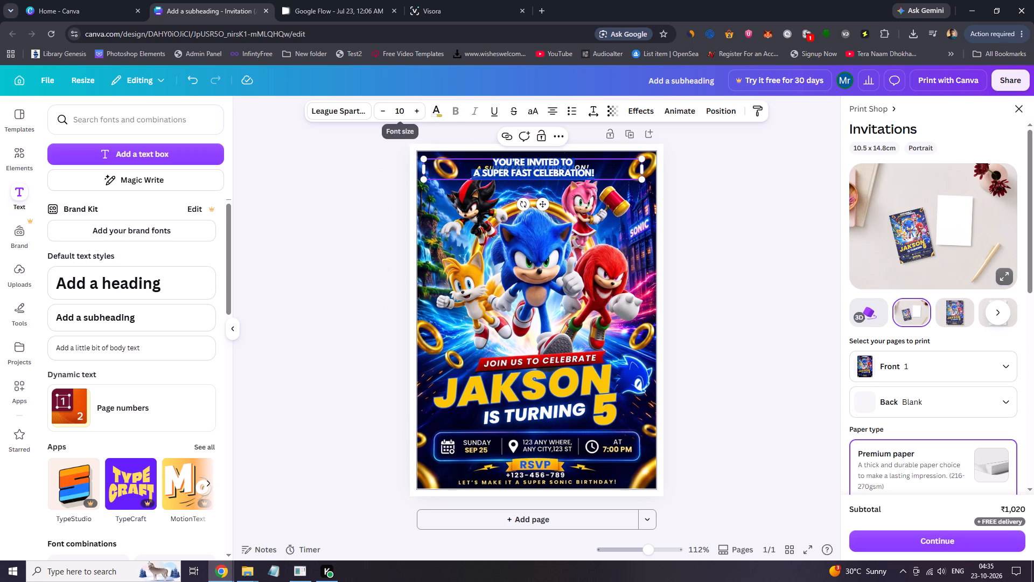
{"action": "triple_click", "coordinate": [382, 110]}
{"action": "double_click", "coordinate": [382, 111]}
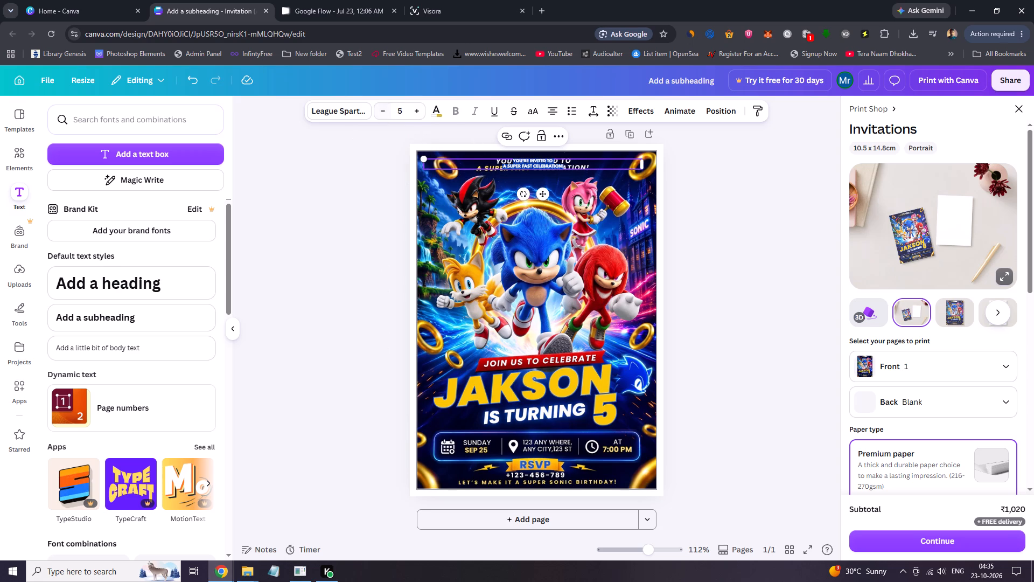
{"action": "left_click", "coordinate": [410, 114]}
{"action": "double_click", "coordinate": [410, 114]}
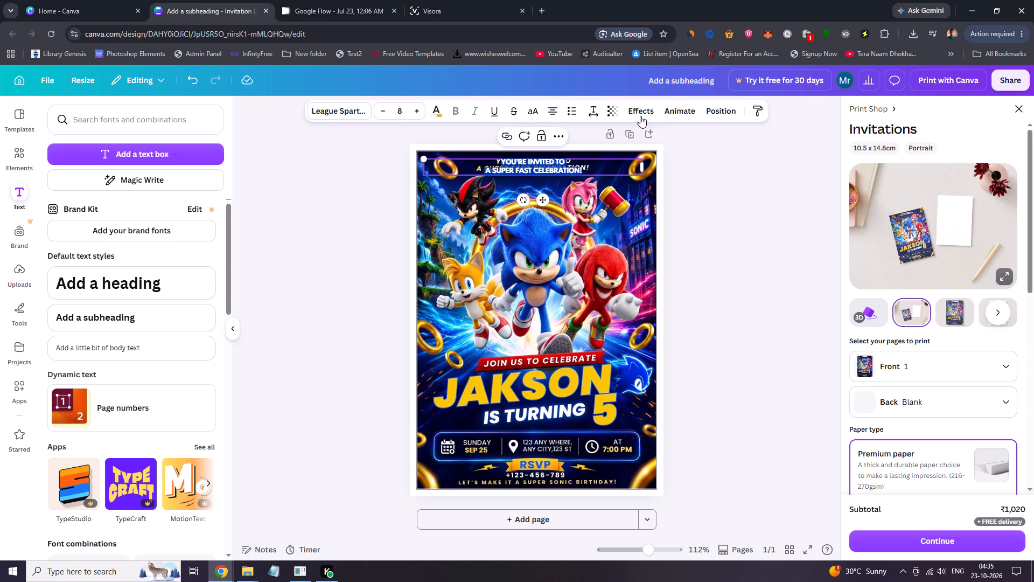
Set the invitation text's letter spacing to 89, trying font size 7 before returning to 8.
{"action": "left_click", "coordinate": [592, 112]}
{"action": "left_click_drag", "start_coordinate": [556, 156], "coordinate": [561, 156]}
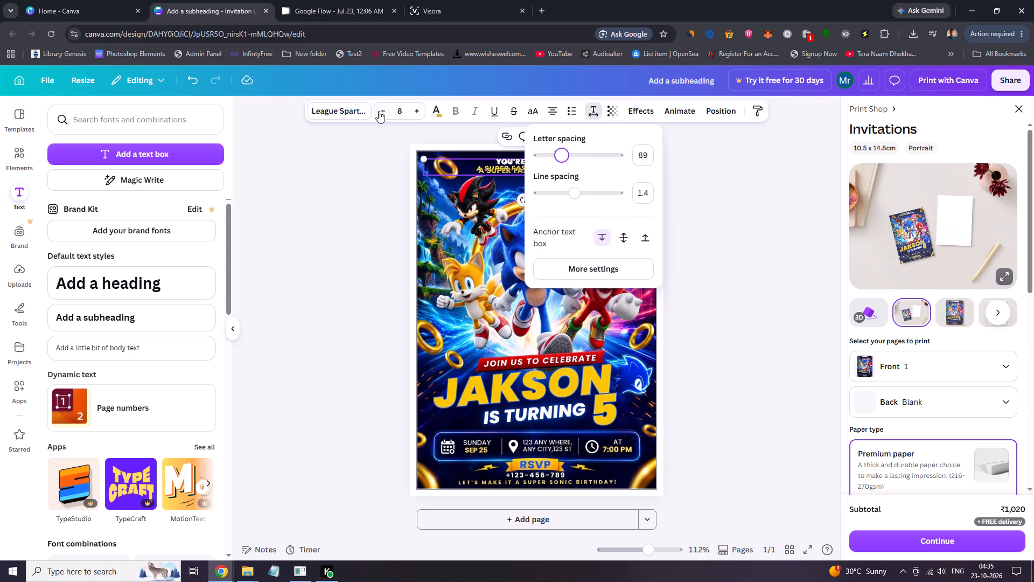
{"action": "left_click", "coordinate": [379, 111]}
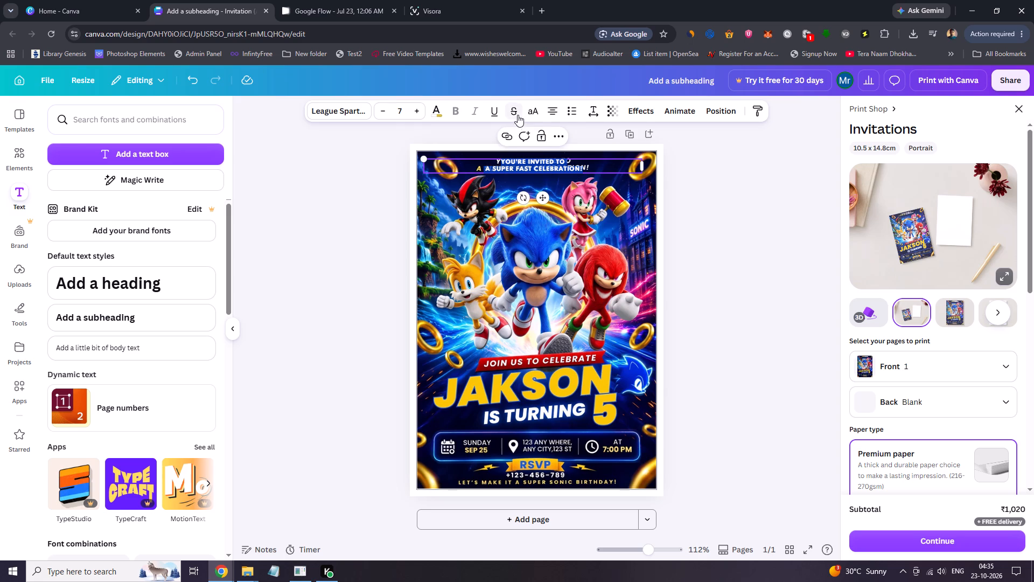
{"action": "left_click", "coordinate": [593, 112]}
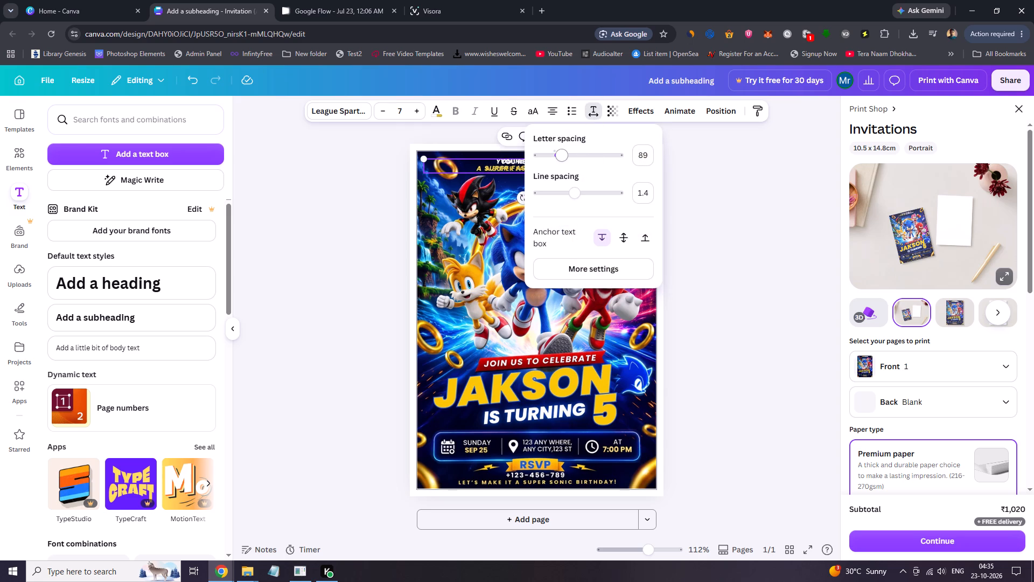
{"action": "left_click", "coordinate": [413, 112]}
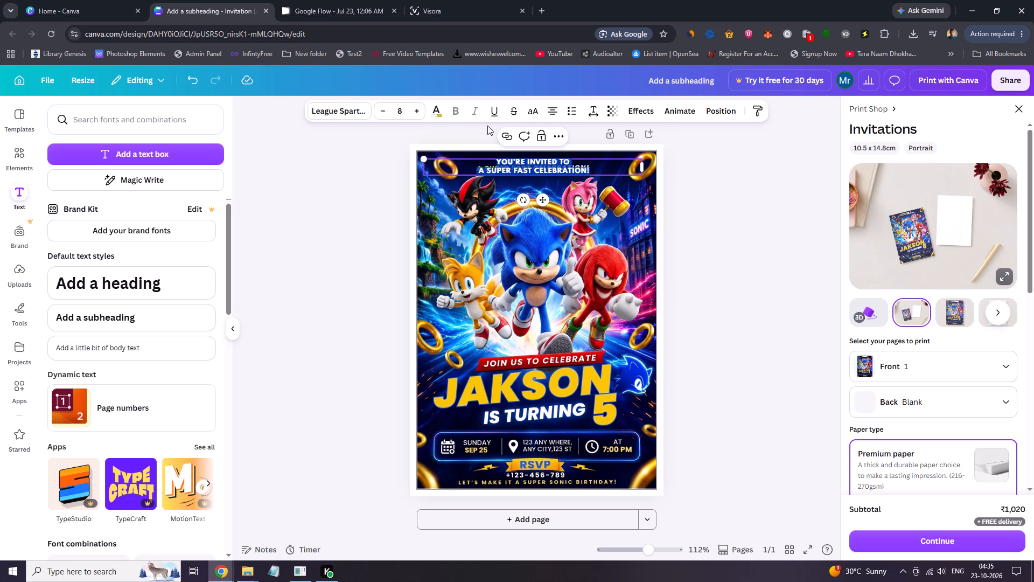
Shift the invitation text slightly right to centre it horizontally on the card, and deselect it.
{"action": "left_click", "coordinate": [539, 203]}
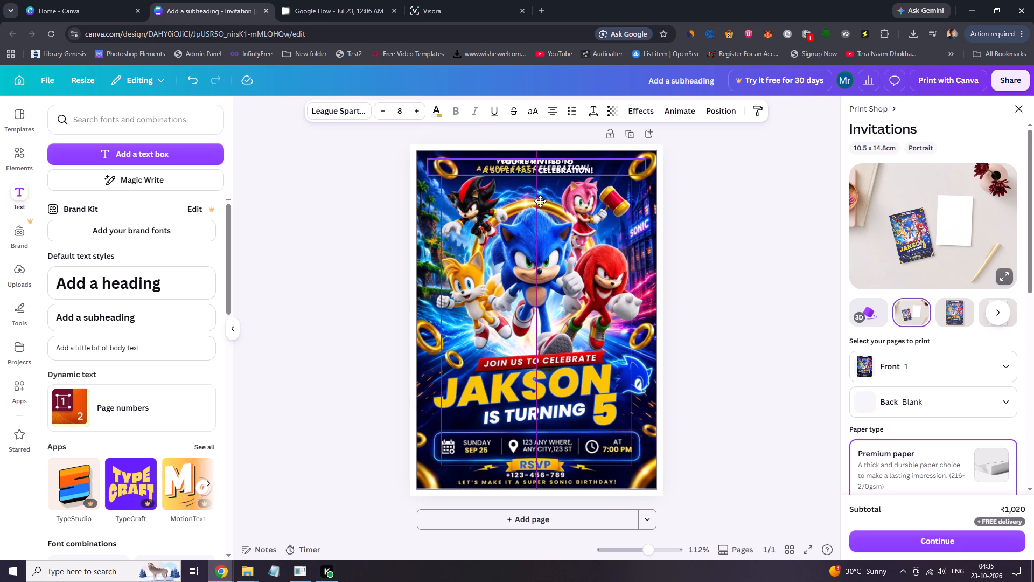
{"action": "left_click", "coordinate": [709, 187]}
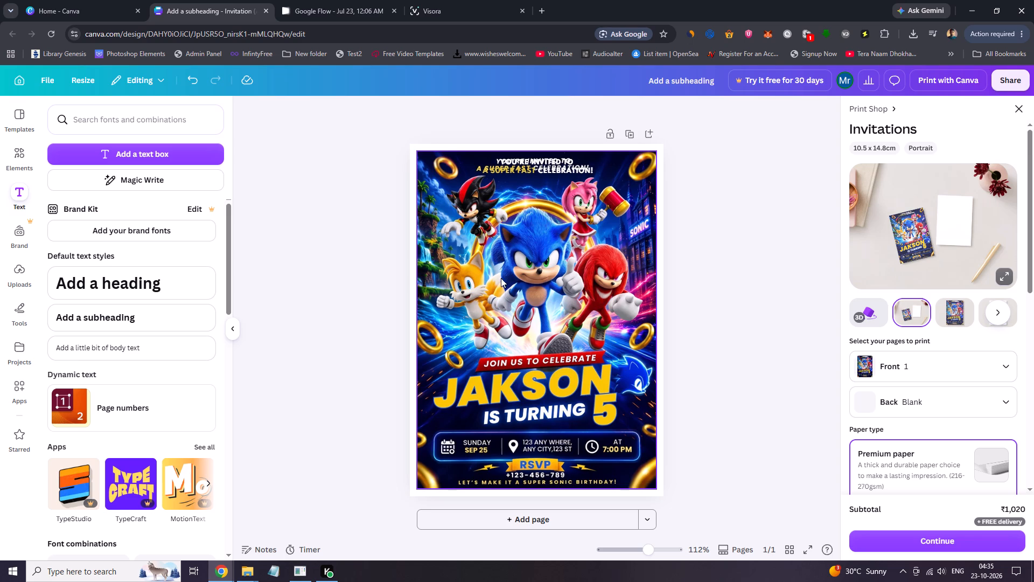
Duplicate the invitation text and place the copy over Sonic's legs, above the red banner.
{"action": "left_click", "coordinate": [526, 167]}
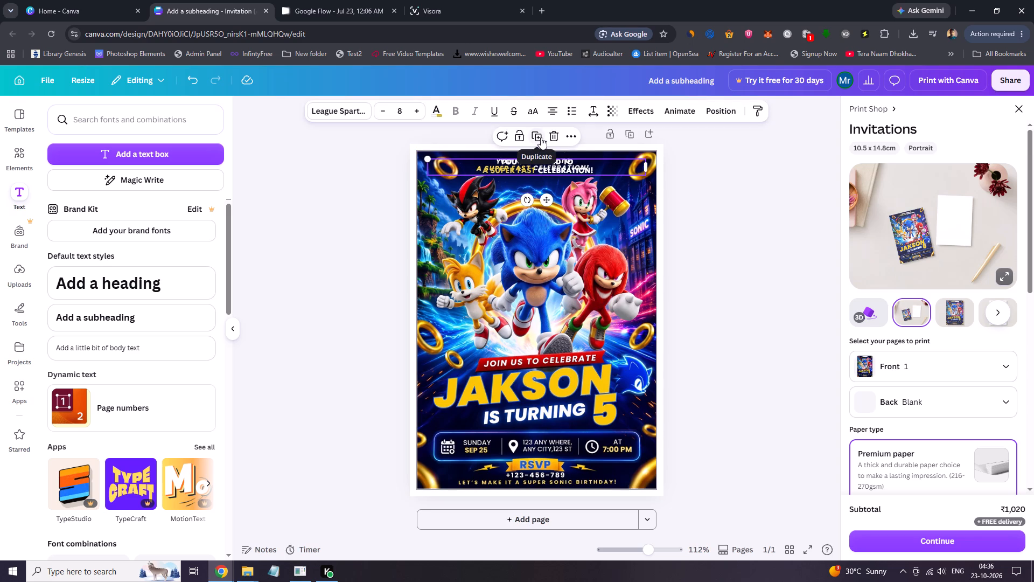
{"action": "left_click", "coordinate": [541, 137]}
{"action": "left_click_drag", "start_coordinate": [542, 176], "coordinate": [520, 350]}
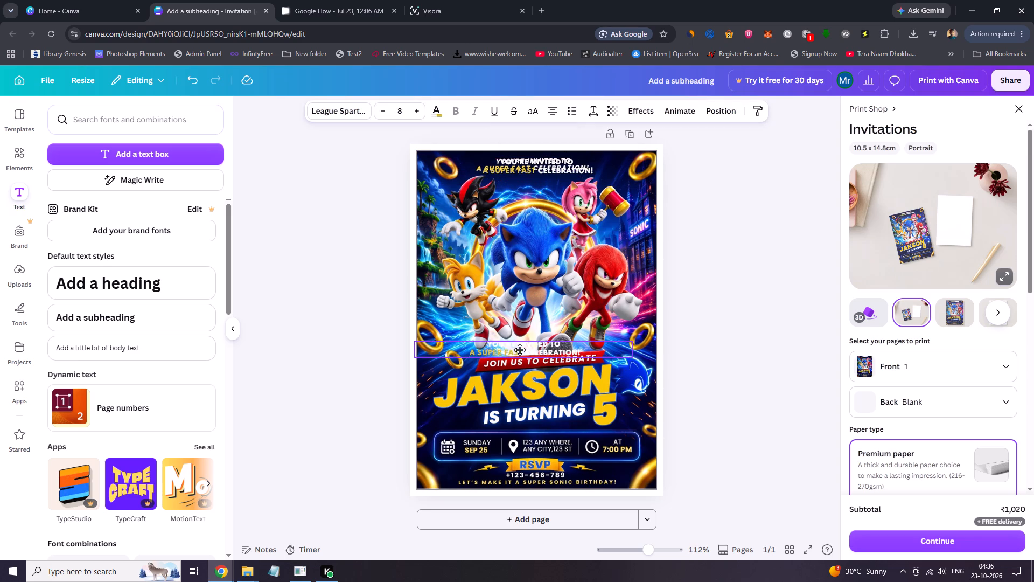
{"action": "left_click_drag", "start_coordinate": [520, 350], "coordinate": [528, 317]}
Replace the duplicated text's wording with "JOIN US TO CELEBRATE".
{"action": "double_click", "coordinate": [528, 314]}
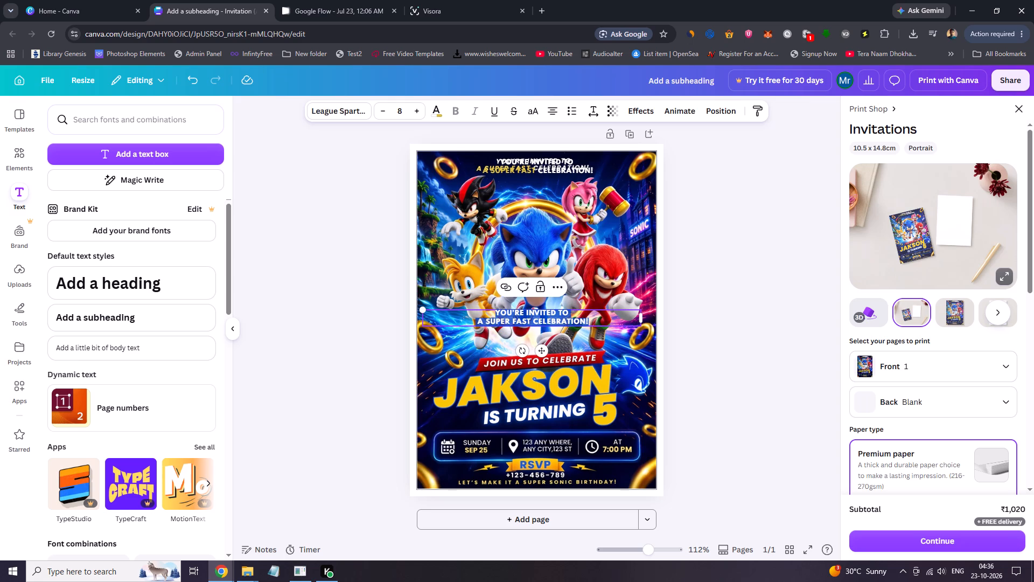
{"action": "key", "text": "shift+j"}
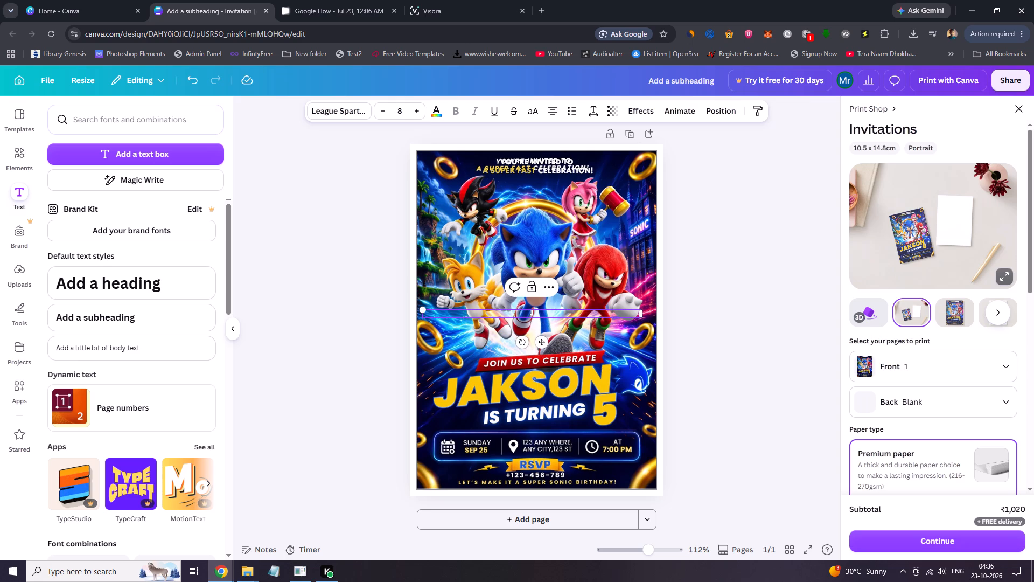
{"action": "type", "text": "OIN US TO"}
{"action": "key", "text": "space"}
{"action": "key", "text": "shift+c"}
{"action": "type", "text": "LE"}
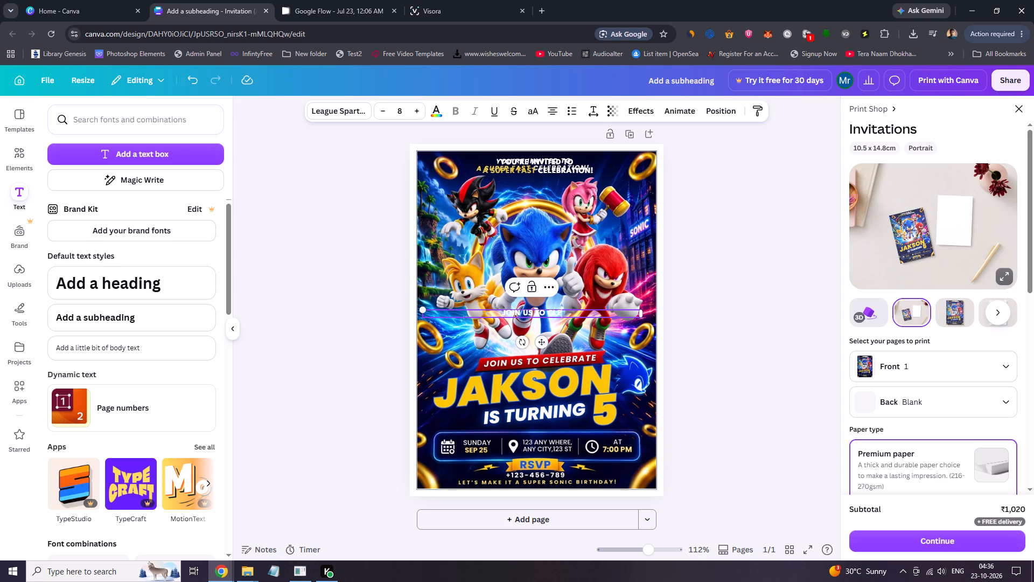
{"action": "key", "text": "BackSpace"}
{"action": "key", "text": "BackSpace"}
{"action": "type", "text": "EL"}
{"action": "key", "text": "shift+e"}
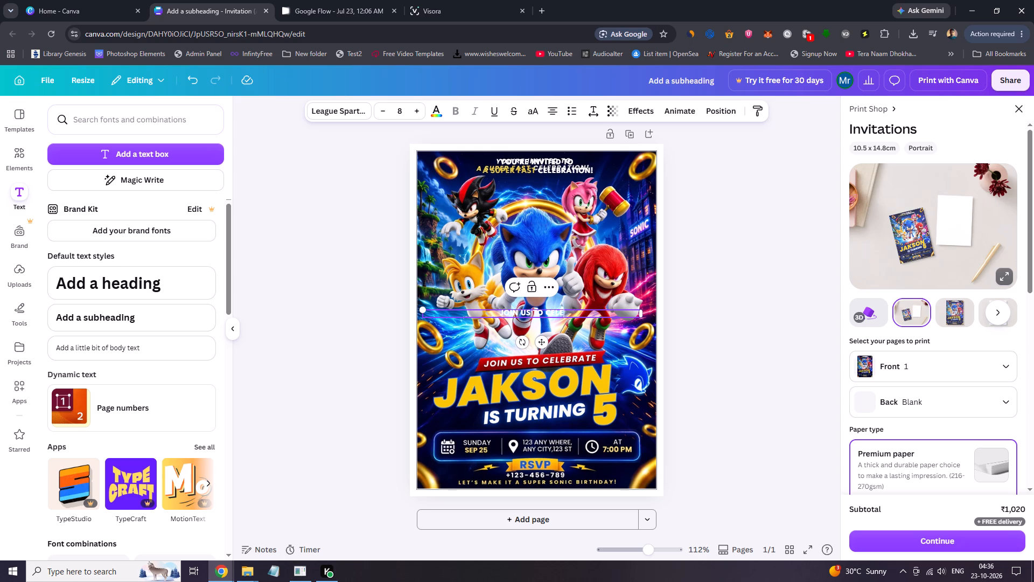
{"action": "key", "text": "shift+b"}
{"action": "key", "text": "shift+r"}
{"action": "type", "text": "ATE"}
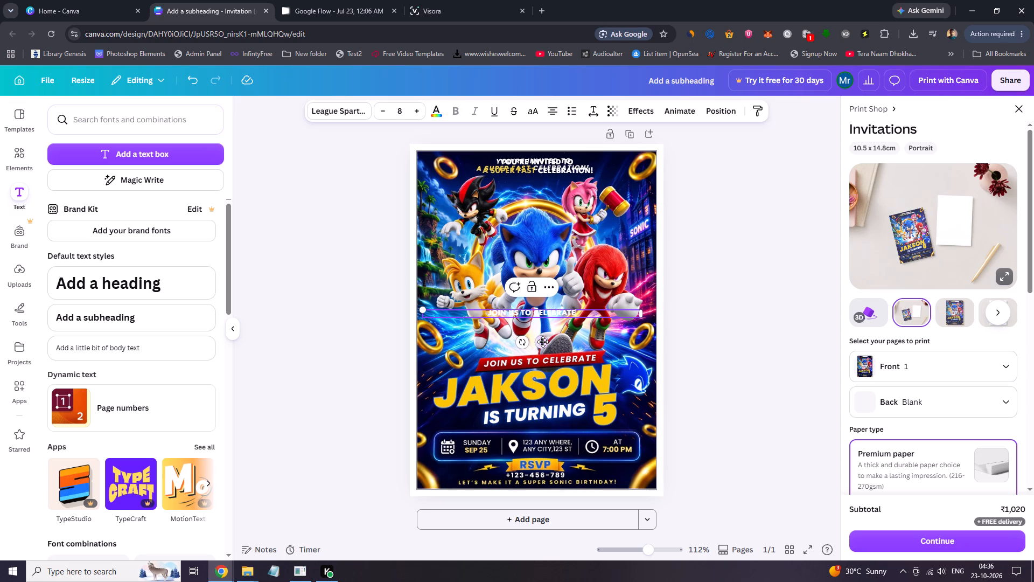
Place the new JOIN US TO CELEBRATE text just above the red banner and set its font size to 9.
{"action": "left_click_drag", "start_coordinate": [543, 342], "coordinate": [551, 391]}
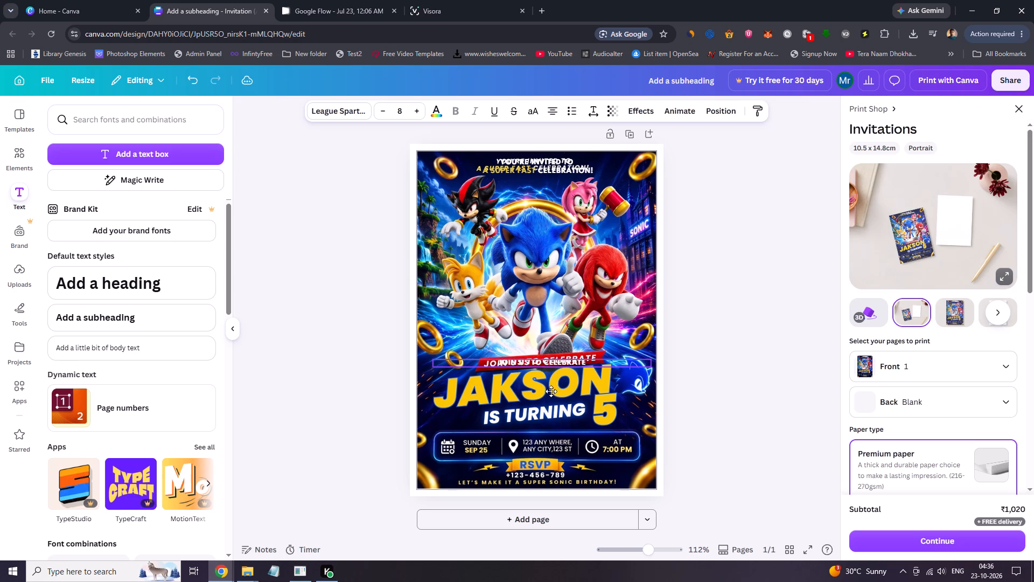
{"action": "left_click_drag", "start_coordinate": [551, 391], "coordinate": [546, 375]}
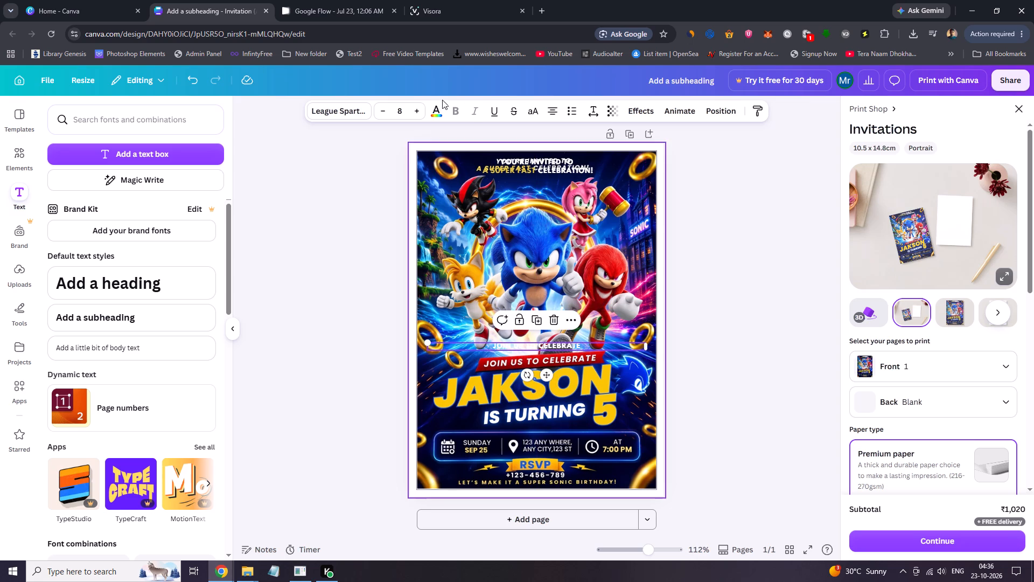
{"action": "left_click", "coordinate": [415, 108]}
{"action": "left_click", "coordinate": [415, 108]}
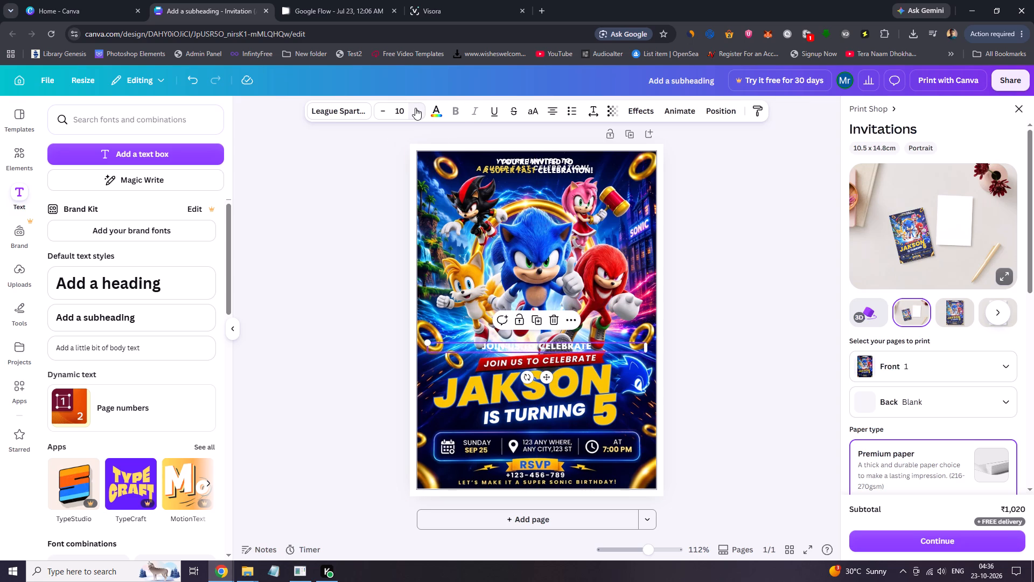
{"action": "left_click", "coordinate": [382, 108]}
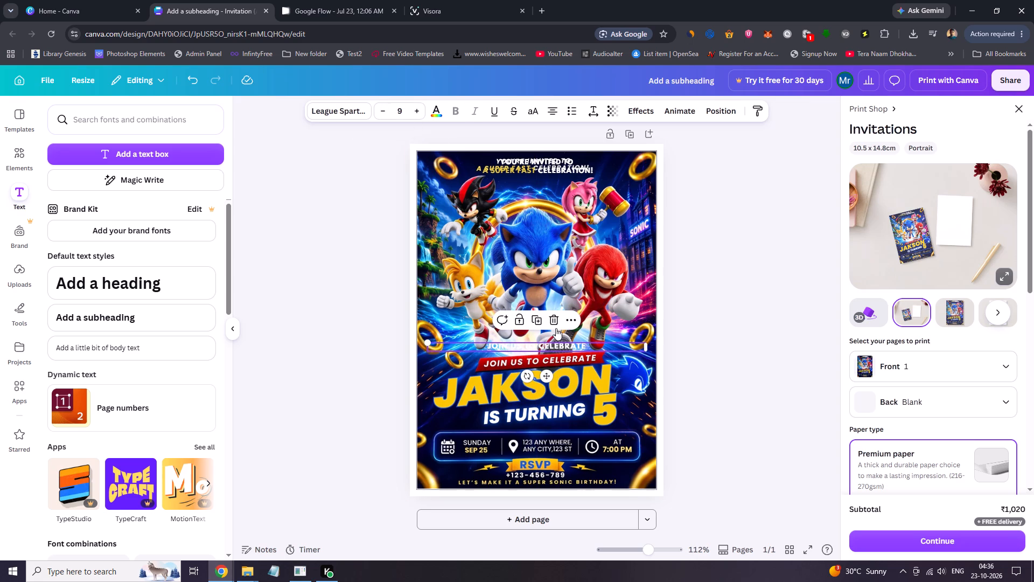
Tilt the JOIN US TO CELEBRATE text to follow the banner's slant and move it onto the red banner's original lettering.
{"action": "left_click", "coordinate": [526, 378]}
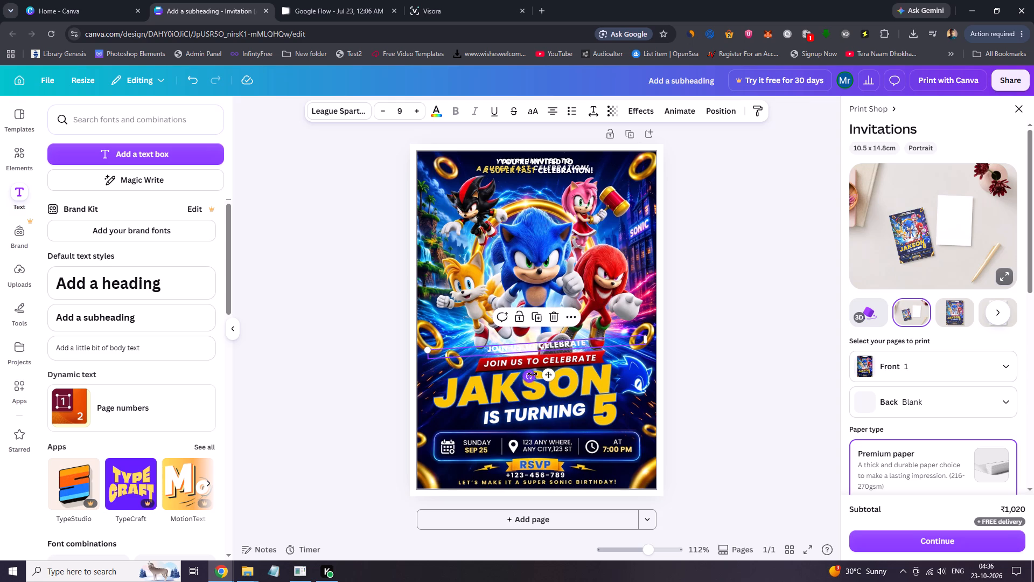
{"action": "left_click_drag", "start_coordinate": [548, 371], "coordinate": [547, 385]}
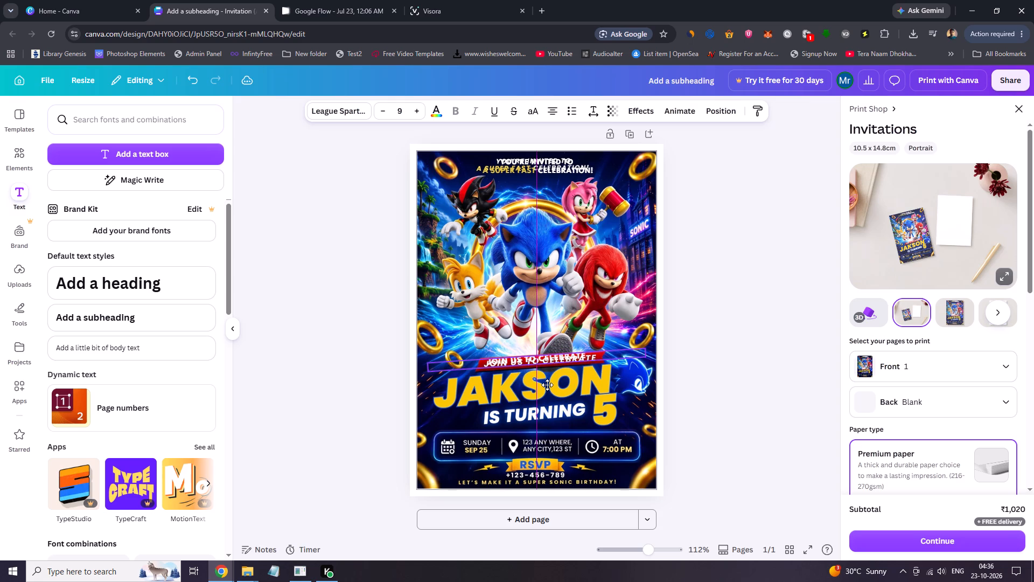
{"action": "left_click_drag", "start_coordinate": [547, 385], "coordinate": [547, 386]}
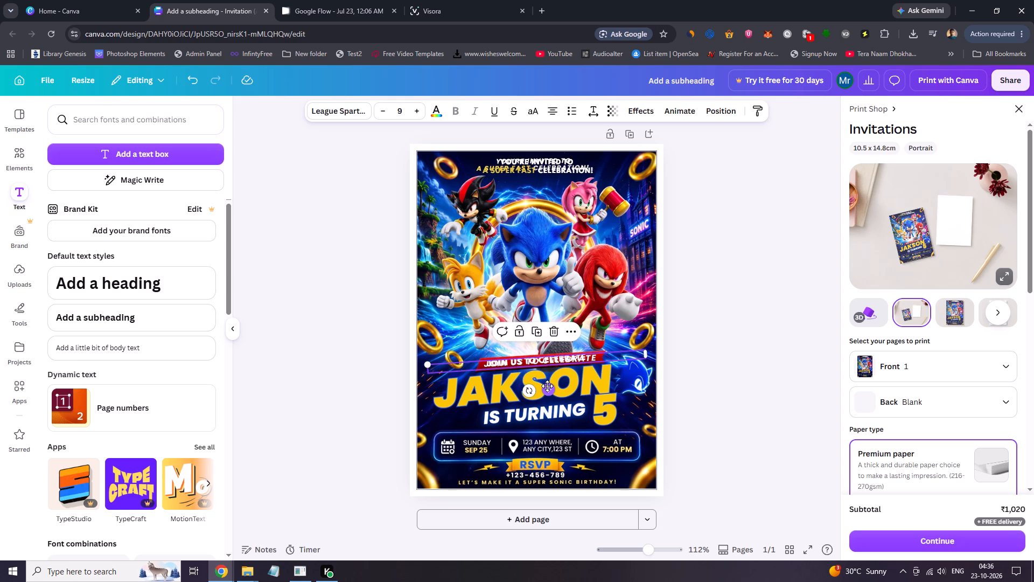
Set the banner text's font size to 10 and its letter spacing to 24.
{"action": "left_click", "coordinate": [421, 110]}
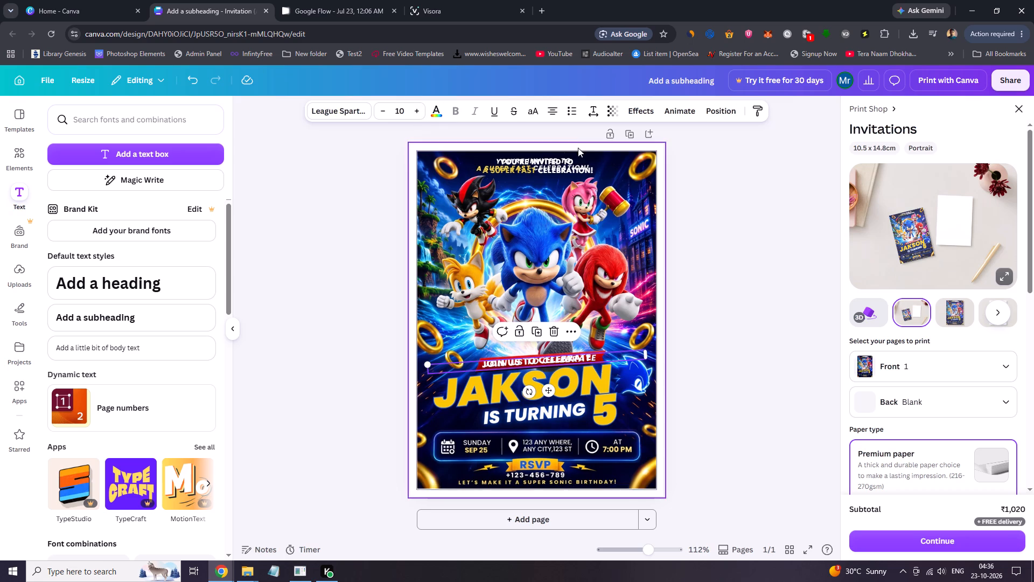
{"action": "left_click", "coordinate": [595, 112]}
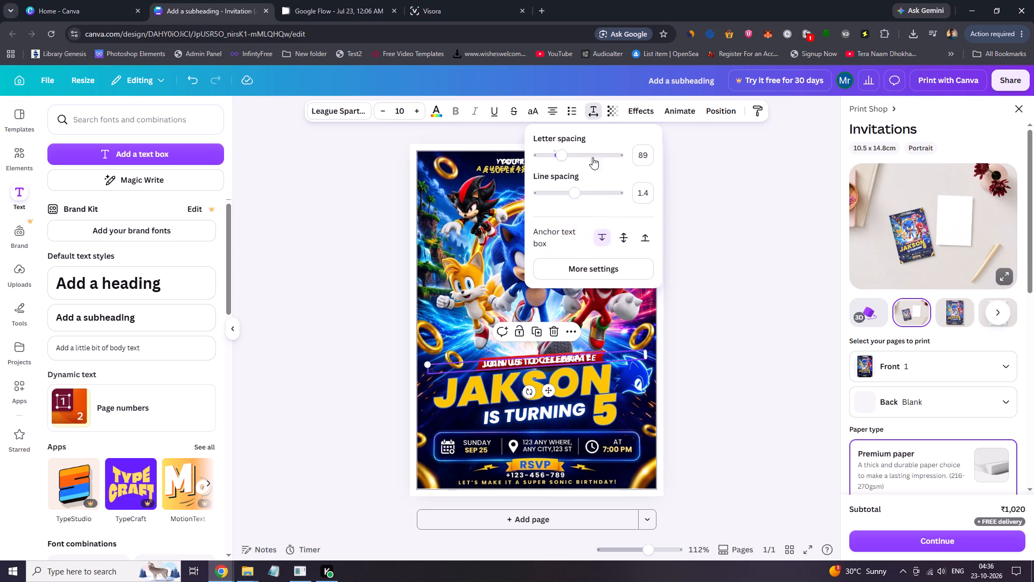
{"action": "double_click", "coordinate": [560, 162]}
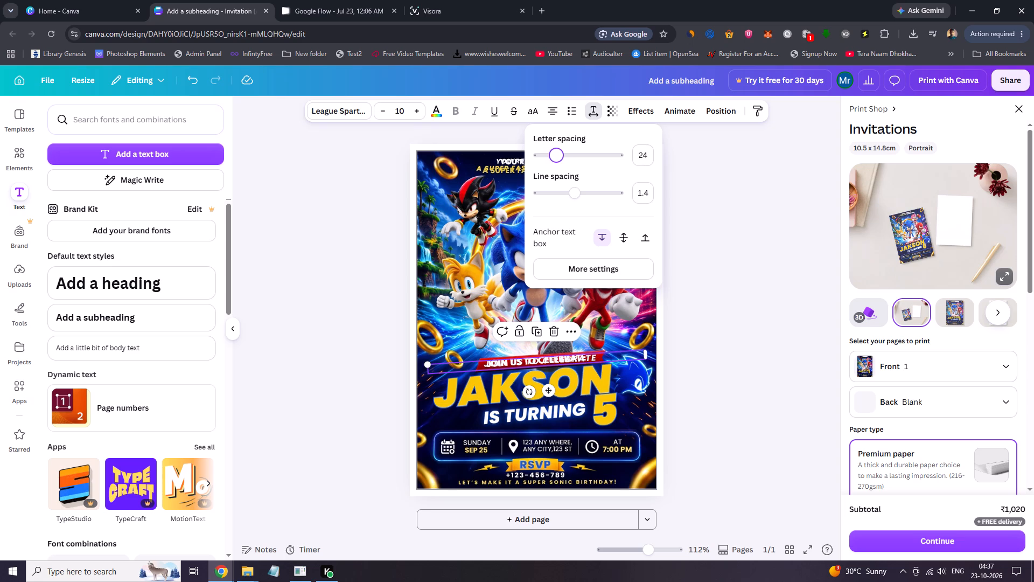
{"action": "double_click", "coordinate": [548, 390]}
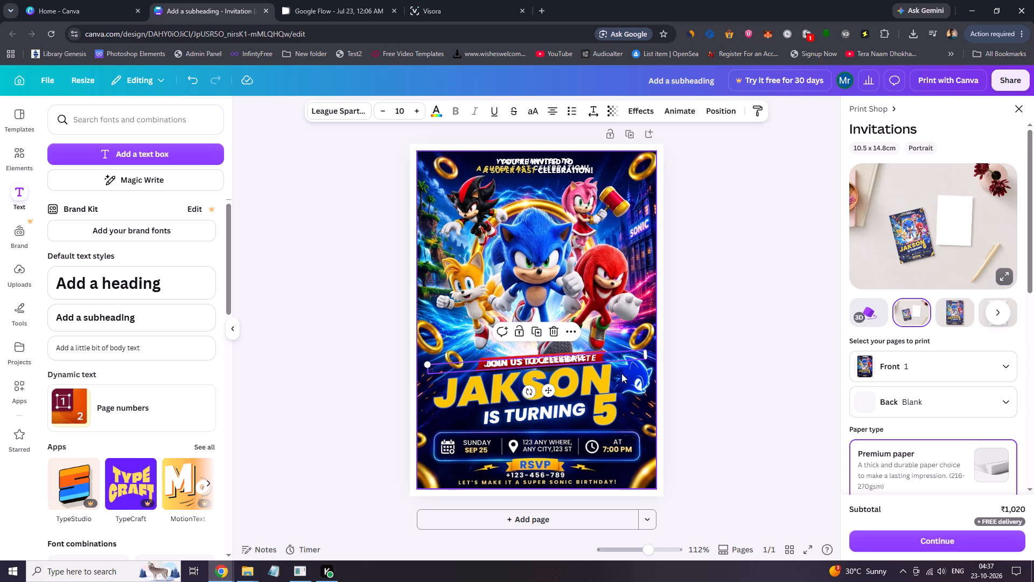
Fine-tune the tilt of the JOIN US TO CELEBRATE text to -3° so it follows the red banner's slant.
{"action": "left_click", "coordinate": [529, 393]}
{"action": "left_click_drag", "start_coordinate": [526, 395], "coordinate": [529, 400]}
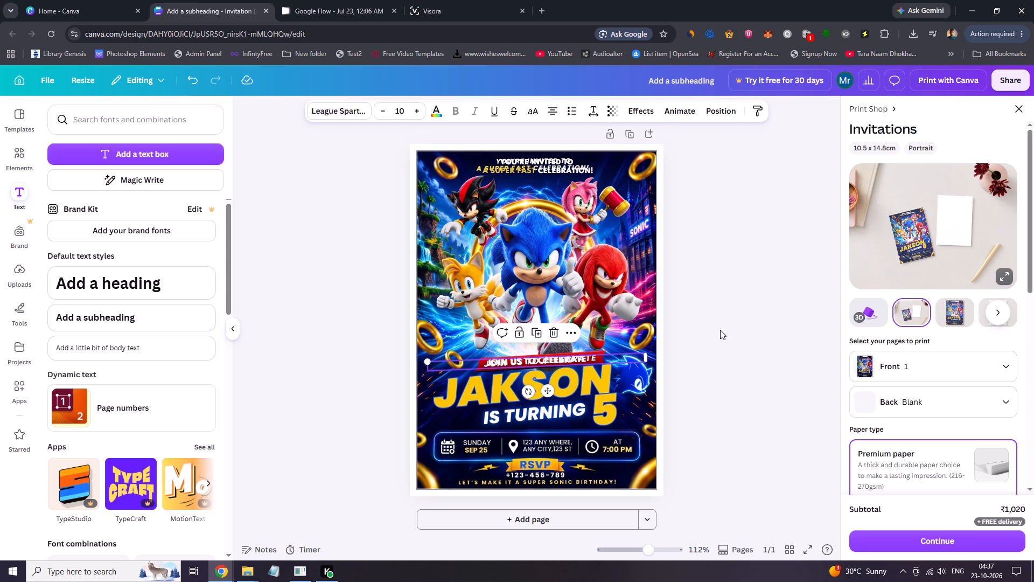
{"action": "left_click", "coordinate": [721, 327]}
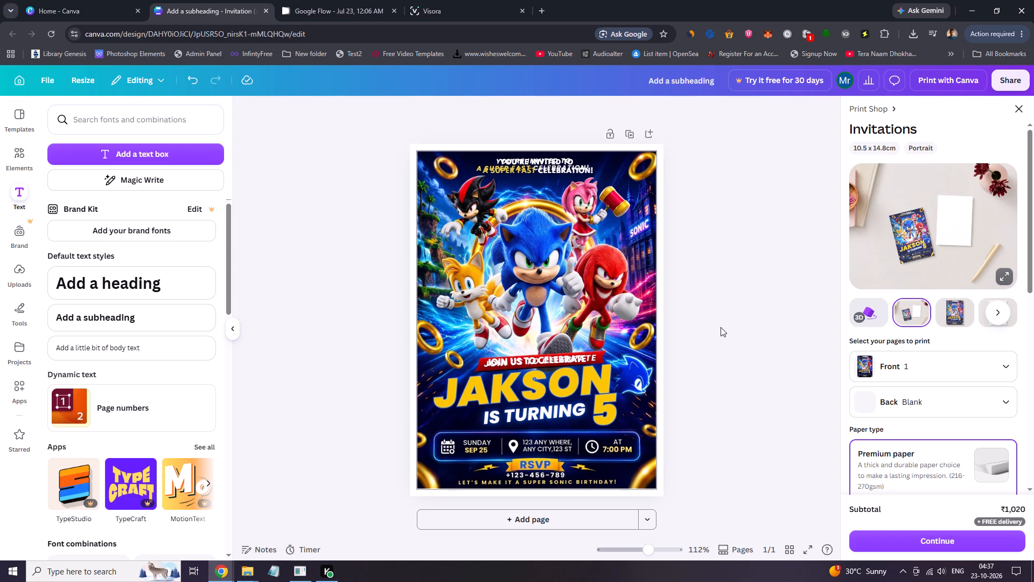
{"action": "left_click", "coordinate": [555, 356]}
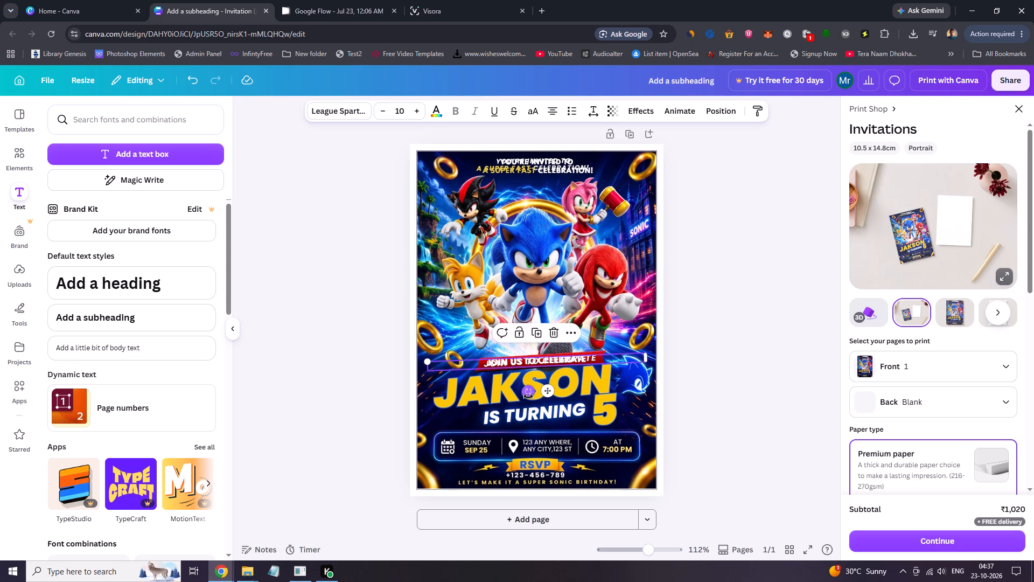
{"action": "left_click", "coordinate": [528, 397]}
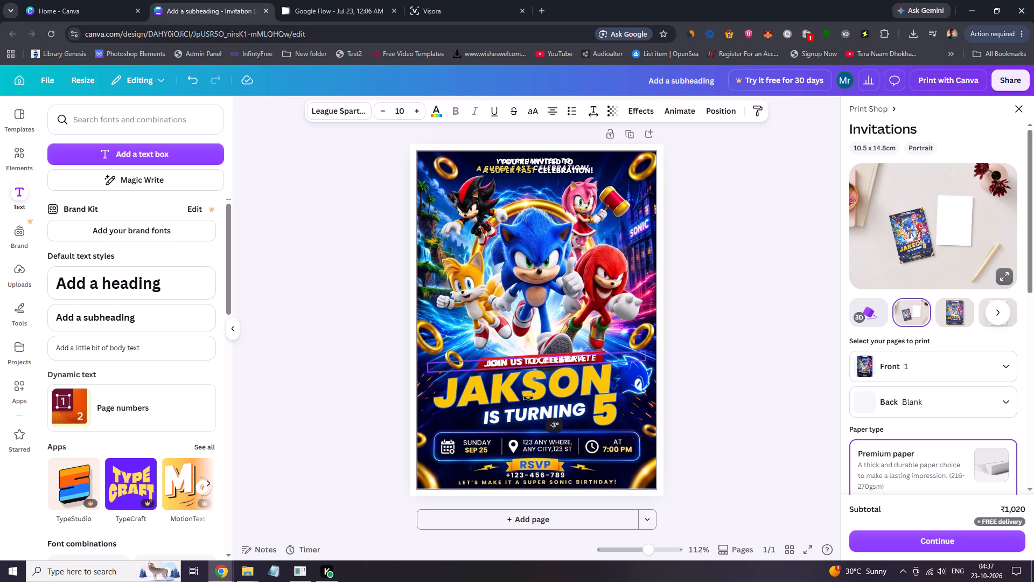
{"action": "left_click", "coordinate": [743, 384]}
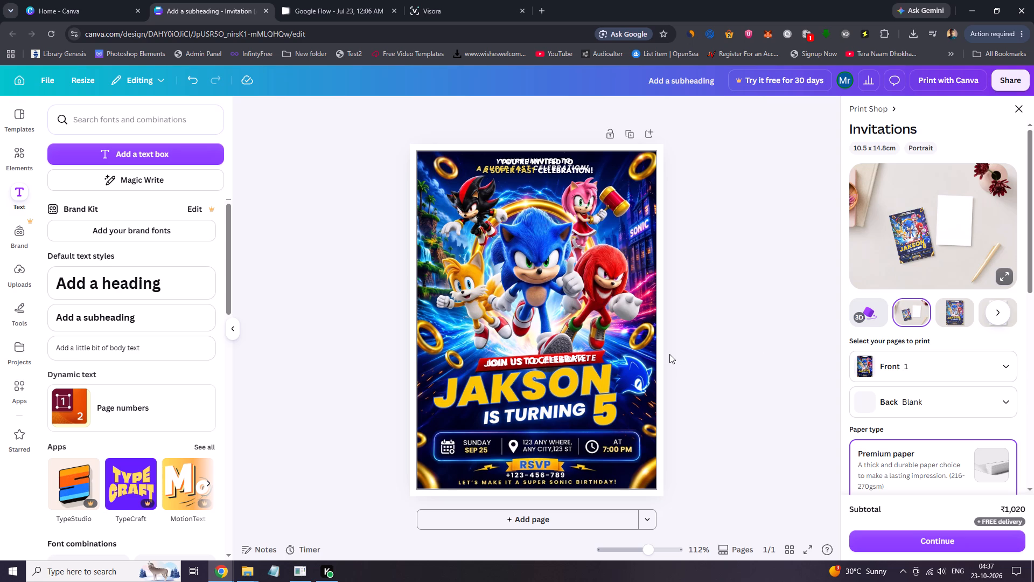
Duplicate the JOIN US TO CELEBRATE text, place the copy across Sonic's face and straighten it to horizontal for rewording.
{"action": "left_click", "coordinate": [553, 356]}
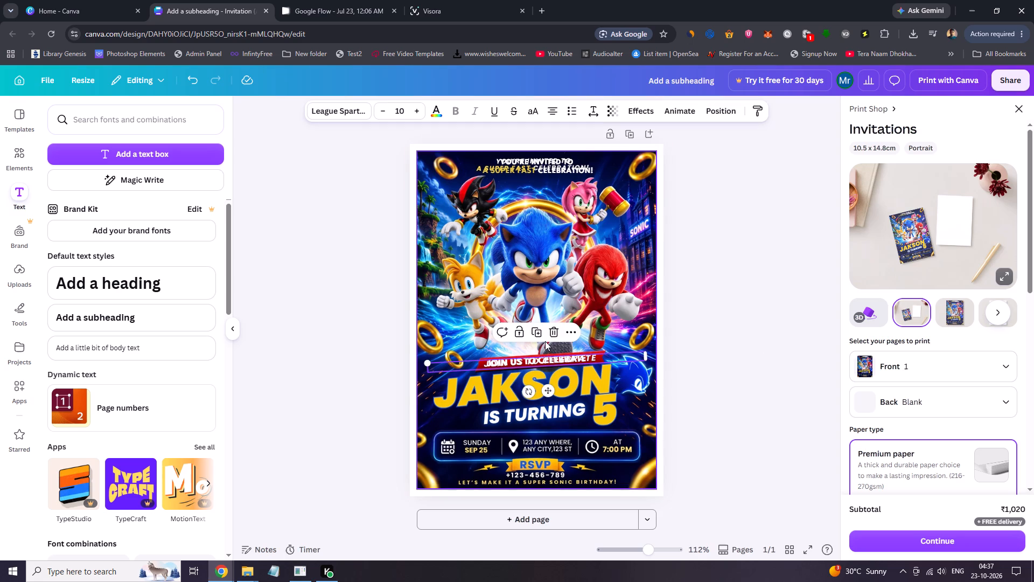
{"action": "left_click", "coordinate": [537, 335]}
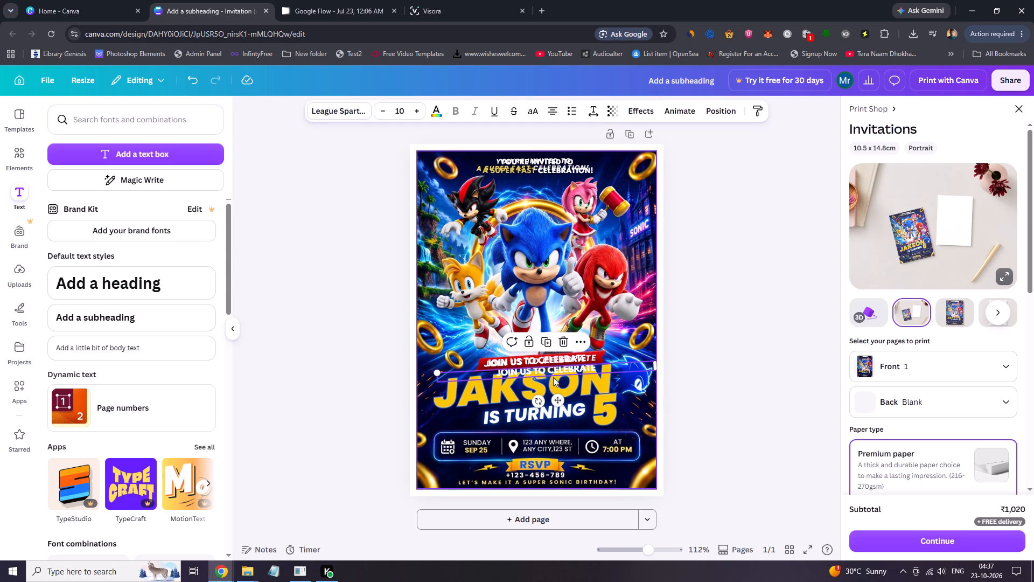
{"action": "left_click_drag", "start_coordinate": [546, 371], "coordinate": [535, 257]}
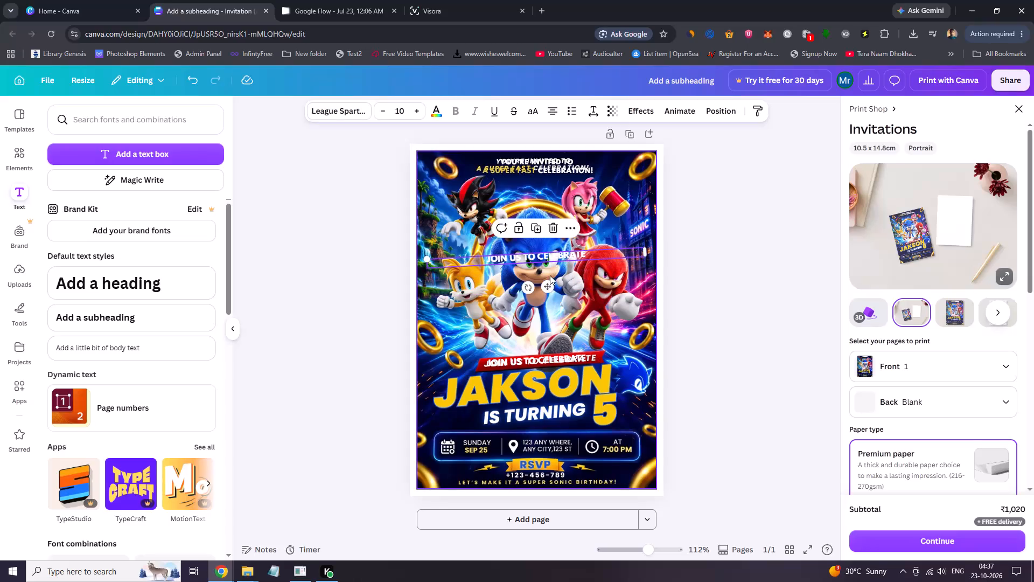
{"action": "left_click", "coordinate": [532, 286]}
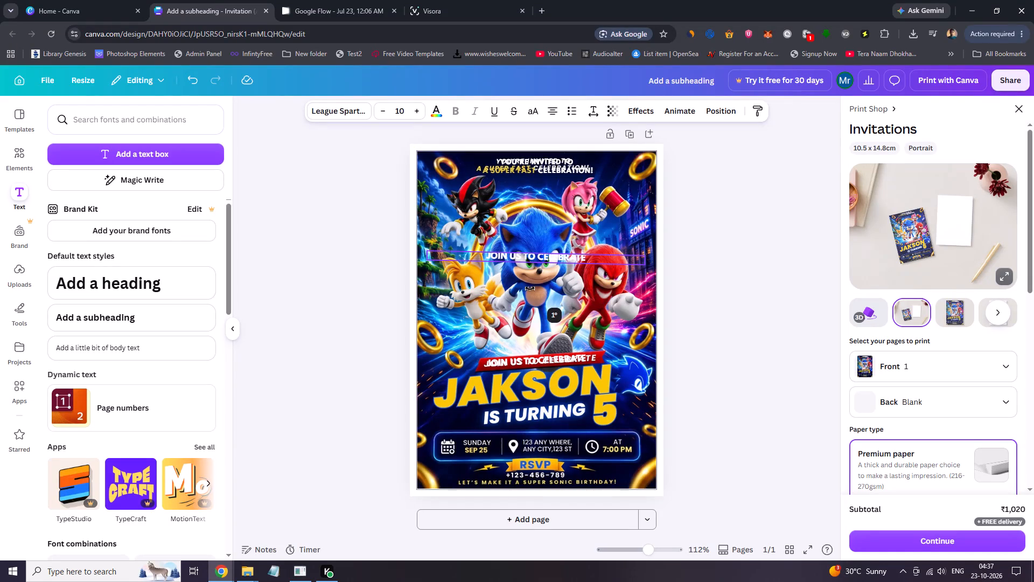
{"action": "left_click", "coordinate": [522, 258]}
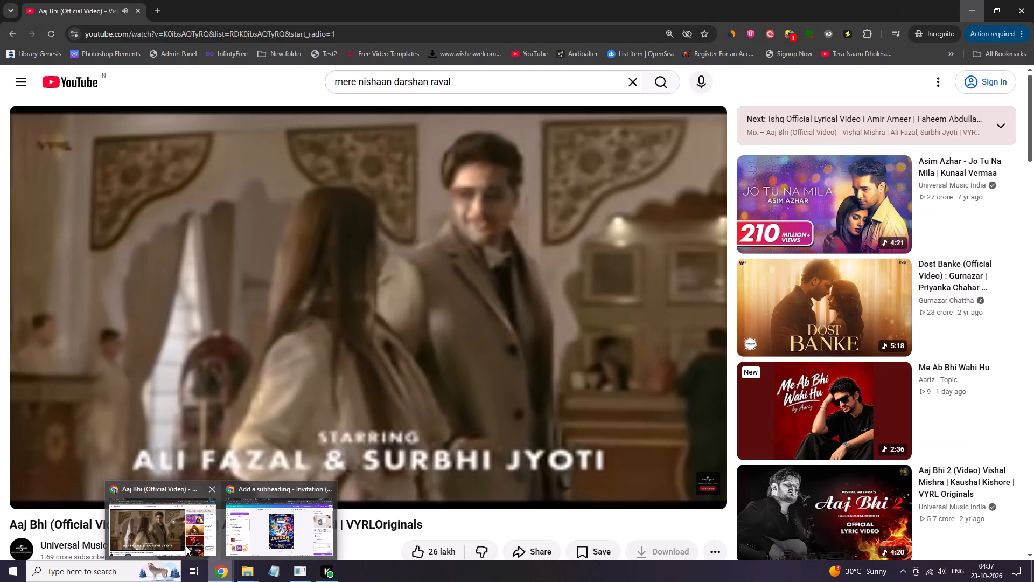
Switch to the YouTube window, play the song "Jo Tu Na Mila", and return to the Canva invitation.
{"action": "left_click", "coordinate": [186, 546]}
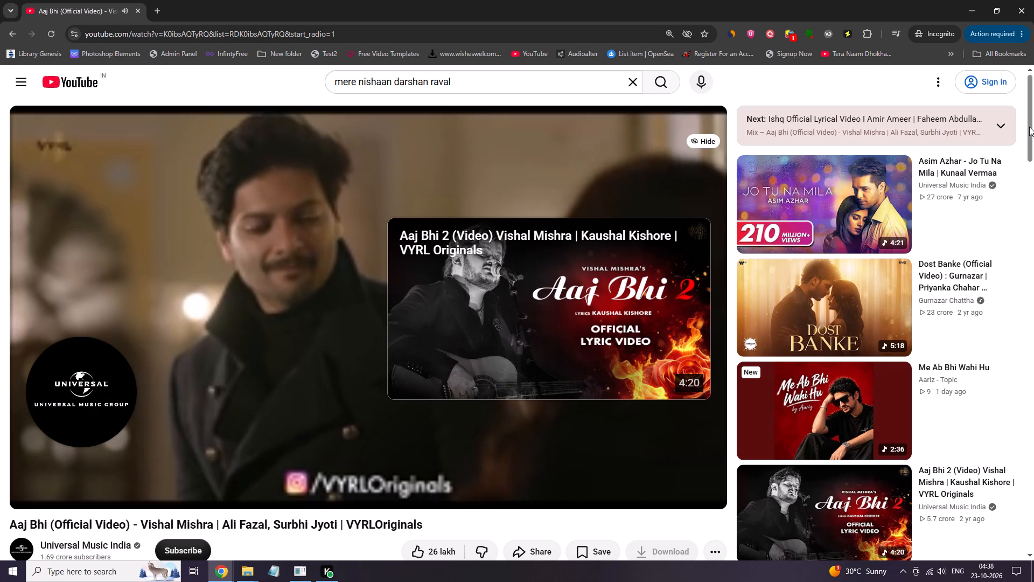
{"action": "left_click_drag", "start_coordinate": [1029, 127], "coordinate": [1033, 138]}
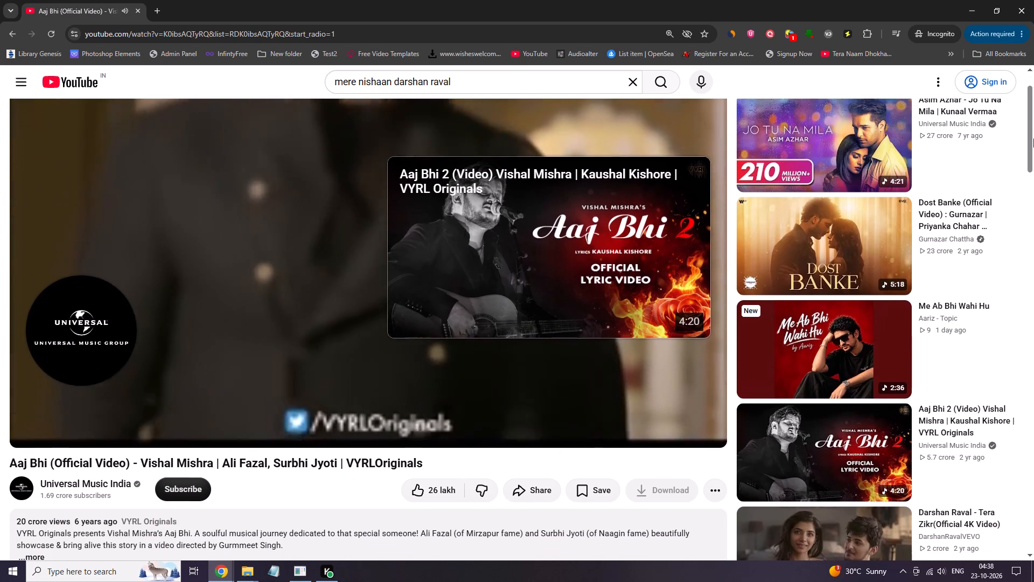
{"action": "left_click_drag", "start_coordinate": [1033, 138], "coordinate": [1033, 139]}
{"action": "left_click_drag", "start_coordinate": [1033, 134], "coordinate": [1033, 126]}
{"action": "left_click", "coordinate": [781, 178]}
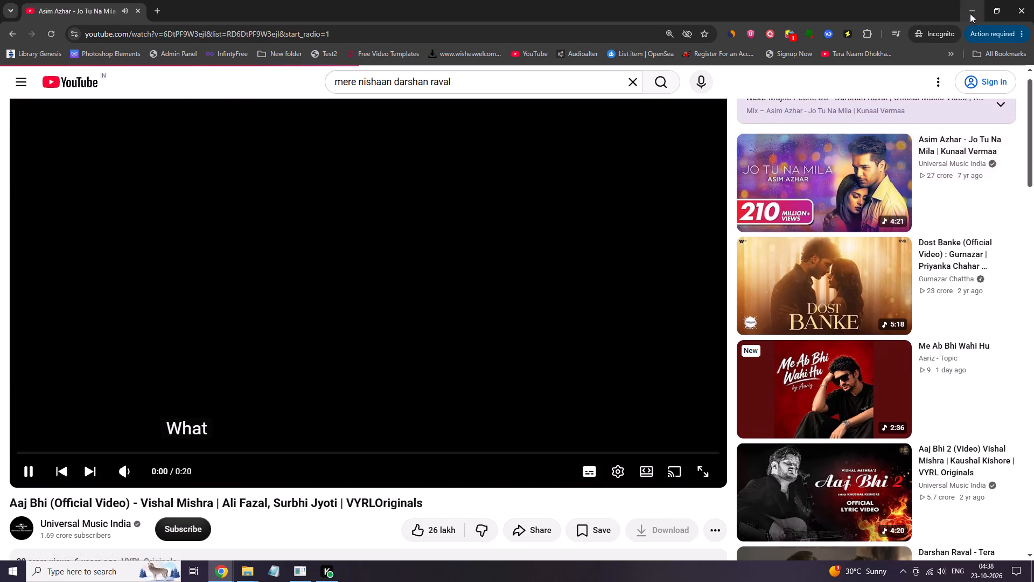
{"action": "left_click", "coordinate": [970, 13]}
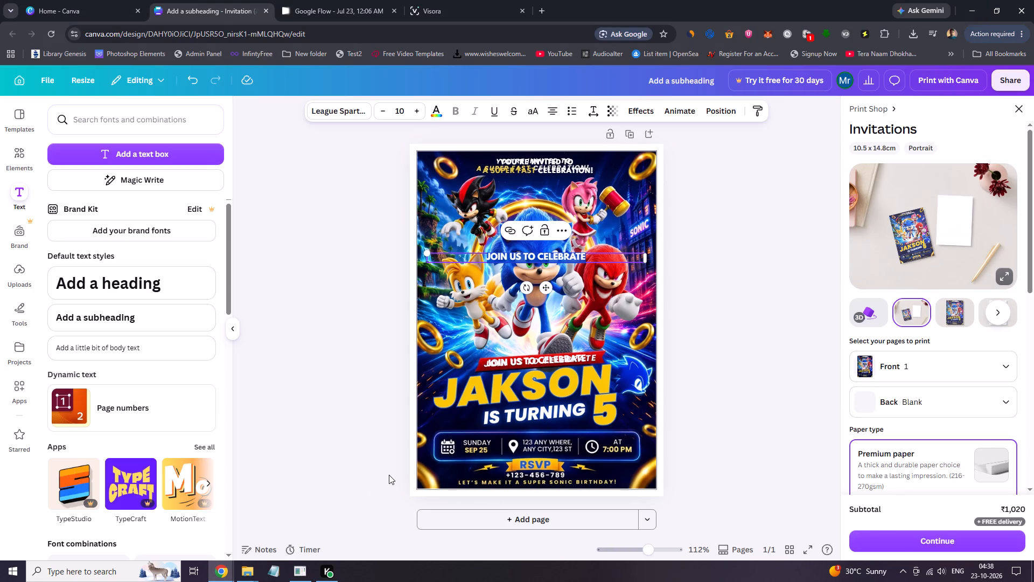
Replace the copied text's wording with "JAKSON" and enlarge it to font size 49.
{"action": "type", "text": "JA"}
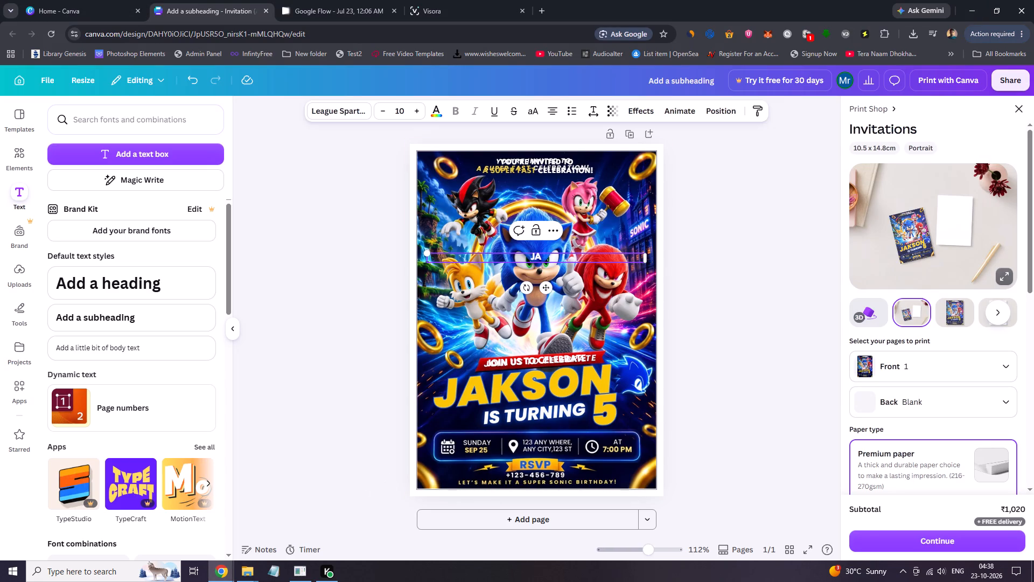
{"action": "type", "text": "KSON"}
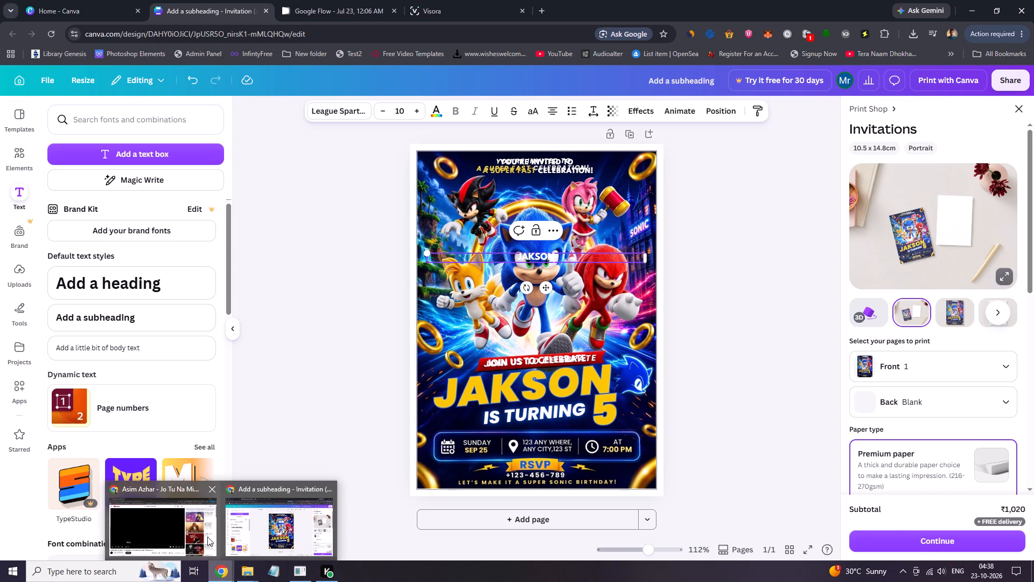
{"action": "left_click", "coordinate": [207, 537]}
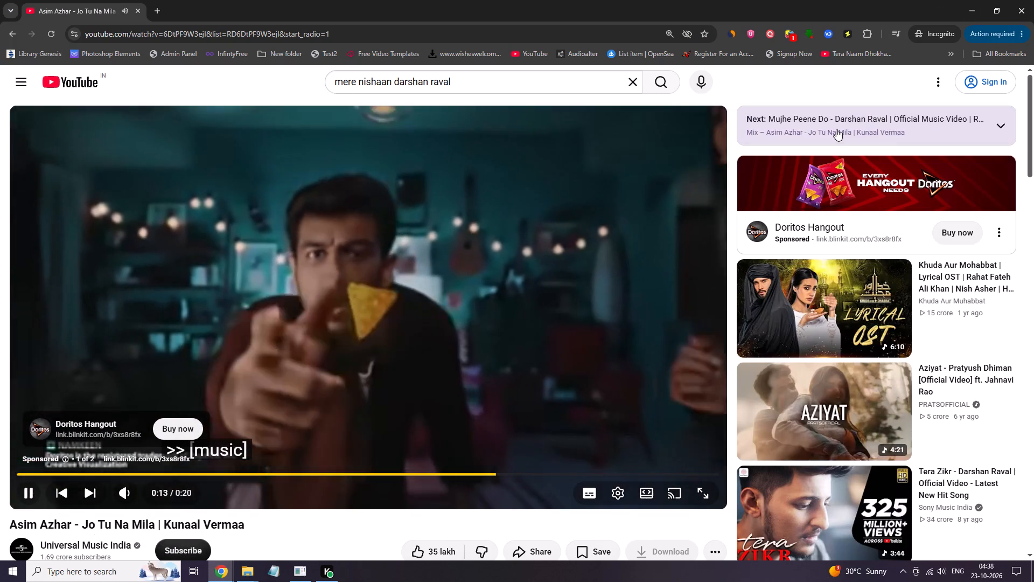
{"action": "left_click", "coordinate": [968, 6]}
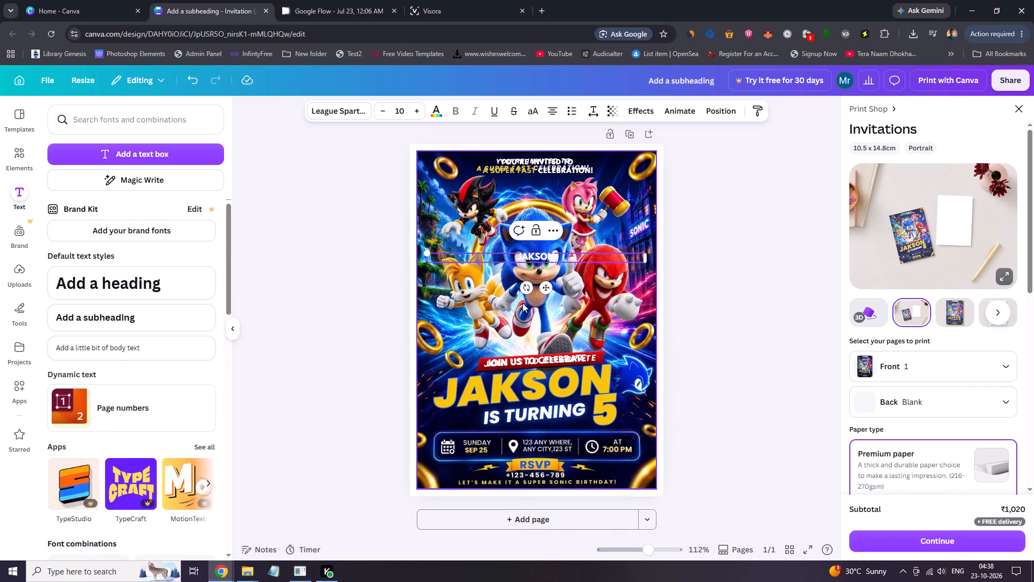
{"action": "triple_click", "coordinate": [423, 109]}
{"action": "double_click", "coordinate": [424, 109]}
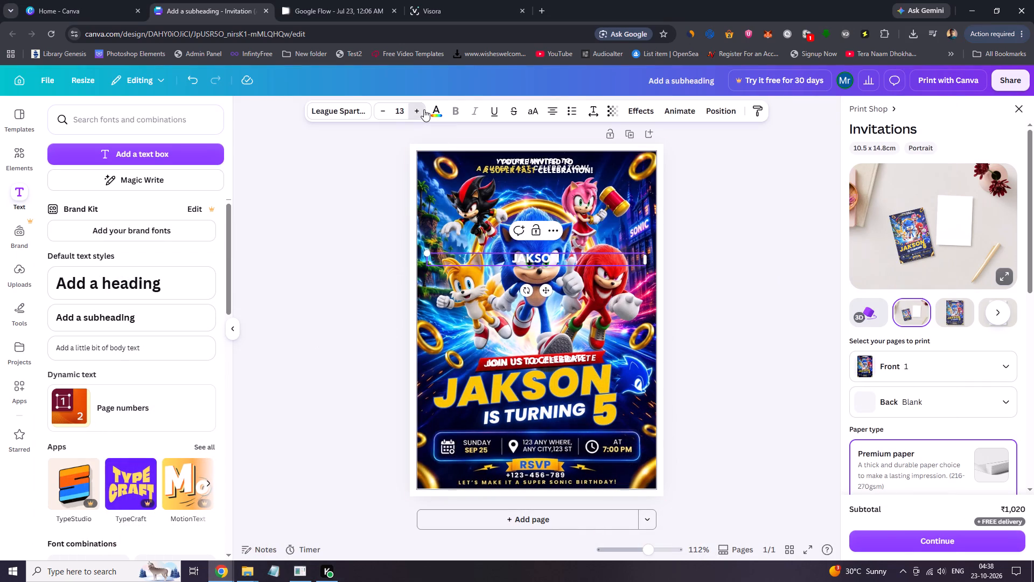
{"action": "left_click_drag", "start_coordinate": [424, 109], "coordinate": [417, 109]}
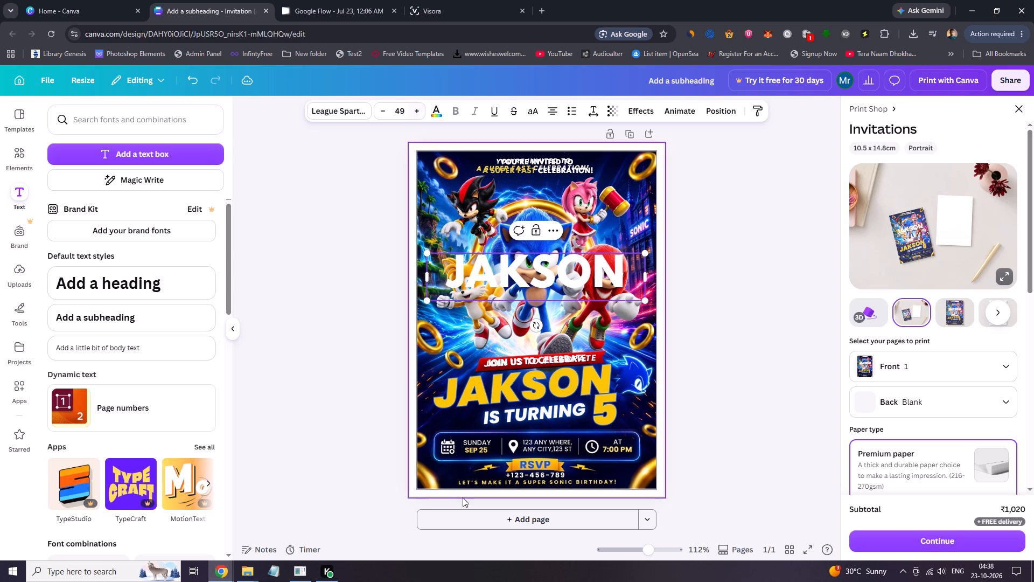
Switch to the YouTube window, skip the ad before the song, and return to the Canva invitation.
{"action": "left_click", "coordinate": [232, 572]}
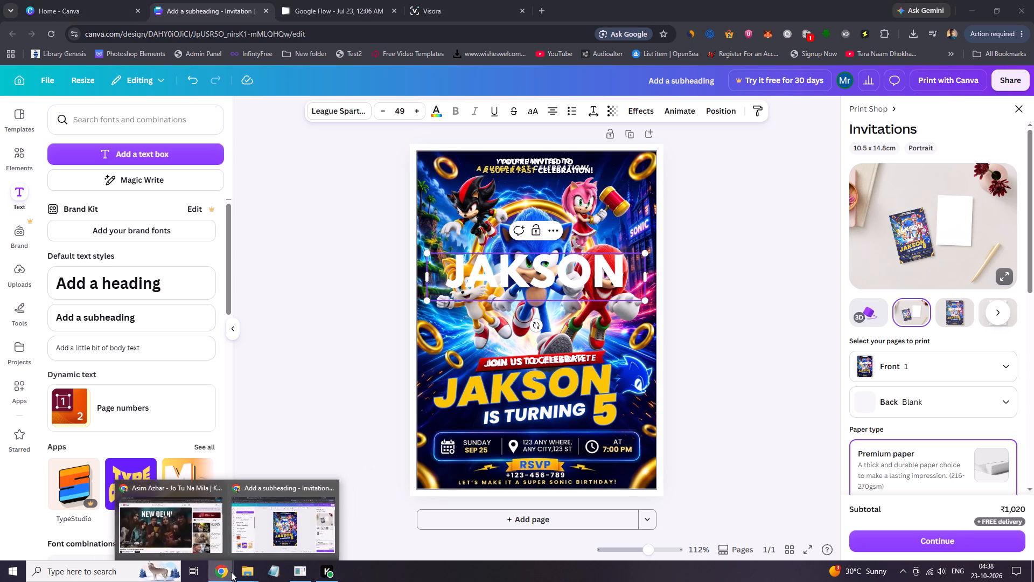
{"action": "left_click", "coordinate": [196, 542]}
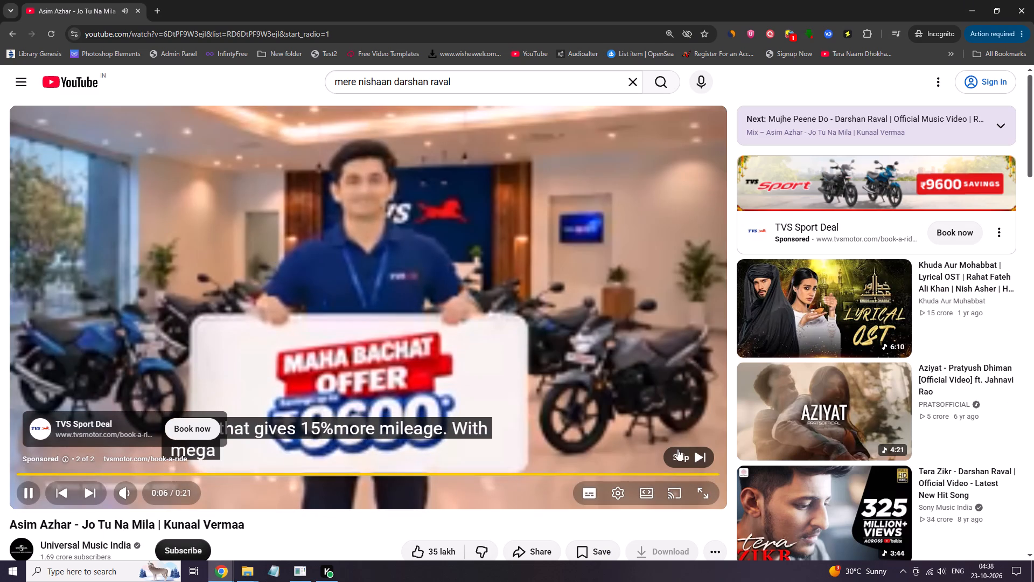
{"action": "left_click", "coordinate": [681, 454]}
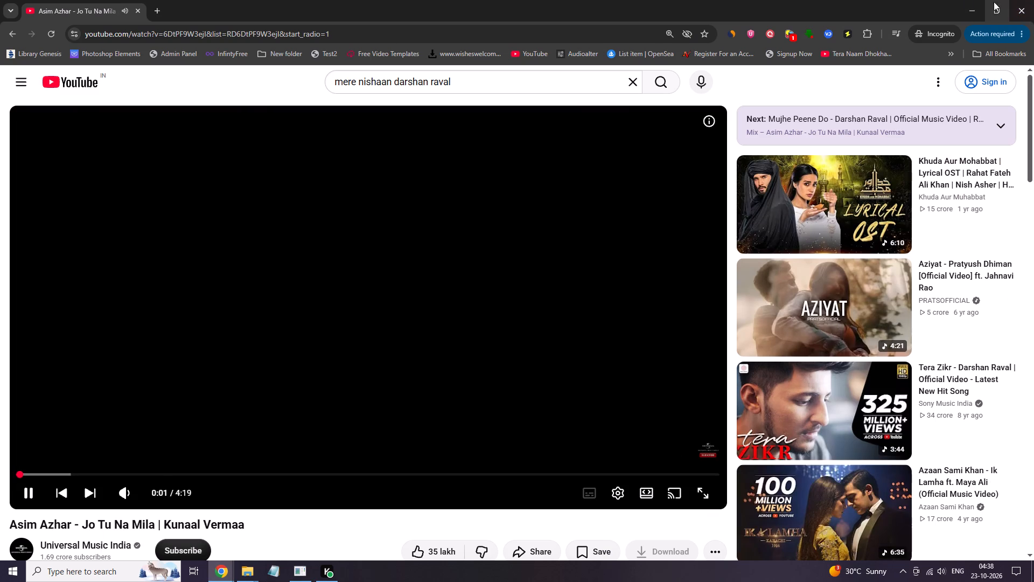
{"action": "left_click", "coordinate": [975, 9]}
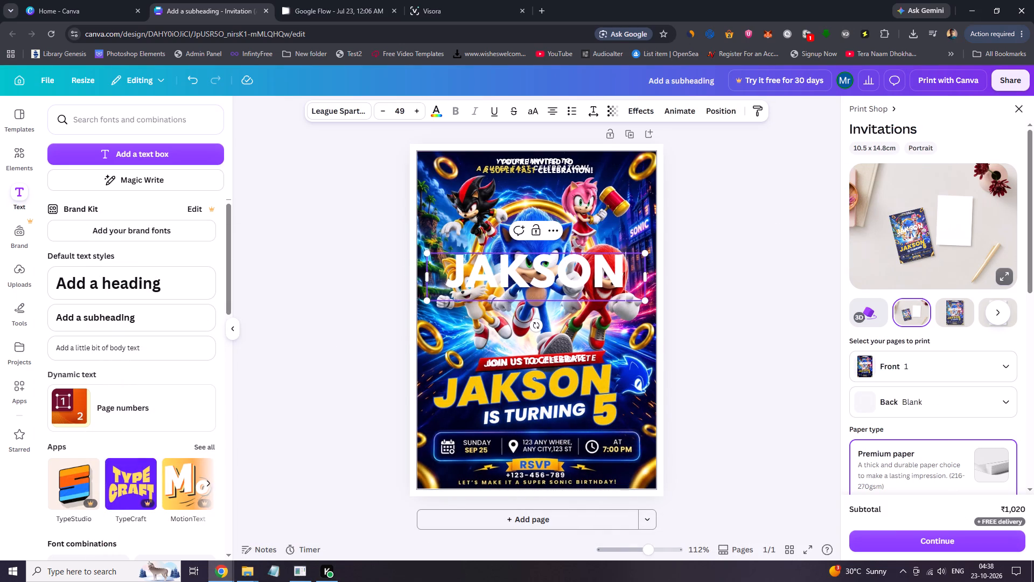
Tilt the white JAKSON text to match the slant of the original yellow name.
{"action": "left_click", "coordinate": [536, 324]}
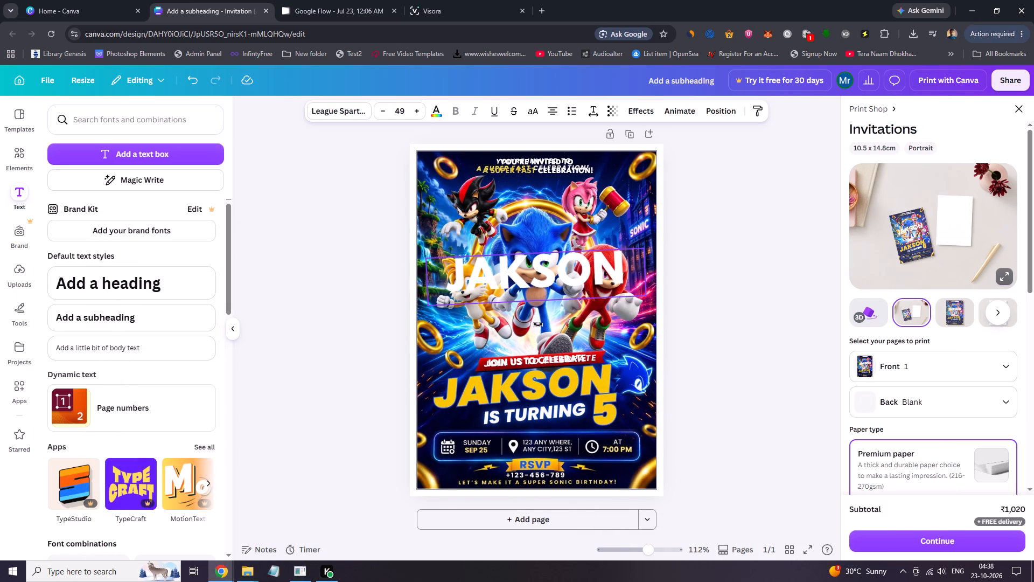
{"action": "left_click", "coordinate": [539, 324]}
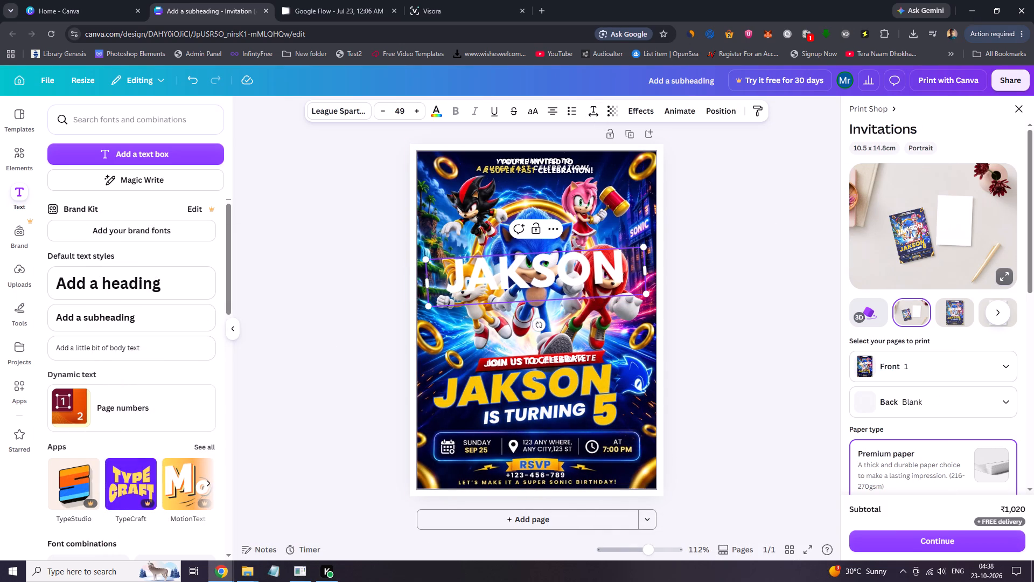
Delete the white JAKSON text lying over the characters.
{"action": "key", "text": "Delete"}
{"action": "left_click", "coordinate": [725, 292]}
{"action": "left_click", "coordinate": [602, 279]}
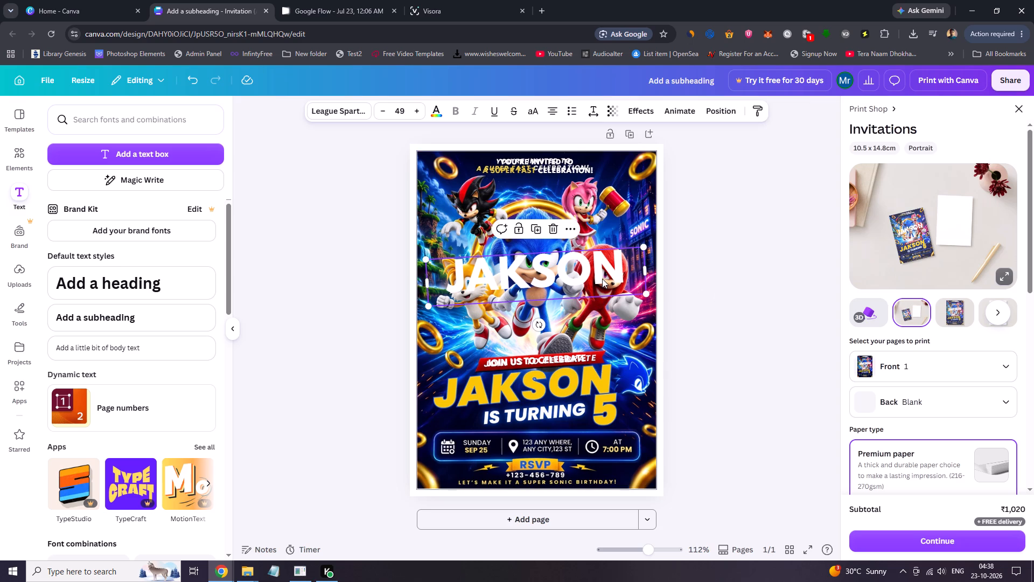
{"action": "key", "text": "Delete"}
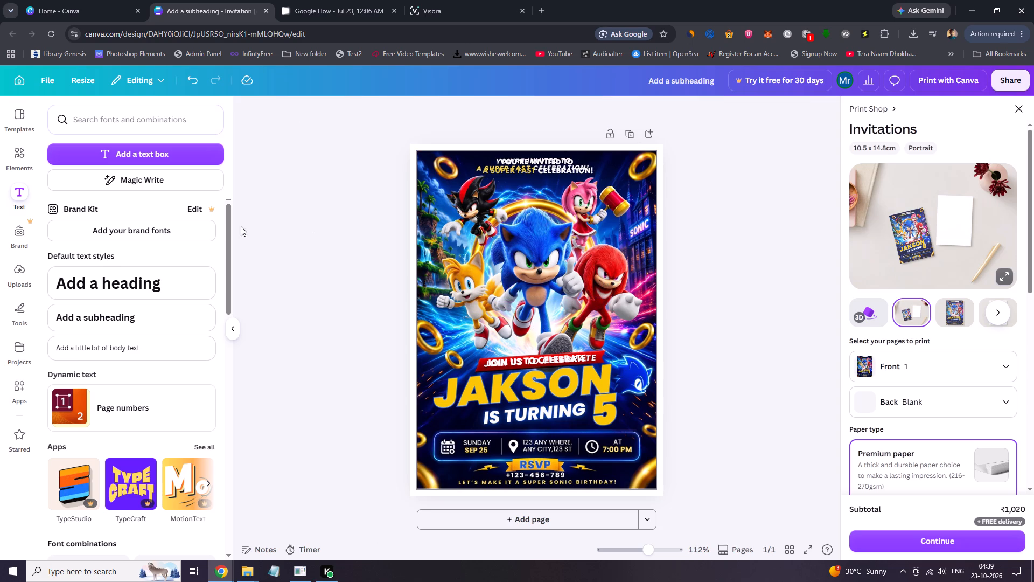
Add a new heading text to the invitation reading "JAKSON".
{"action": "left_click", "coordinate": [130, 283]}
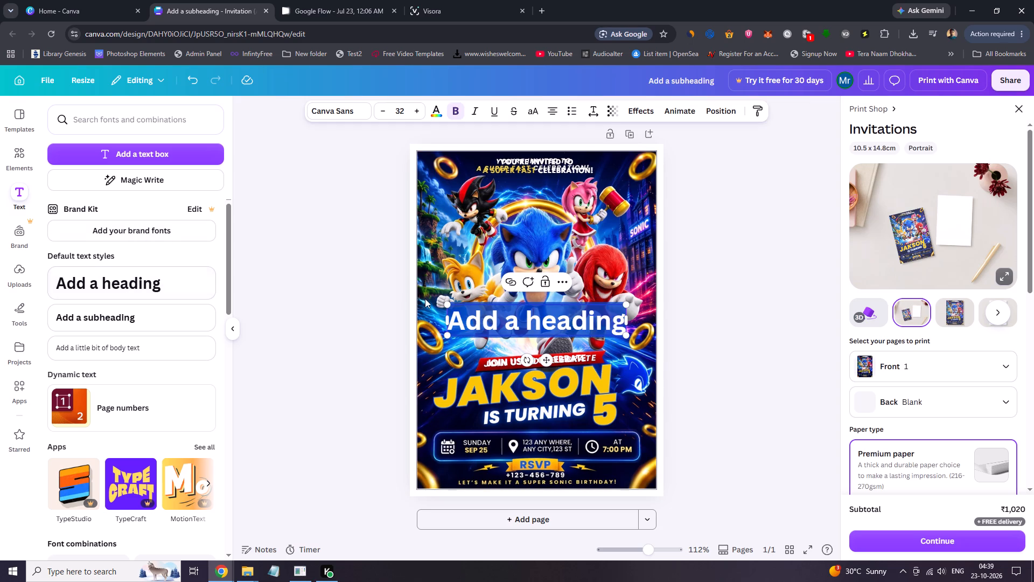
{"action": "type", "text": "JAK"}
{"action": "type", "text": "SON"}
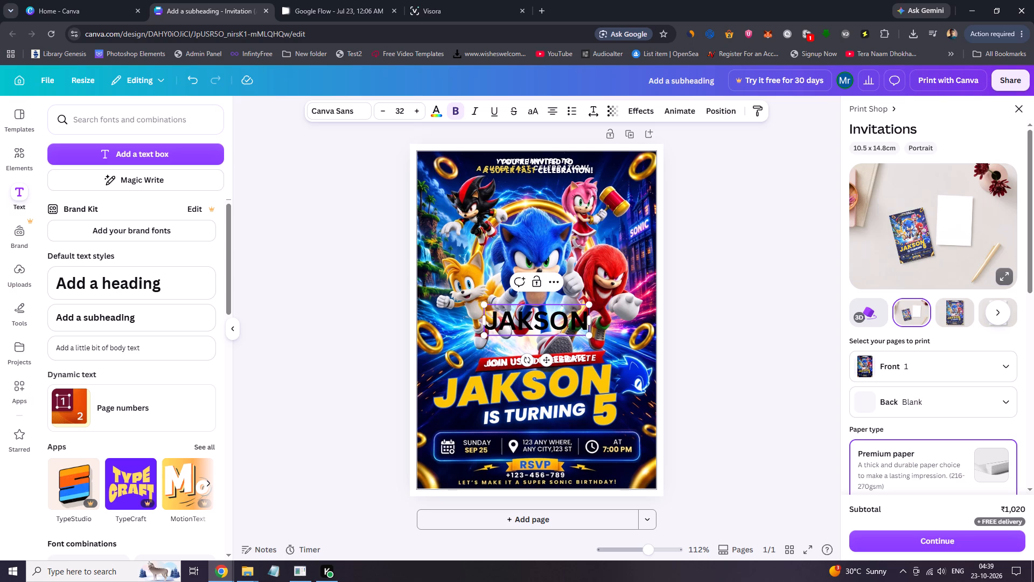
Set the new JAKSON heading over the characters in League Spartan at font size 43.
{"action": "key", "text": "ctrl+a"}
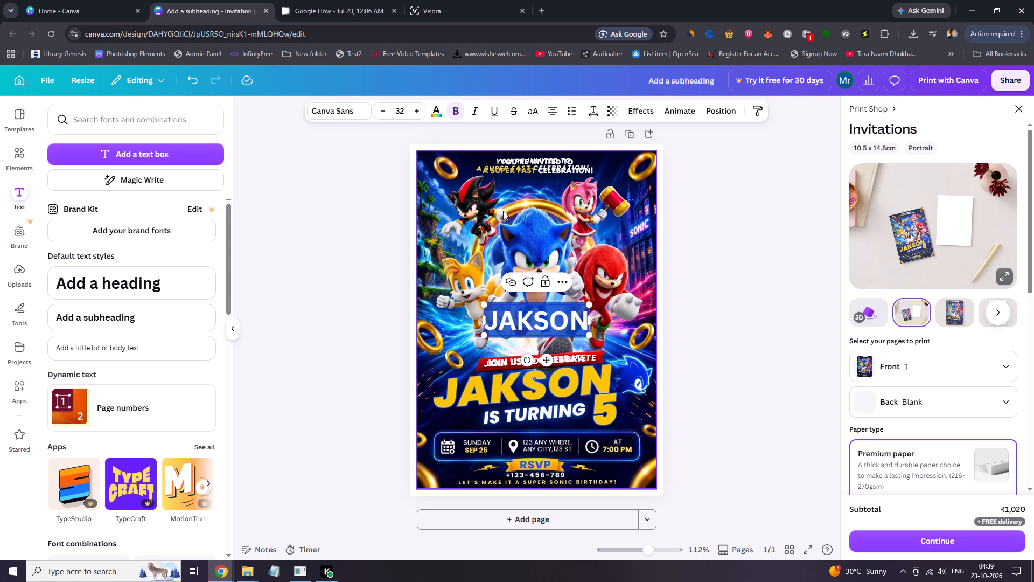
{"action": "left_click", "coordinate": [417, 112]}
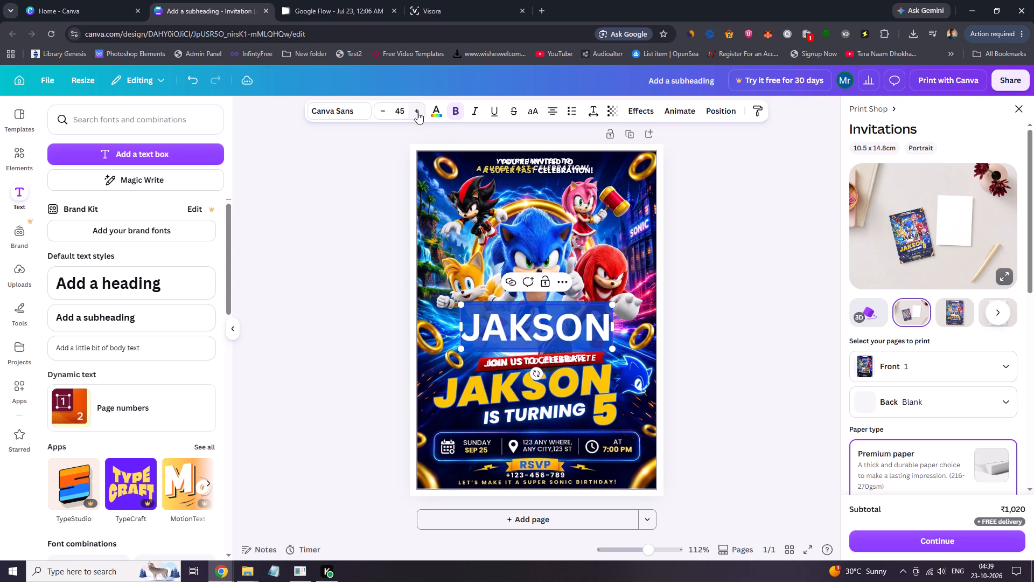
{"action": "left_click", "coordinate": [339, 103]}
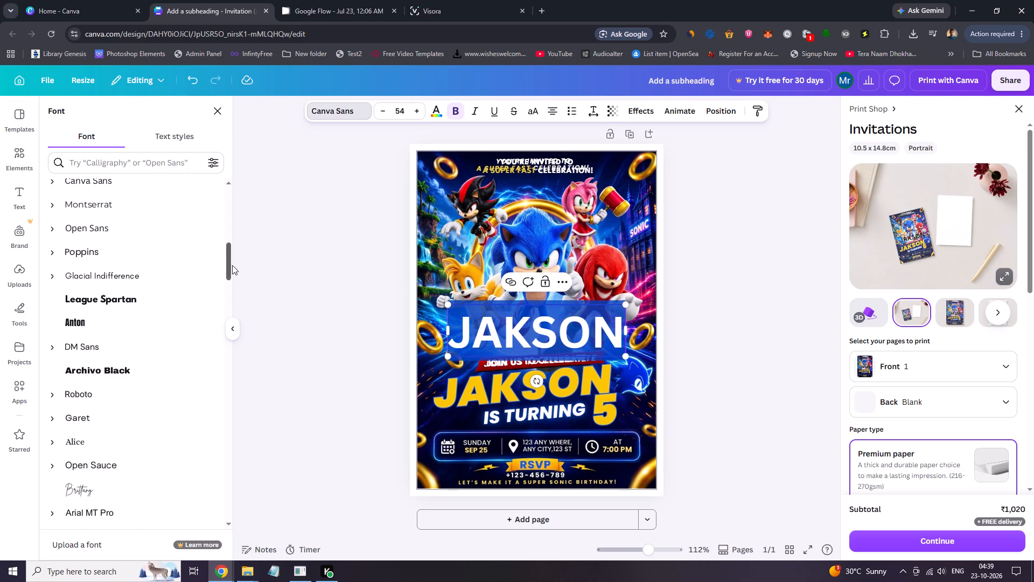
{"action": "left_click", "coordinate": [132, 297]}
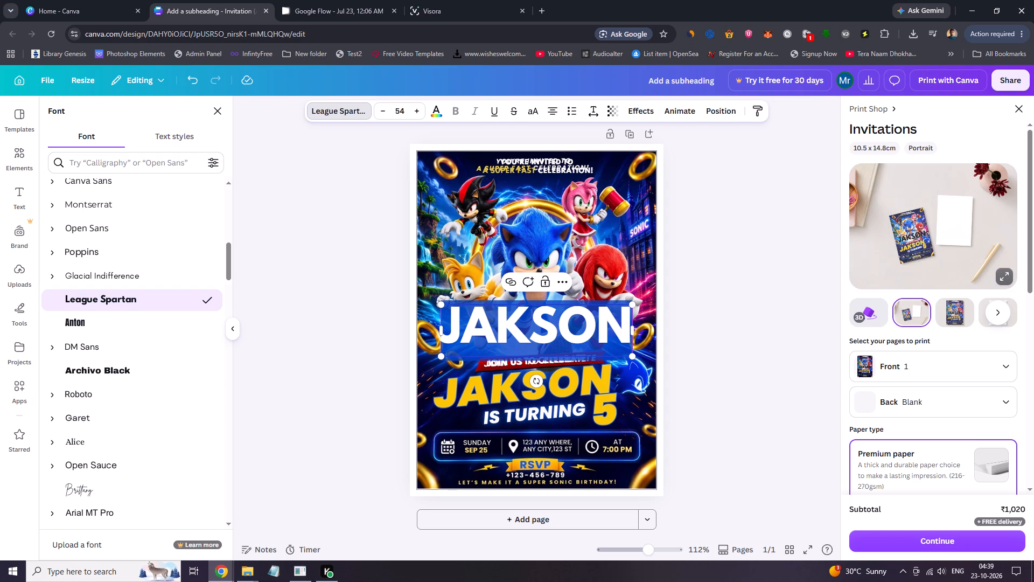
{"action": "triple_click", "coordinate": [380, 108]}
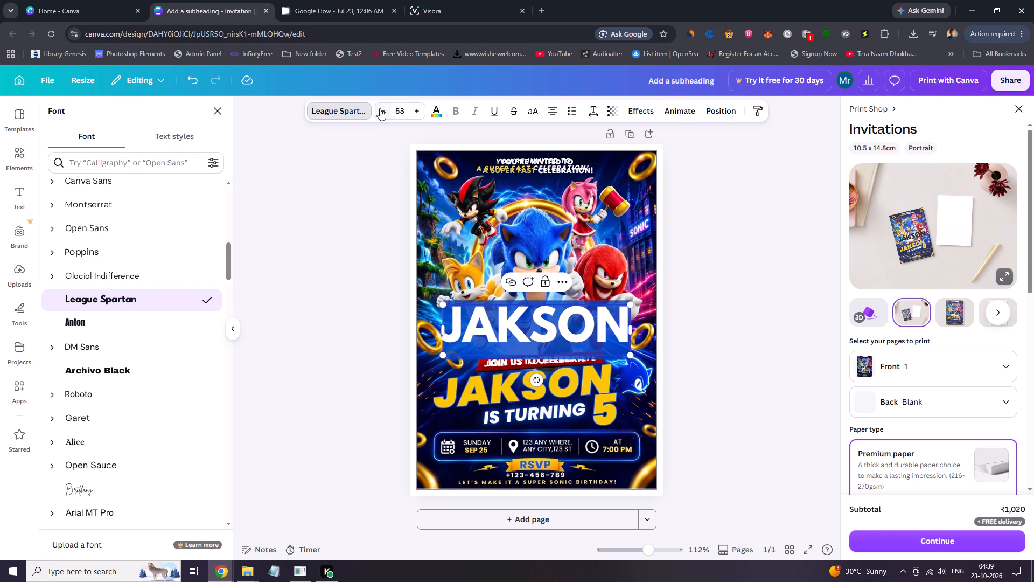
{"action": "triple_click", "coordinate": [380, 108]}
{"action": "triple_click", "coordinate": [380, 108]}
{"action": "double_click", "coordinate": [380, 108]}
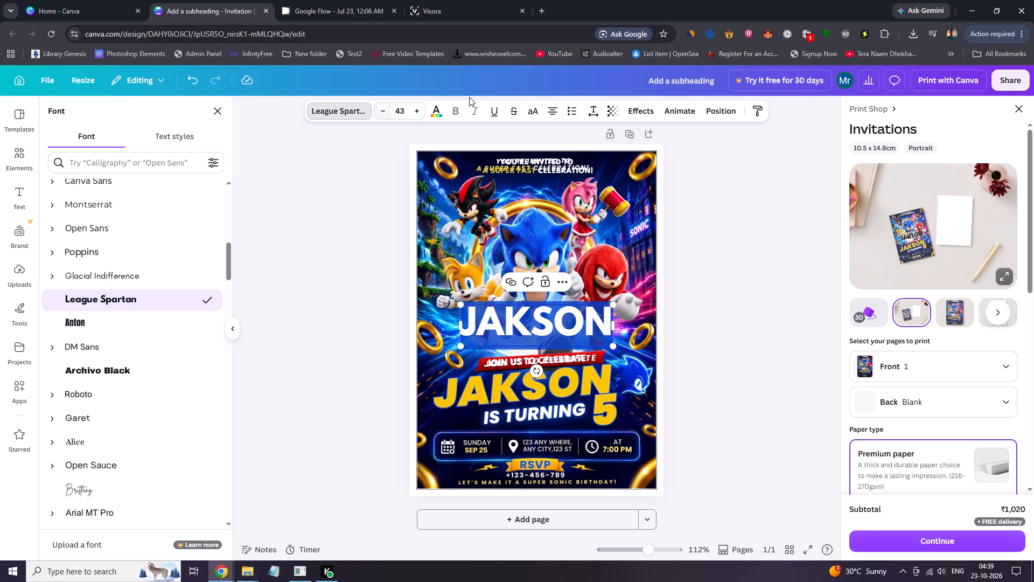
{"action": "left_click", "coordinate": [761, 340]}
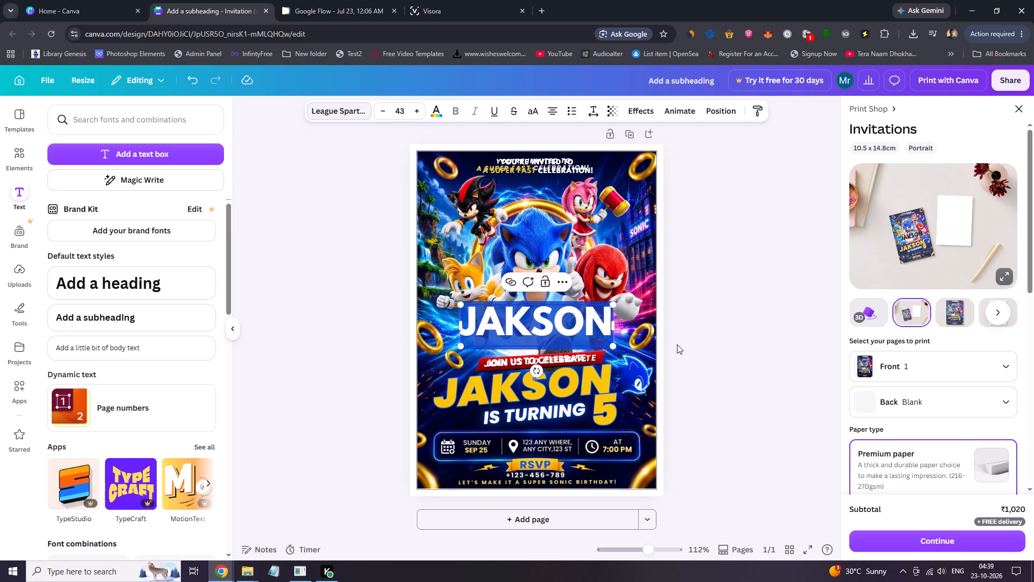
{"action": "left_click", "coordinate": [745, 345]}
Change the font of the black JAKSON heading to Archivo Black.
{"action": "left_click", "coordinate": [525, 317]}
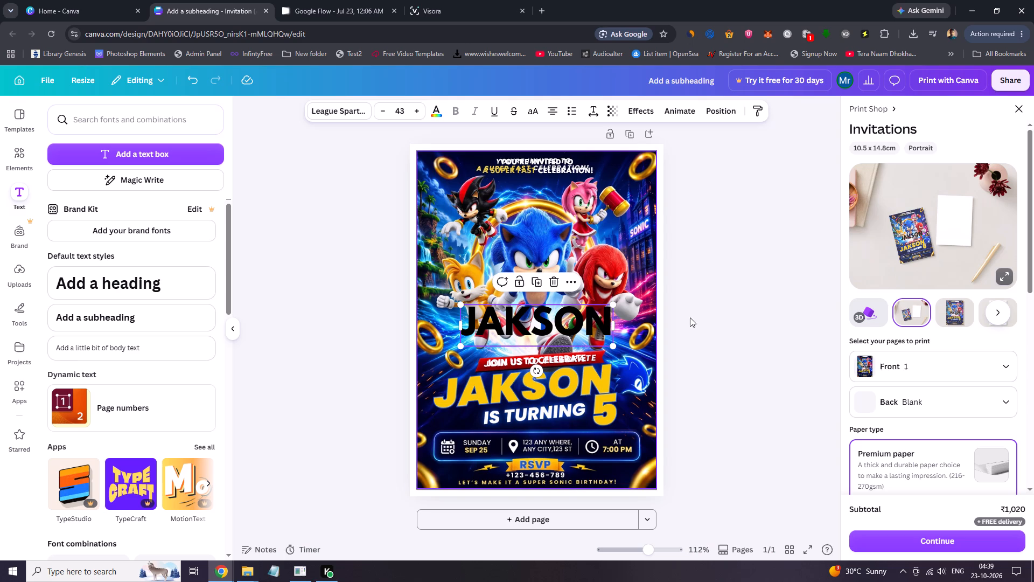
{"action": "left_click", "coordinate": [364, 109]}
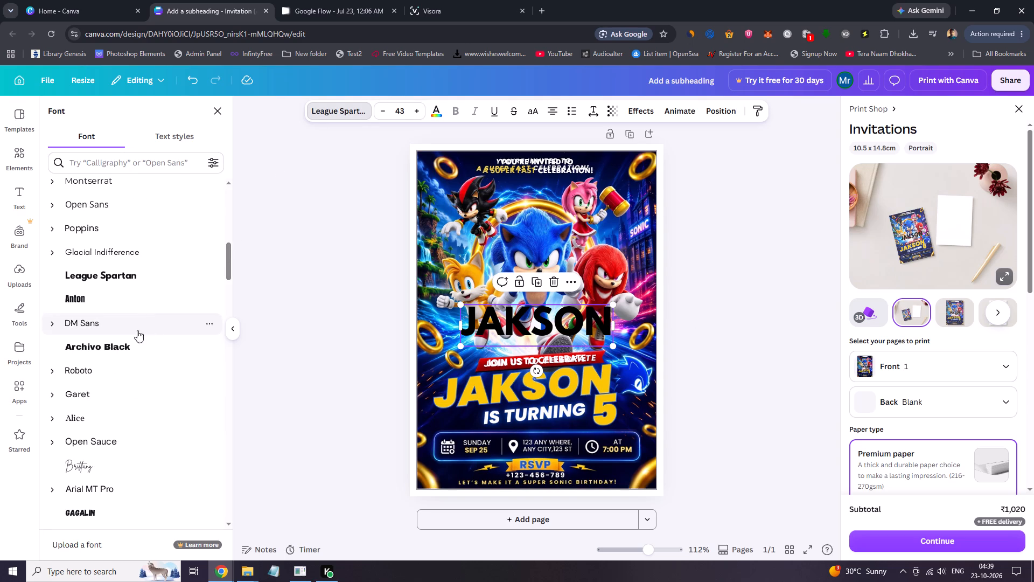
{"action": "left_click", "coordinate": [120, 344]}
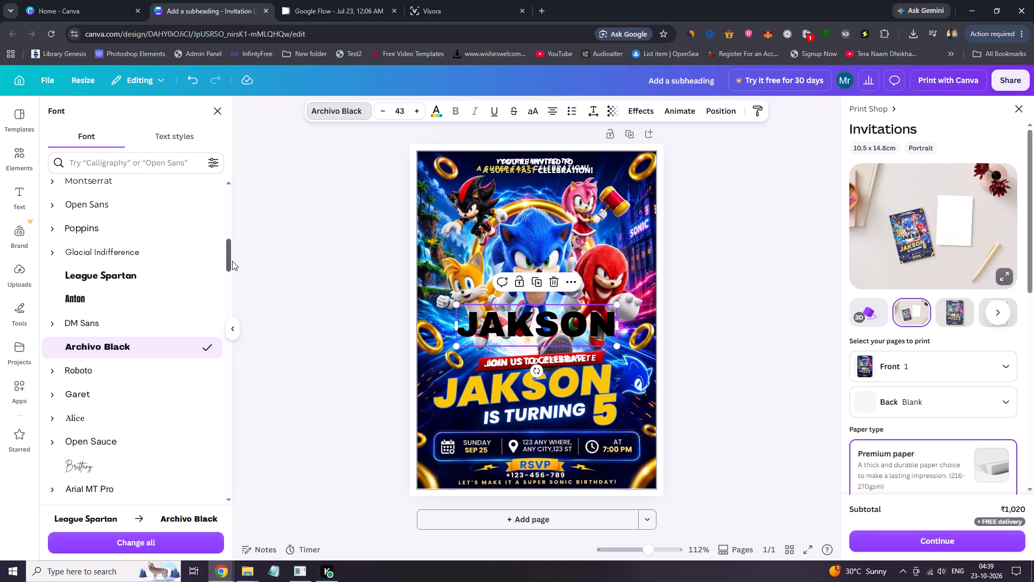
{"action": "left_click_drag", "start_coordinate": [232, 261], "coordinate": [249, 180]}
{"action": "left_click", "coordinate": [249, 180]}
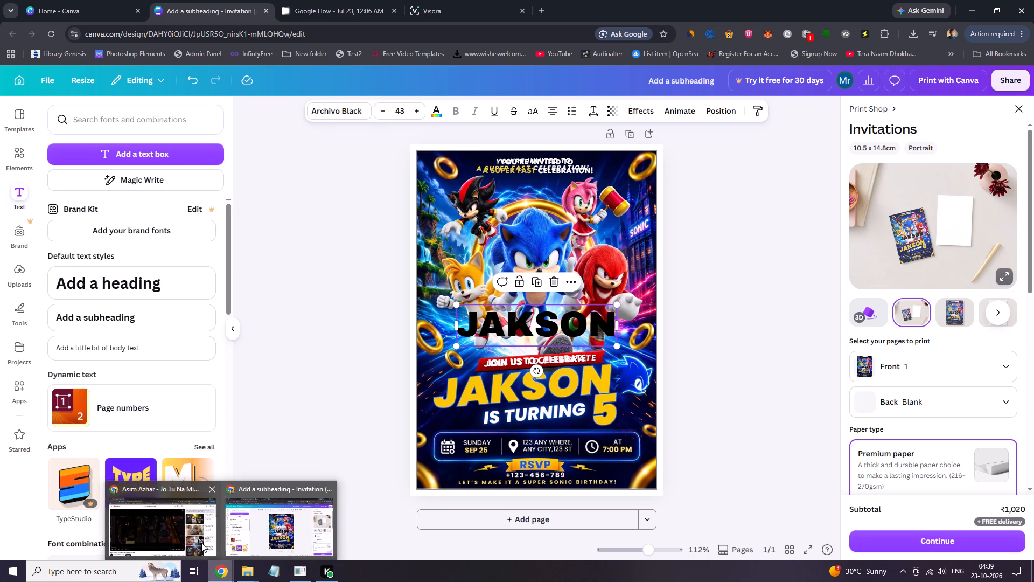
Switch to the YouTube window, adjust the song's volume, and return to the Canva invitation.
{"action": "left_click", "coordinate": [183, 535]}
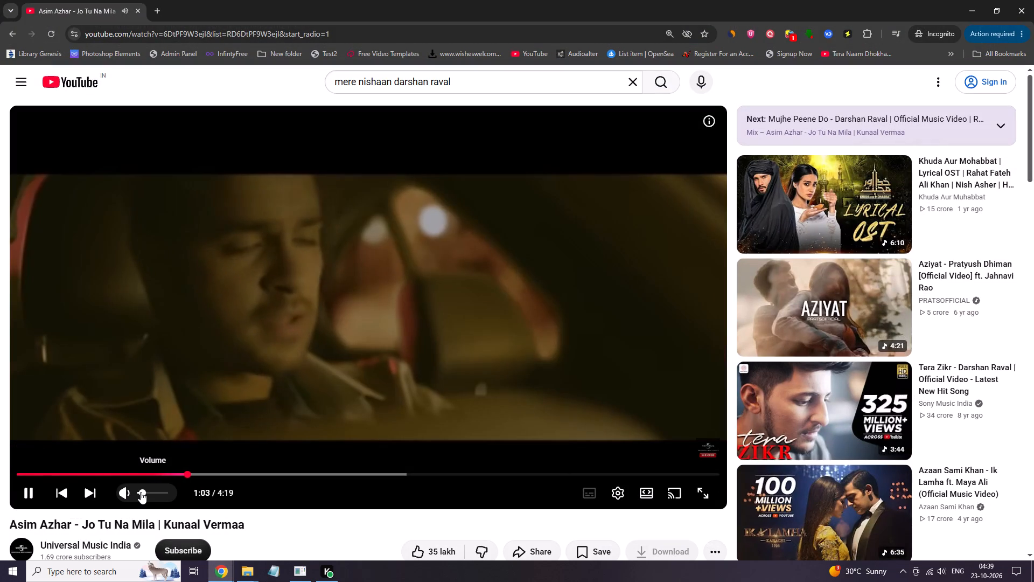
{"action": "left_click", "coordinate": [141, 492]}
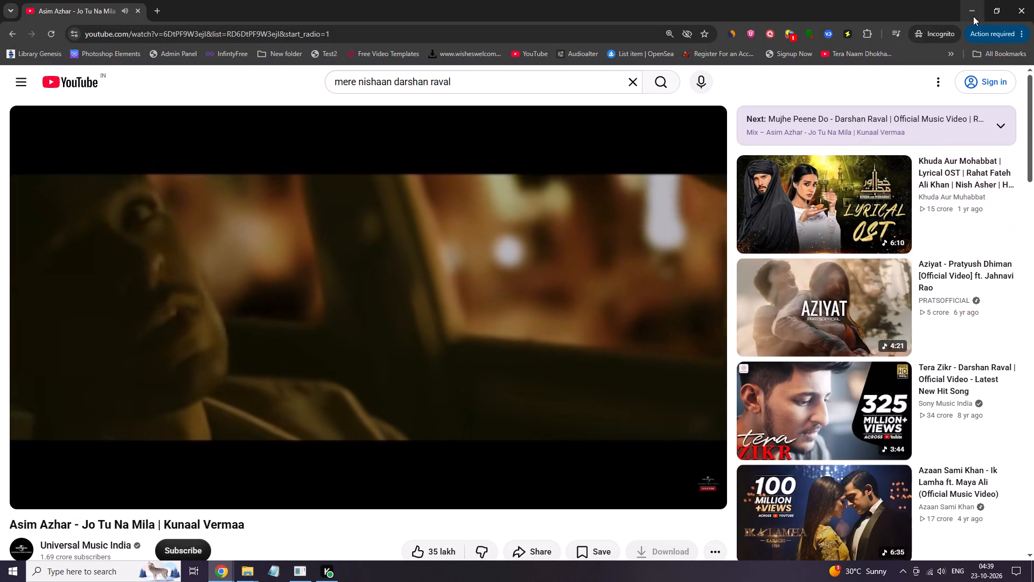
{"action": "left_click", "coordinate": [973, 16]}
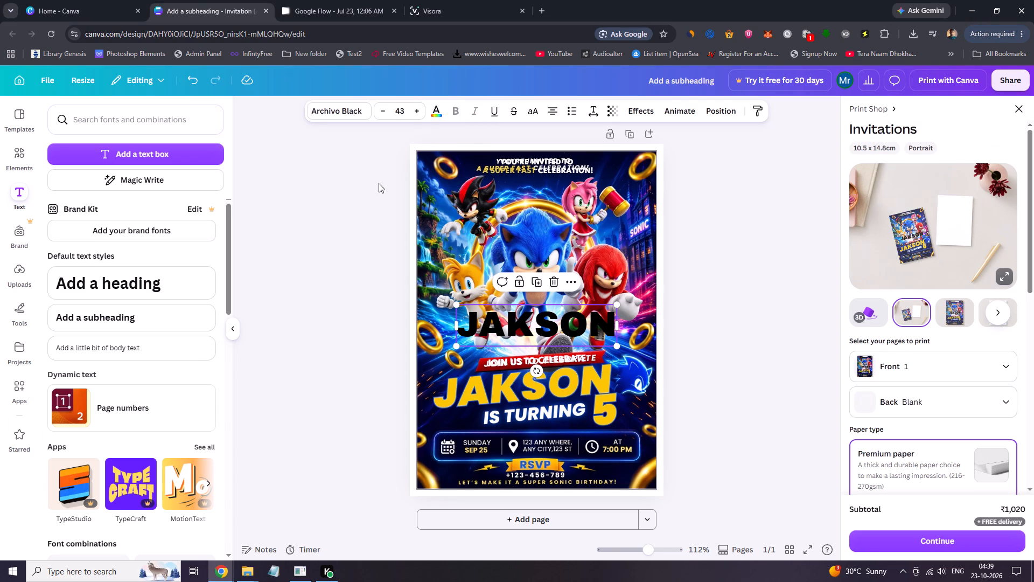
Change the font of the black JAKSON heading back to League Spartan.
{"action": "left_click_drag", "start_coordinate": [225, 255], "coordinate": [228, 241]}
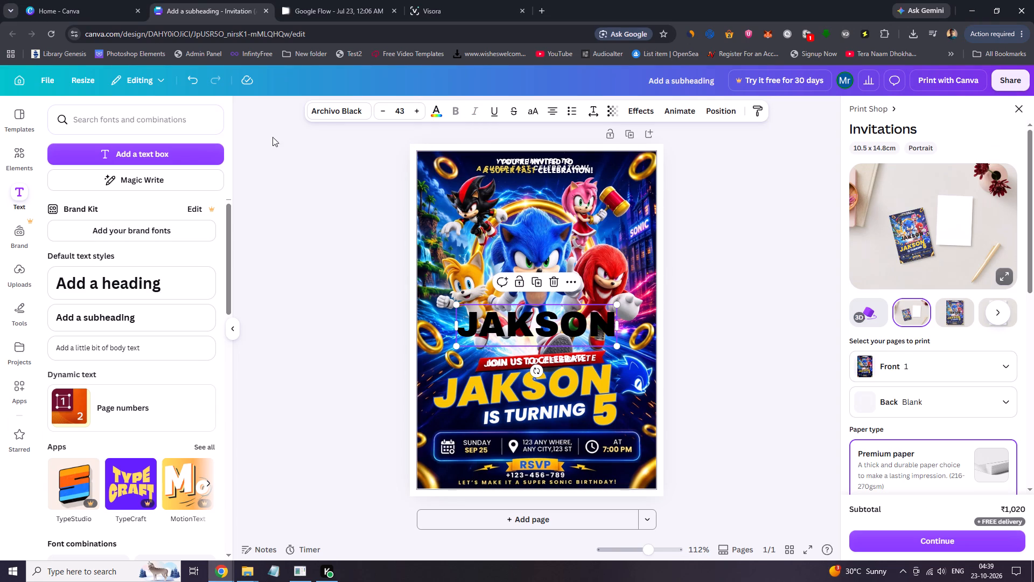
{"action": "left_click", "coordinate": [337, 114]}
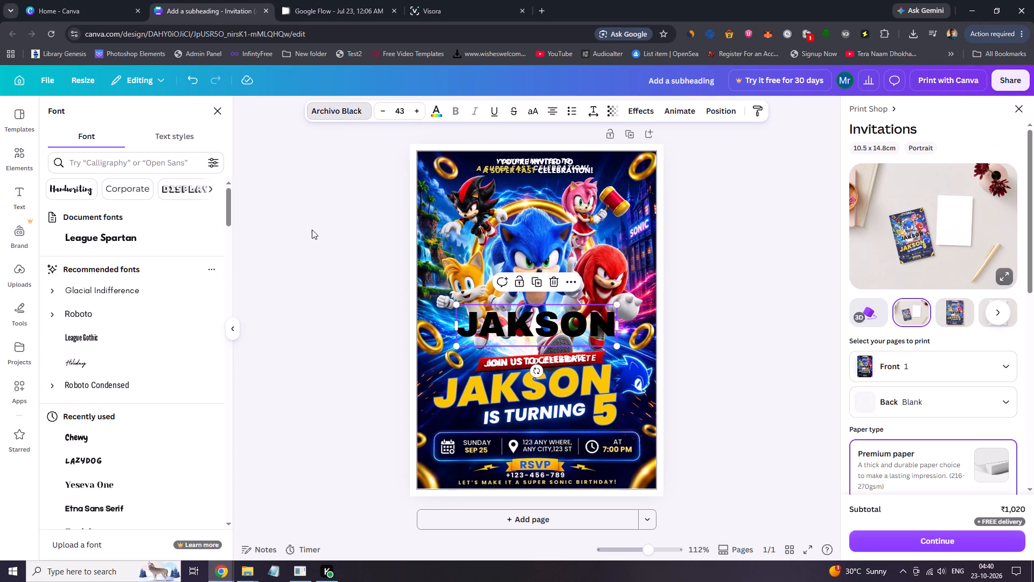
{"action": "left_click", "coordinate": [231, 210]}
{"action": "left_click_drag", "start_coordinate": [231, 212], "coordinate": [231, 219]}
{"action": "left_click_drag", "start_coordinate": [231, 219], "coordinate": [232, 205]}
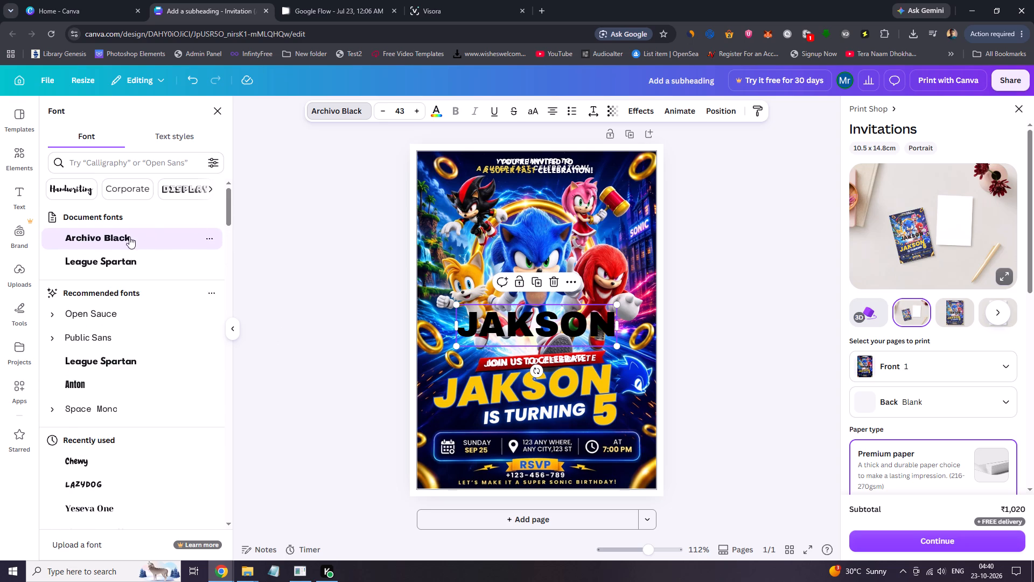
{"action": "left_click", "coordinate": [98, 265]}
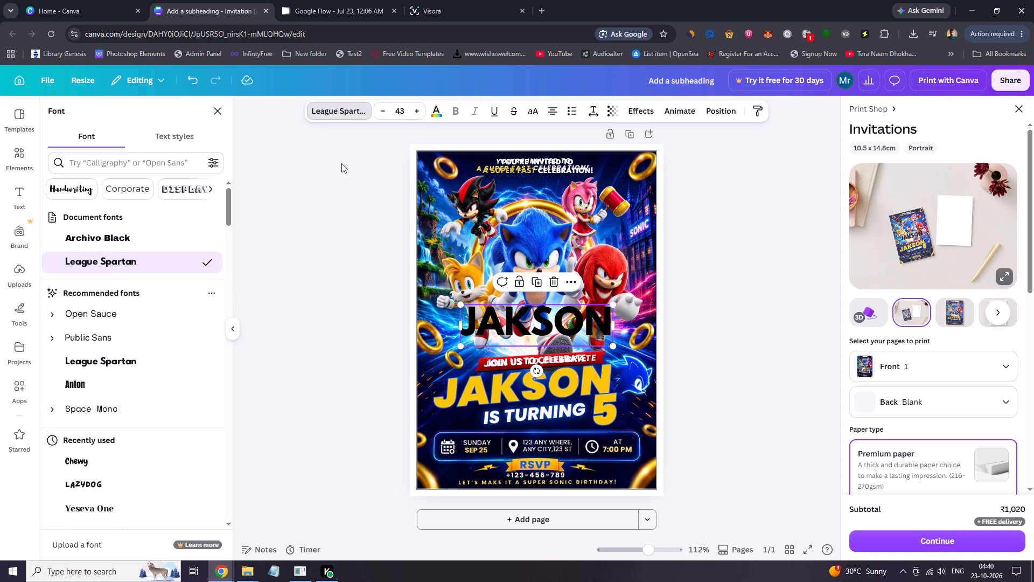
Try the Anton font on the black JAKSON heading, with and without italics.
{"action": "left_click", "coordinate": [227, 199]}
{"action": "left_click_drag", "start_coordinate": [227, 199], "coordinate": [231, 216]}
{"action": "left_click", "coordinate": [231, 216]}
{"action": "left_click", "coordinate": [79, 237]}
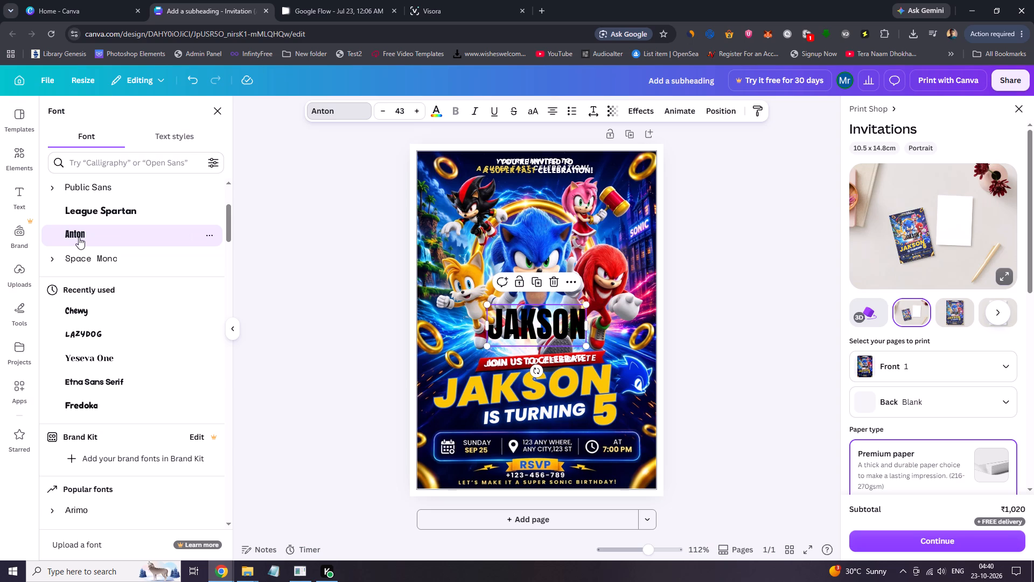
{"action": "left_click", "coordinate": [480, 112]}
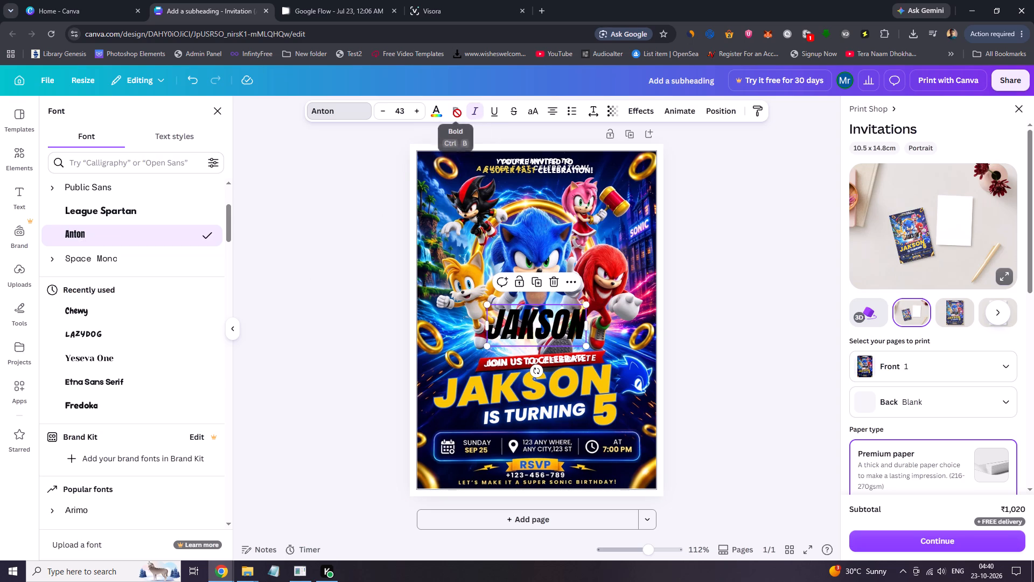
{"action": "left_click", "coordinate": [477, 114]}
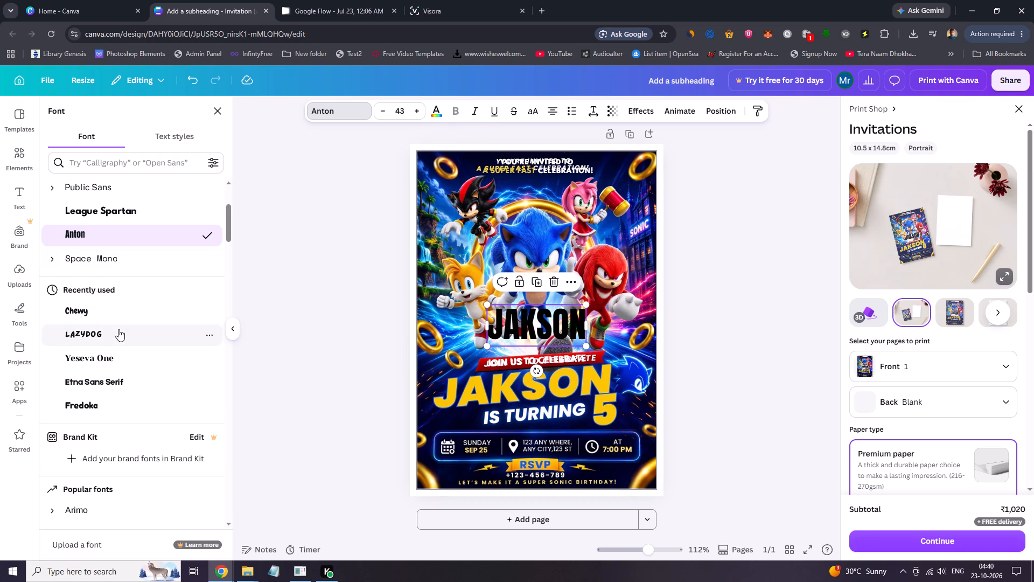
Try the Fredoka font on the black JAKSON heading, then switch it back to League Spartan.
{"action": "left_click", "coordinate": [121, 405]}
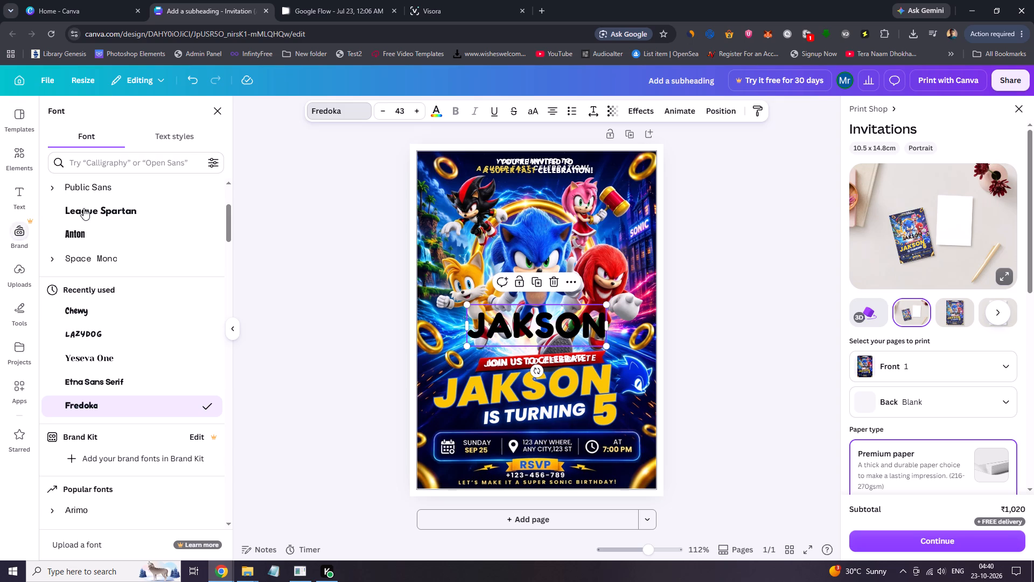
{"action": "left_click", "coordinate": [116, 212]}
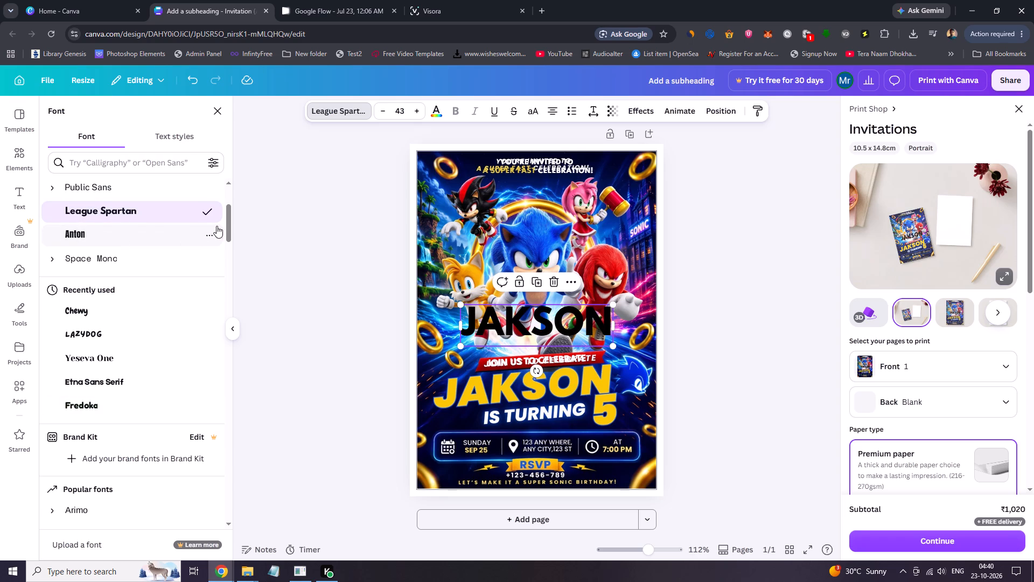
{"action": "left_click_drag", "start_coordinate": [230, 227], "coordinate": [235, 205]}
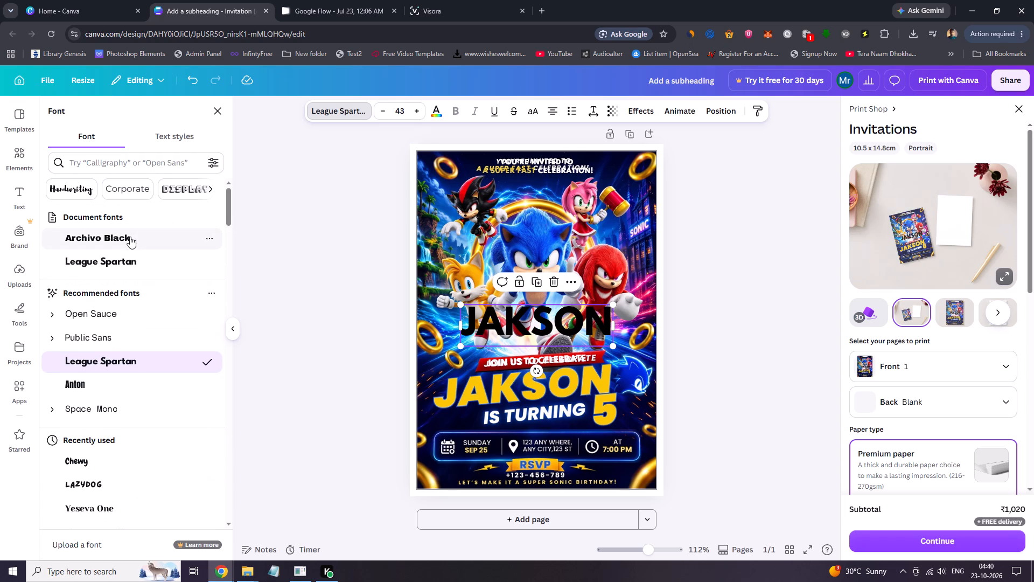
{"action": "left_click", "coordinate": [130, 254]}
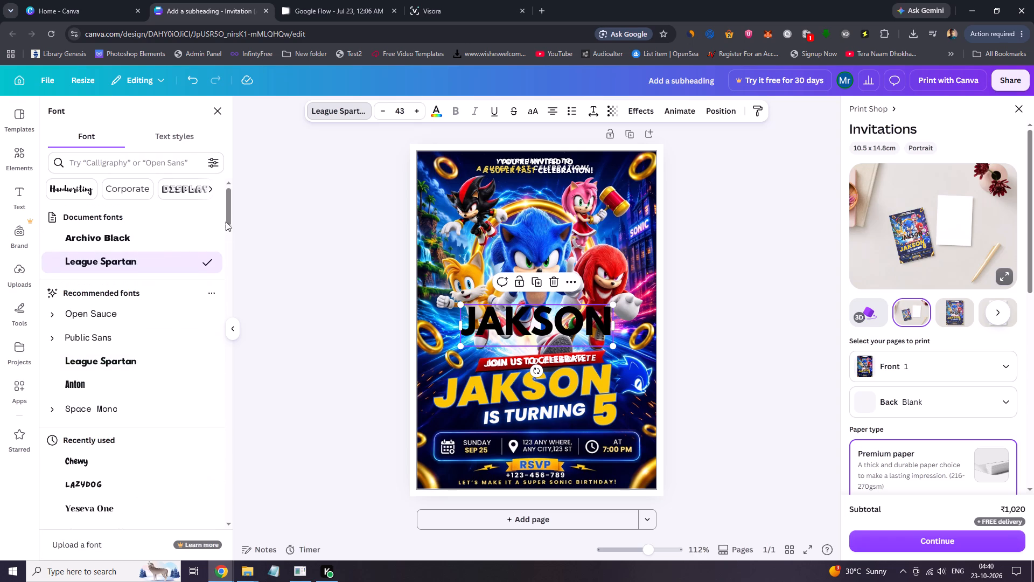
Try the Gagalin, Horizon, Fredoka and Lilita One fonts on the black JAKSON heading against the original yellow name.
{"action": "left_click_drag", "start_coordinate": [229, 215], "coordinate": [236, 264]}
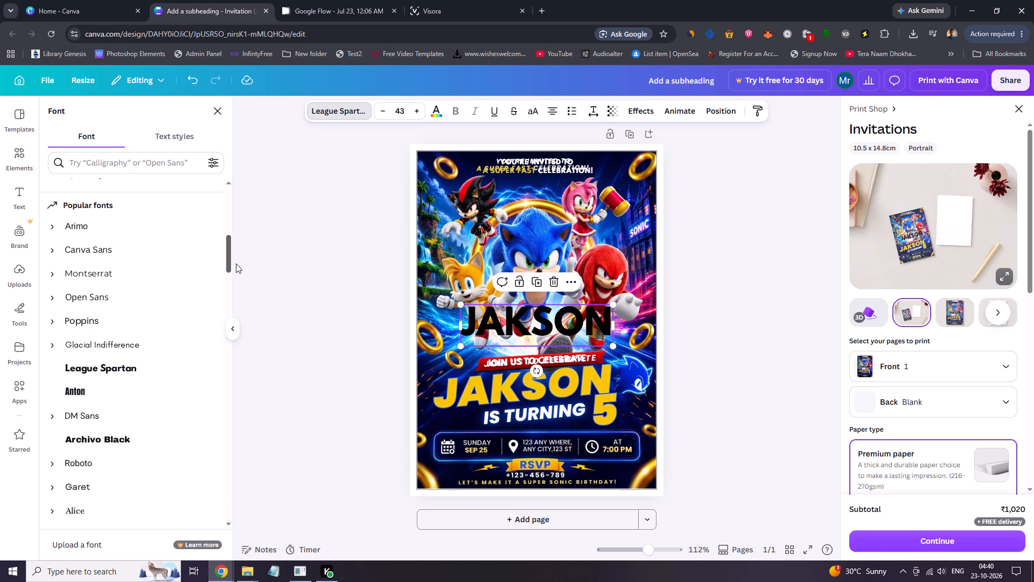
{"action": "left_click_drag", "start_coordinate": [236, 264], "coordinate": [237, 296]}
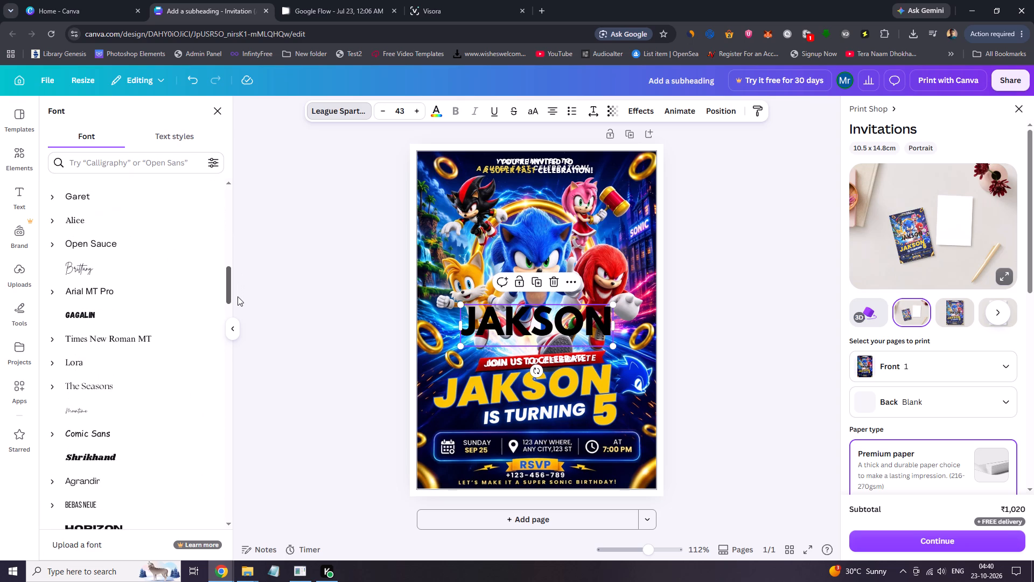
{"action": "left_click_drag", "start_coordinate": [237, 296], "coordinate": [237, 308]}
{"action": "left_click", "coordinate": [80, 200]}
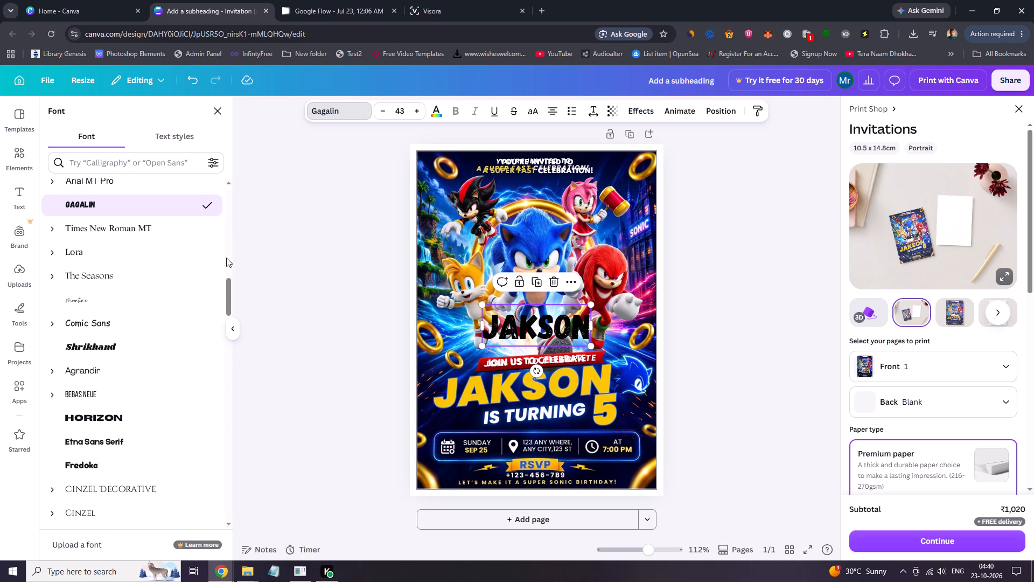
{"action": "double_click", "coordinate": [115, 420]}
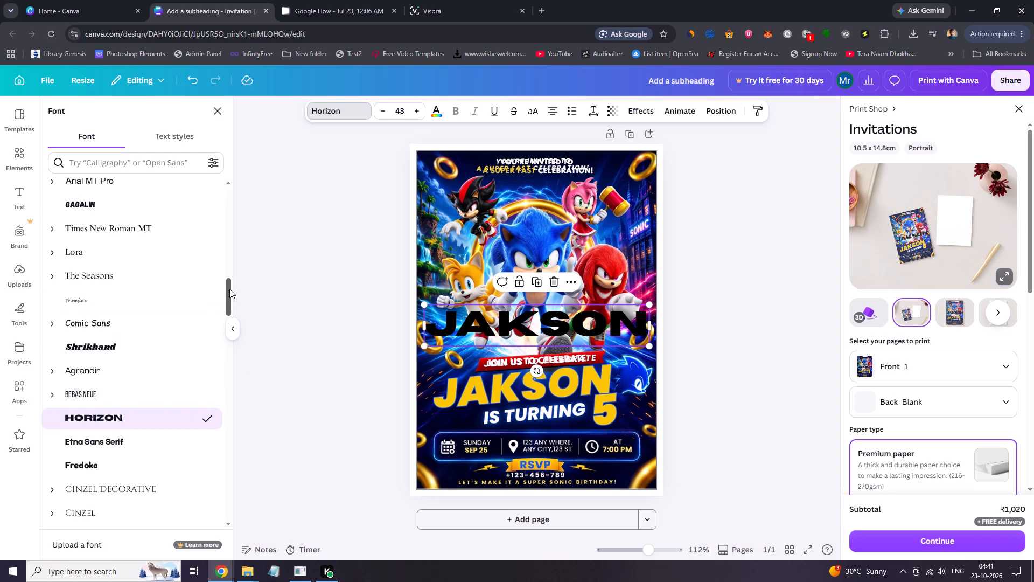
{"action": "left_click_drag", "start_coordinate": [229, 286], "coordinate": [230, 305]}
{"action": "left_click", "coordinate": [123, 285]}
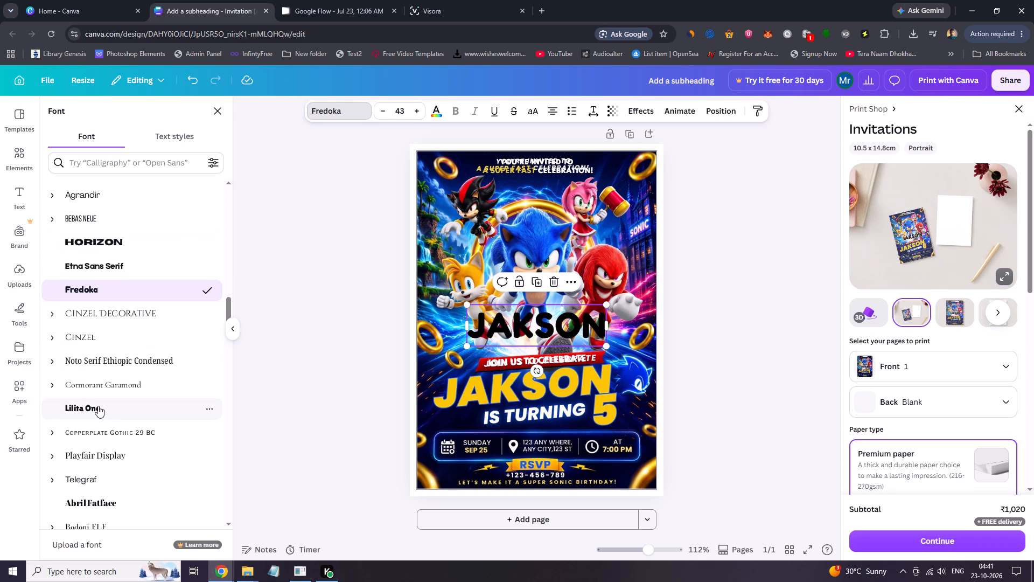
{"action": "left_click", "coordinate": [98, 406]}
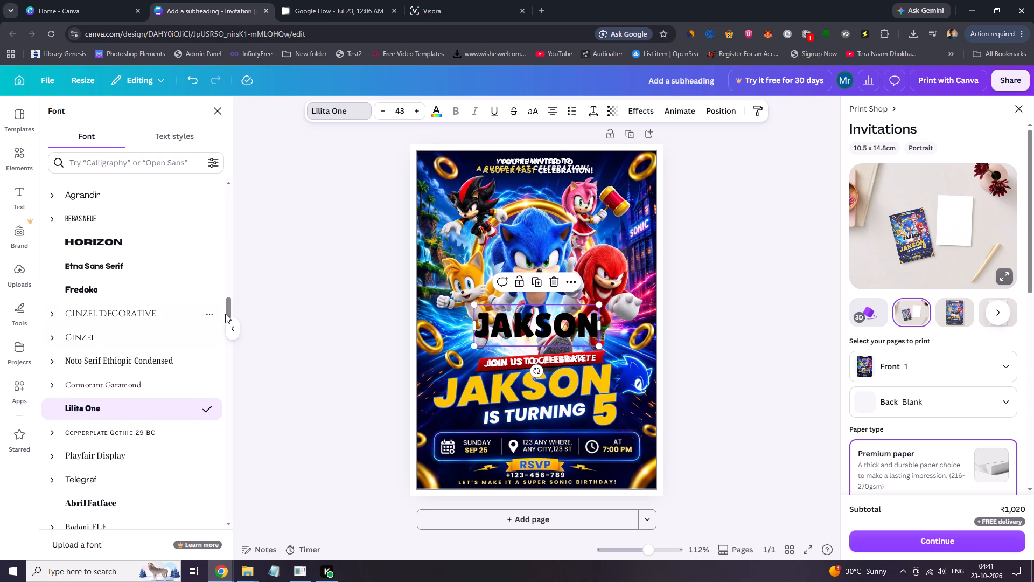
Change the font of the black JAKSON heading to Impact.
{"action": "left_click_drag", "start_coordinate": [229, 309], "coordinate": [228, 332]}
{"action": "left_click", "coordinate": [228, 332]}
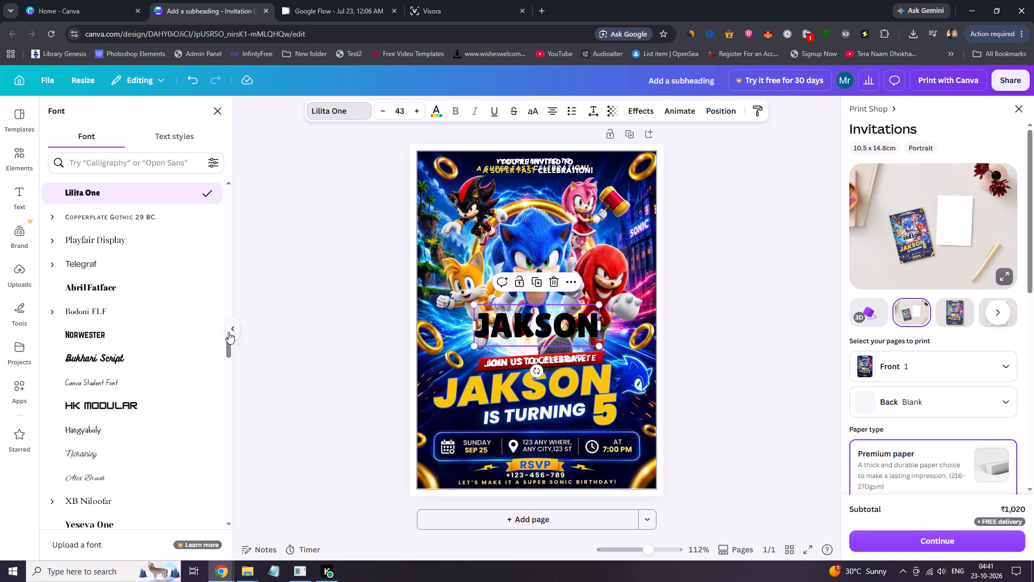
{"action": "left_click", "coordinate": [244, 106]}
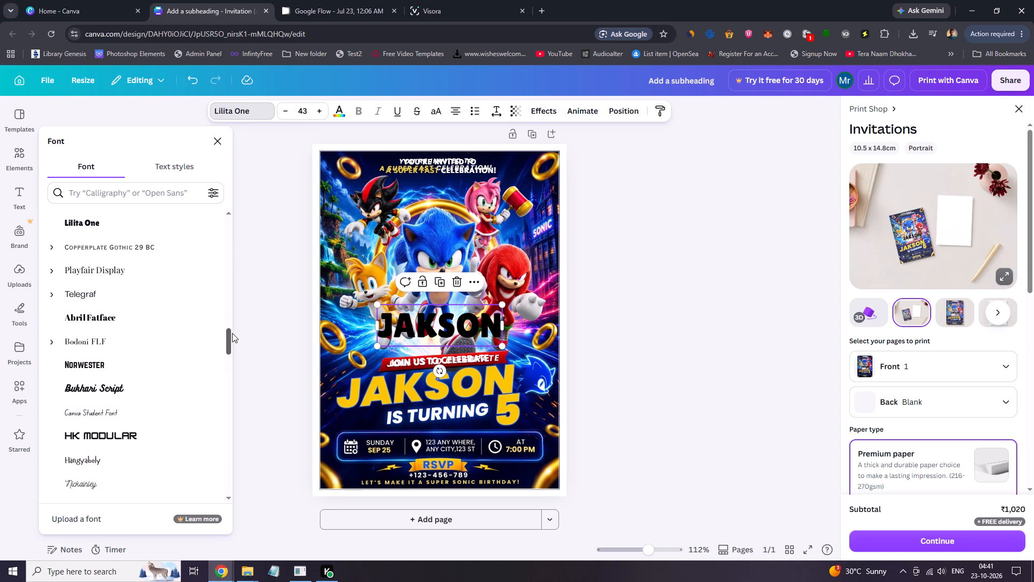
{"action": "left_click_drag", "start_coordinate": [229, 336], "coordinate": [231, 356]}
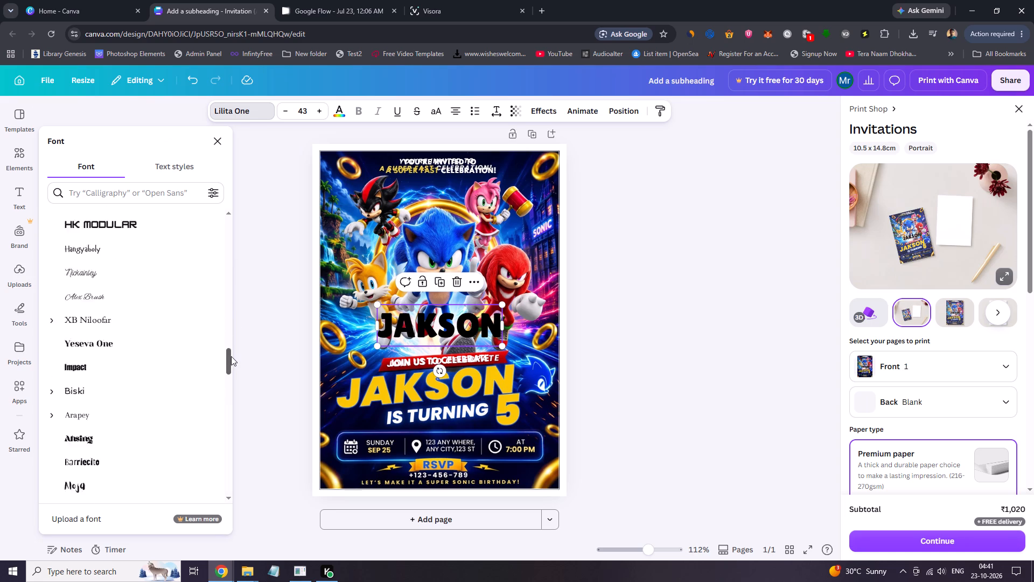
{"action": "left_click_drag", "start_coordinate": [231, 356], "coordinate": [234, 363]}
{"action": "left_click", "coordinate": [105, 285]}
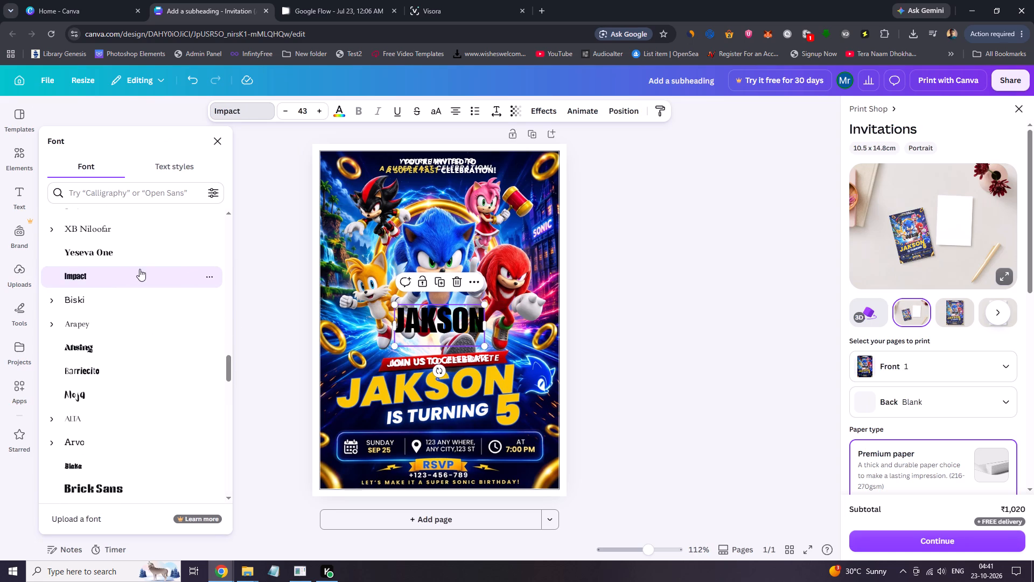
Change the font of the black JAKSON heading to Archivo Black.
{"action": "left_click_drag", "start_coordinate": [226, 367], "coordinate": [226, 351]}
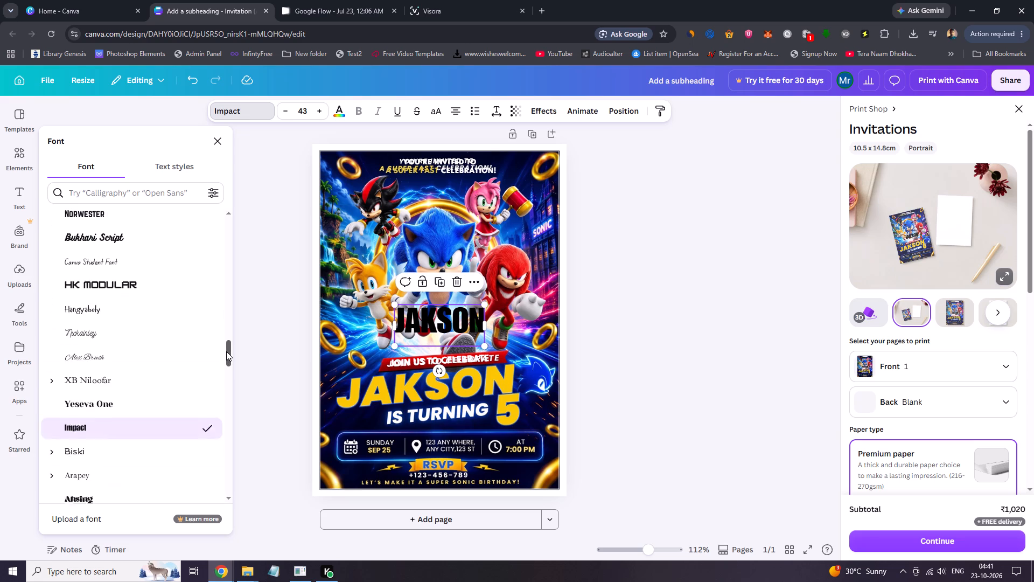
{"action": "left_click_drag", "start_coordinate": [226, 351], "coordinate": [228, 318]}
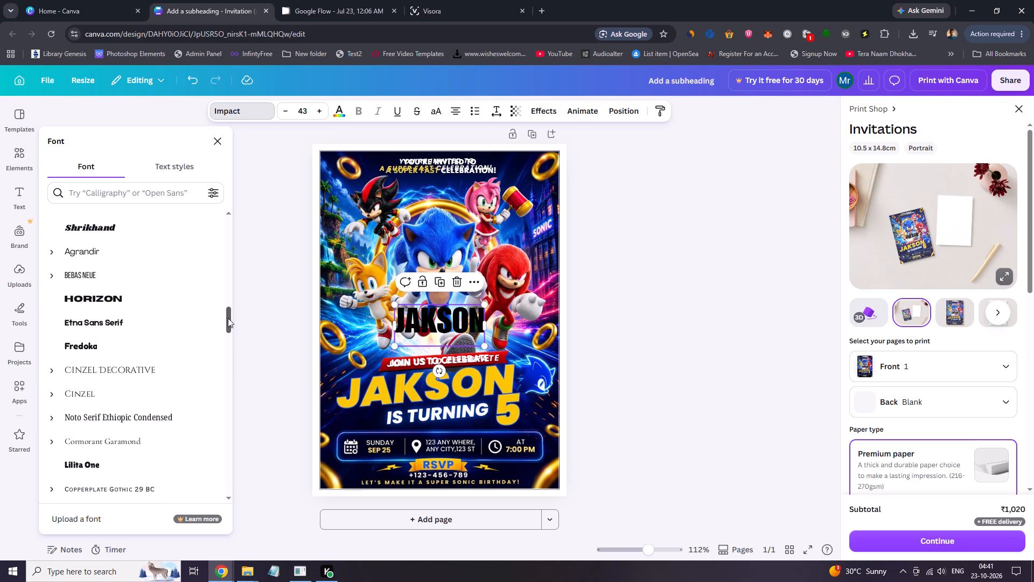
{"action": "left_click_drag", "start_coordinate": [228, 318], "coordinate": [228, 300]}
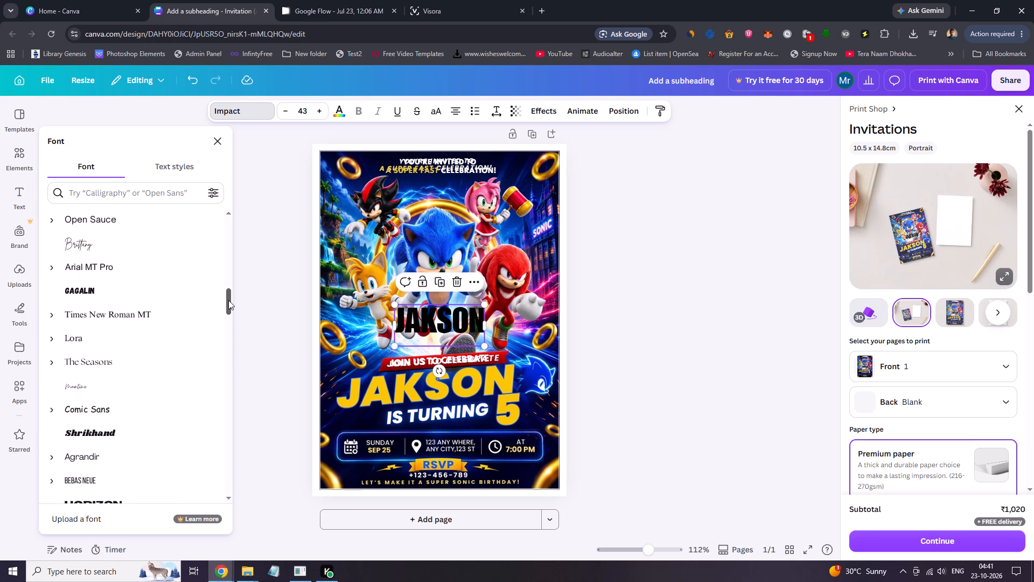
{"action": "left_click_drag", "start_coordinate": [228, 300], "coordinate": [230, 292]}
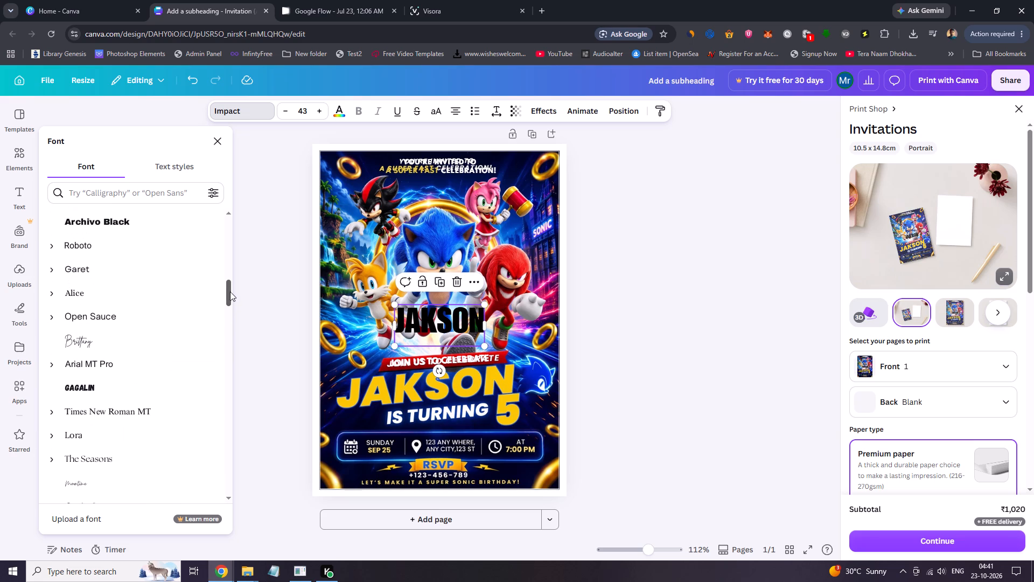
{"action": "left_click_drag", "start_coordinate": [230, 292], "coordinate": [232, 279]}
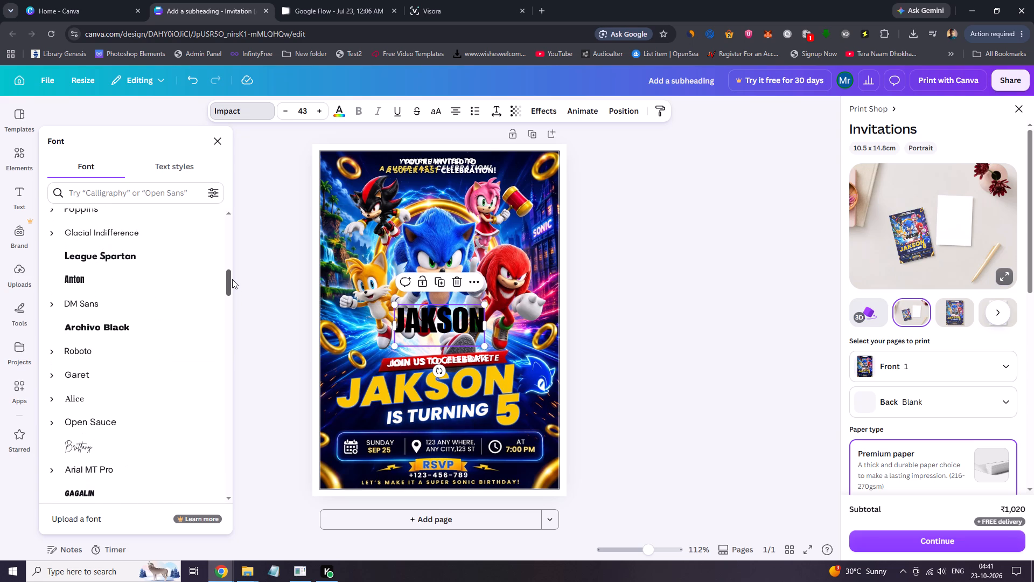
{"action": "left_click_drag", "start_coordinate": [232, 279], "coordinate": [234, 286]}
{"action": "double_click", "coordinate": [234, 286]}
{"action": "left_click_drag", "start_coordinate": [234, 286], "coordinate": [235, 271]}
{"action": "left_click", "coordinate": [410, 306]}
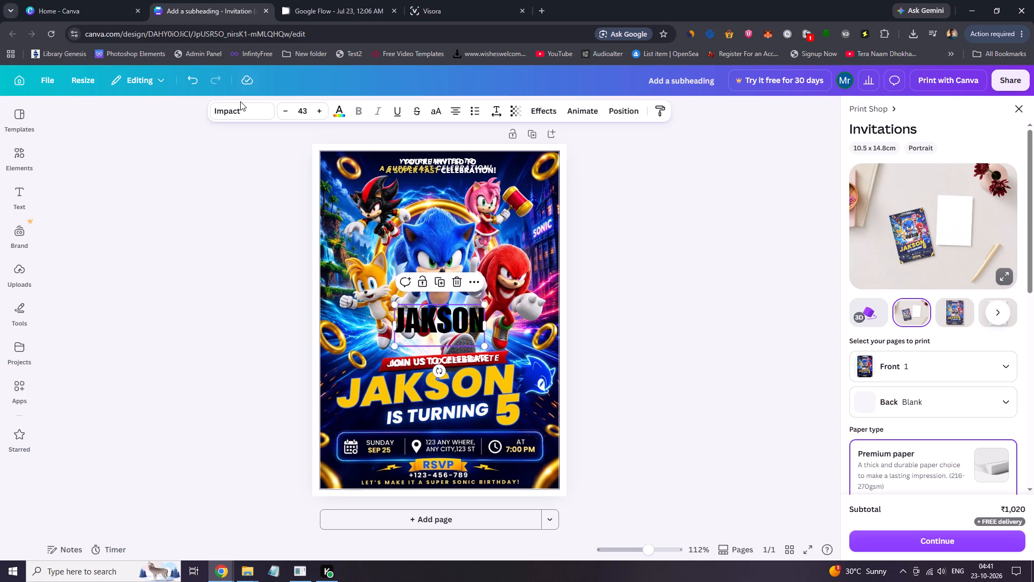
{"action": "double_click", "coordinate": [240, 101]}
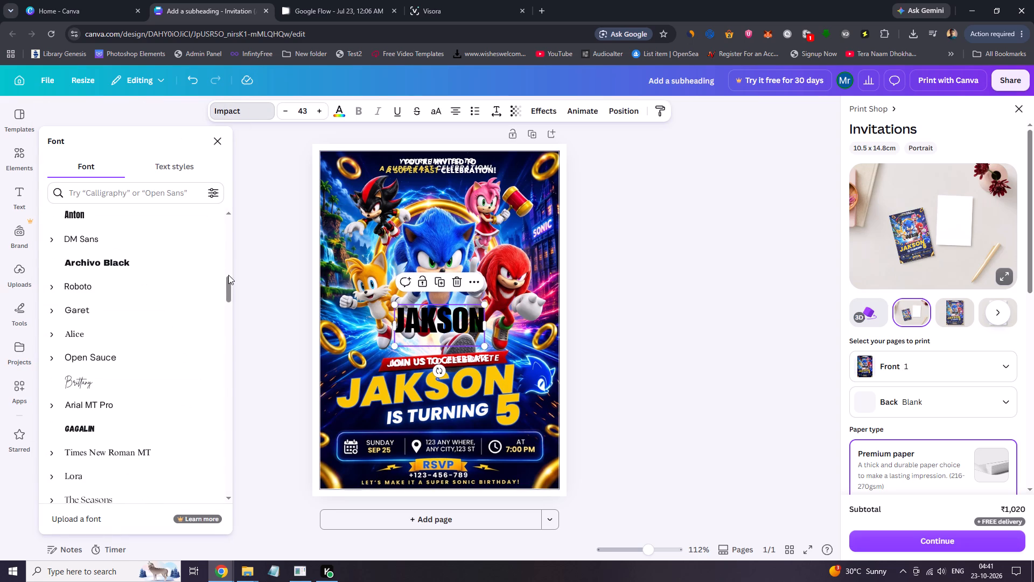
{"action": "left_click", "coordinate": [118, 262]}
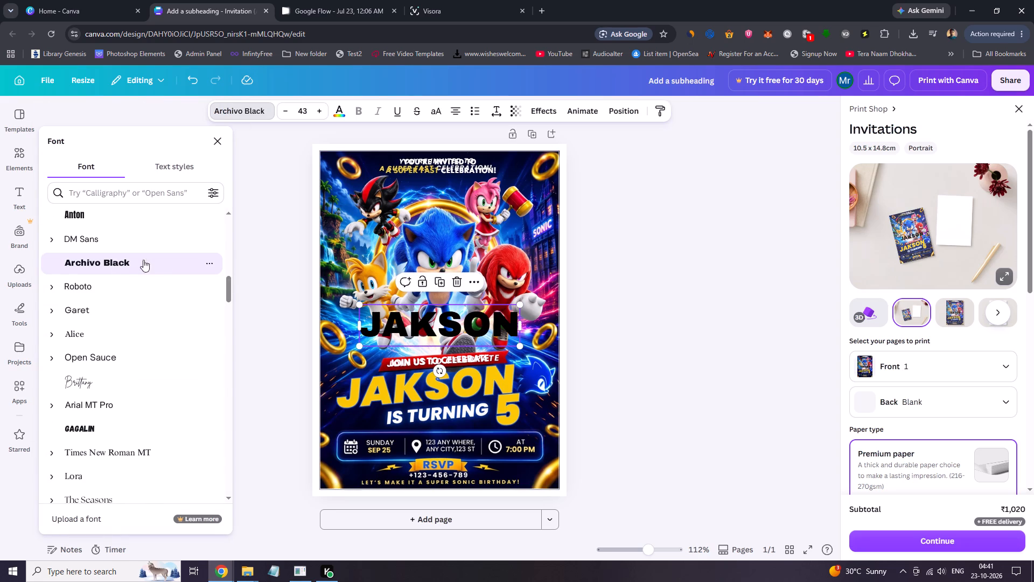
Move the black JAKSON heading over the original yellow name and set its font size to 50.
{"action": "left_click_drag", "start_coordinate": [439, 322], "coordinate": [443, 351]}
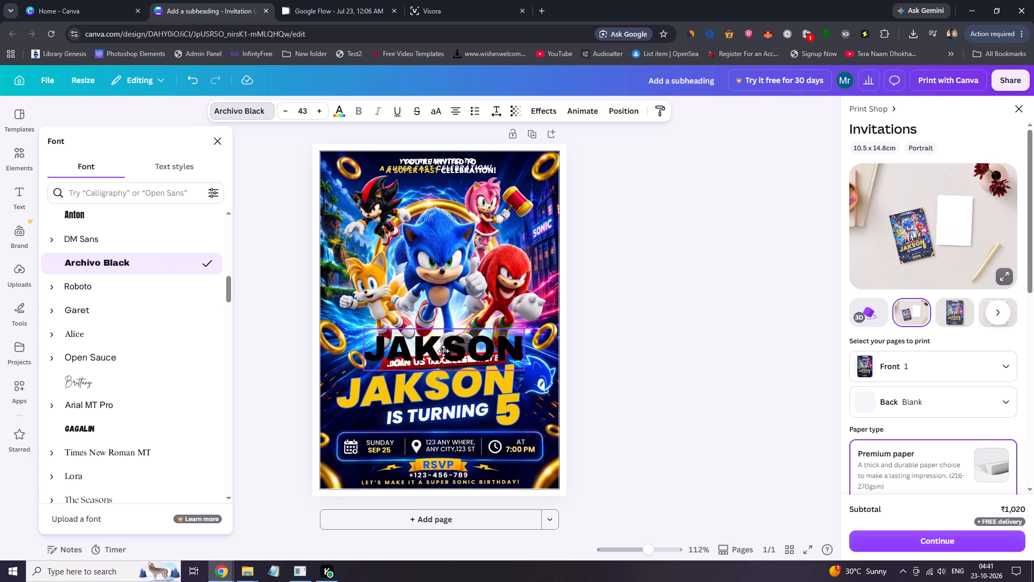
{"action": "left_click_drag", "start_coordinate": [443, 351], "coordinate": [418, 389]}
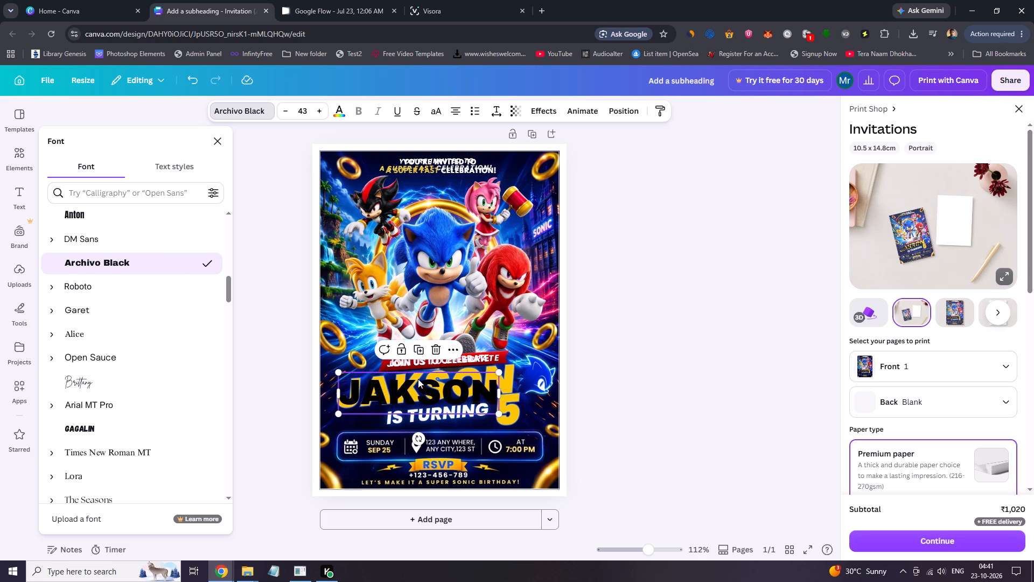
{"action": "triple_click", "coordinate": [317, 110]}
{"action": "triple_click", "coordinate": [317, 110]}
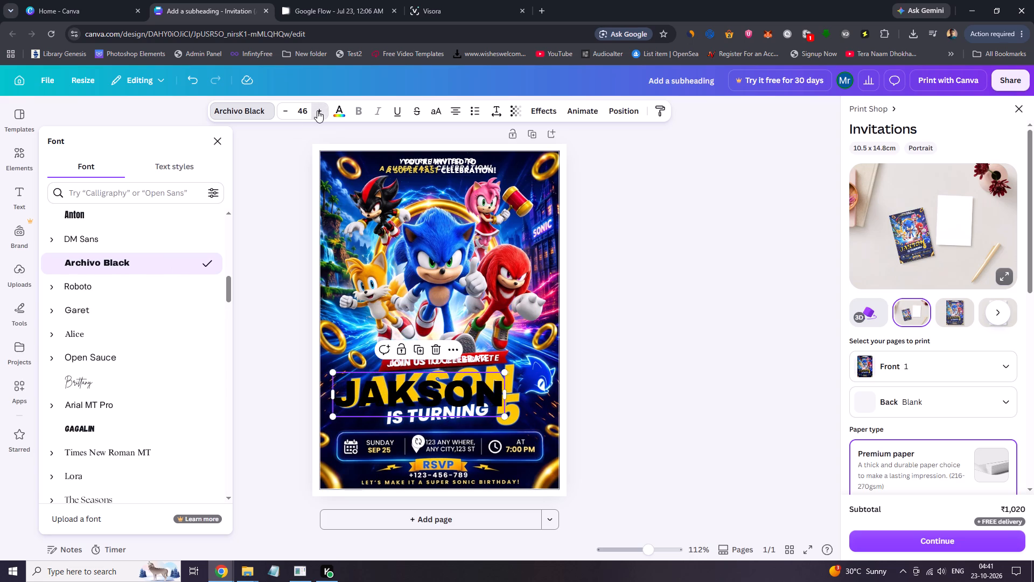
{"action": "left_click", "coordinate": [317, 110]}
{"action": "left_click_drag", "start_coordinate": [432, 413], "coordinate": [455, 403]}
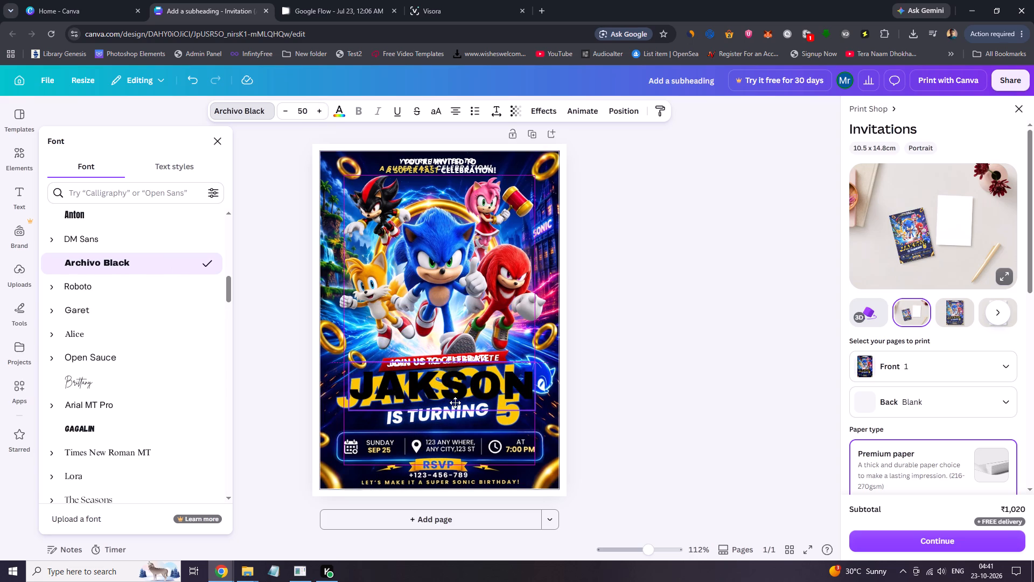
{"action": "left_click_drag", "start_coordinate": [455, 403], "coordinate": [449, 403]}
Tilt the black JAKSON heading to match the slant of the yellow name and align it over those letters.
{"action": "left_click", "coordinate": [436, 433]}
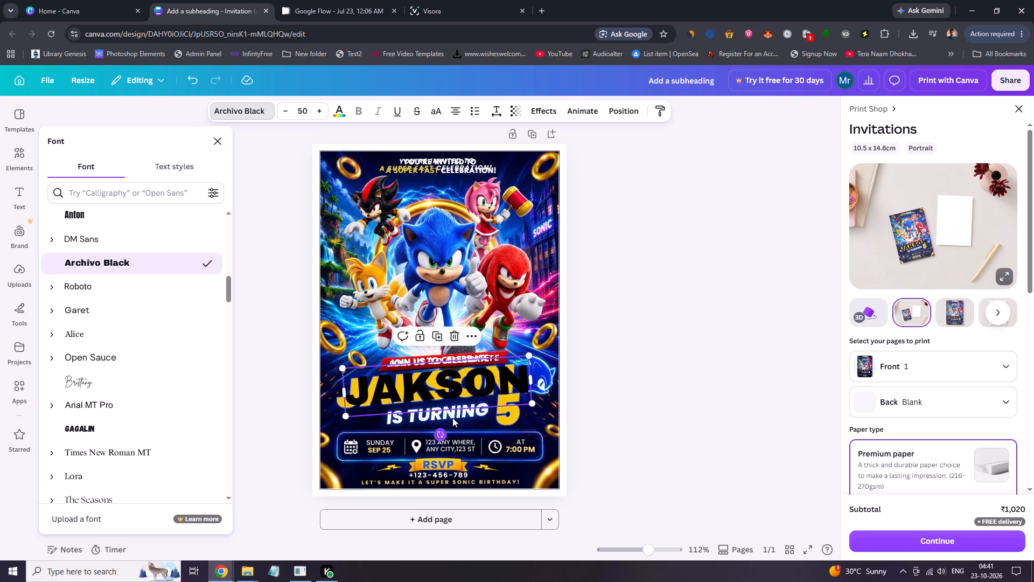
{"action": "left_click_drag", "start_coordinate": [464, 391], "coordinate": [455, 392]}
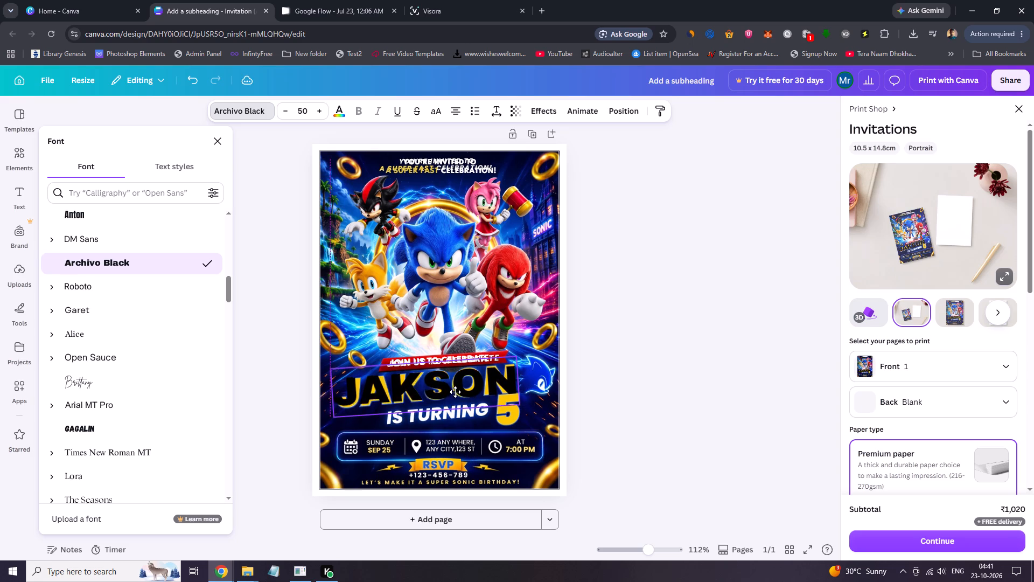
{"action": "left_click_drag", "start_coordinate": [455, 392], "coordinate": [456, 392]}
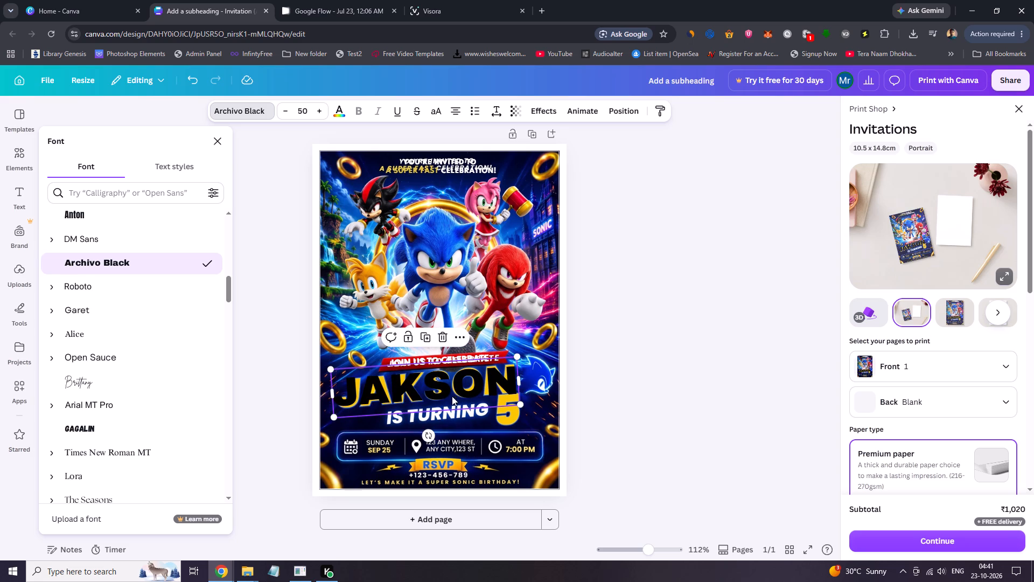
{"action": "left_click", "coordinate": [430, 435]}
{"action": "left_click", "coordinate": [436, 392]}
{"action": "left_click_drag", "start_coordinate": [438, 397], "coordinate": [449, 403]}
{"action": "left_click", "coordinate": [430, 392]}
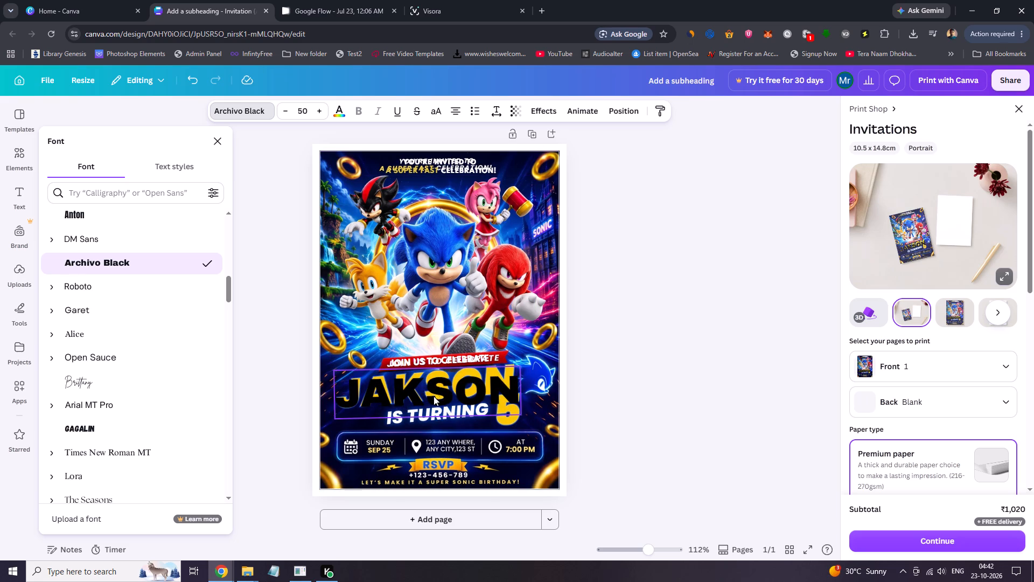
{"action": "left_click", "coordinate": [430, 440]}
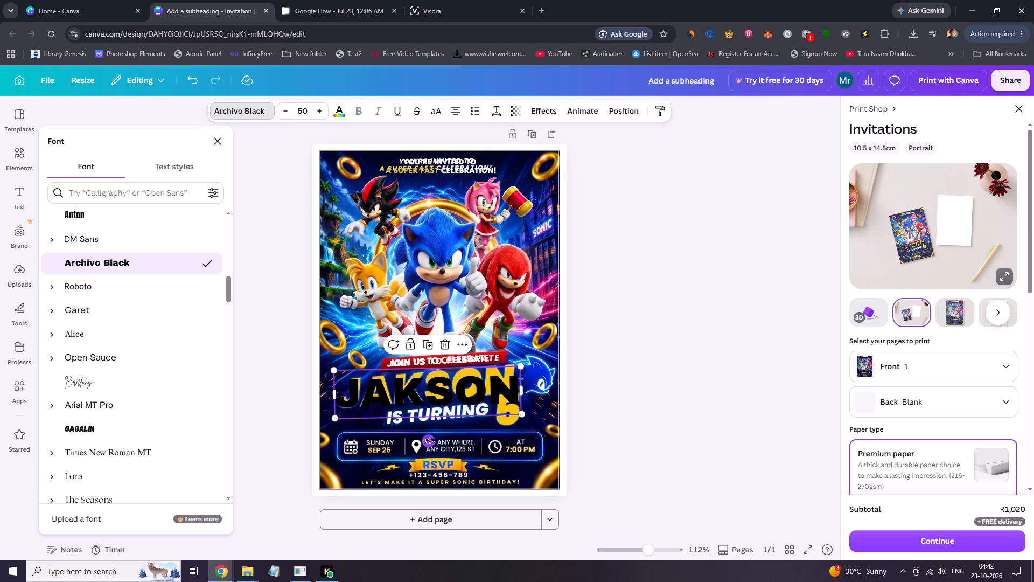
{"action": "left_click", "coordinate": [425, 401]}
{"action": "left_click_drag", "start_coordinate": [425, 401], "coordinate": [425, 396]}
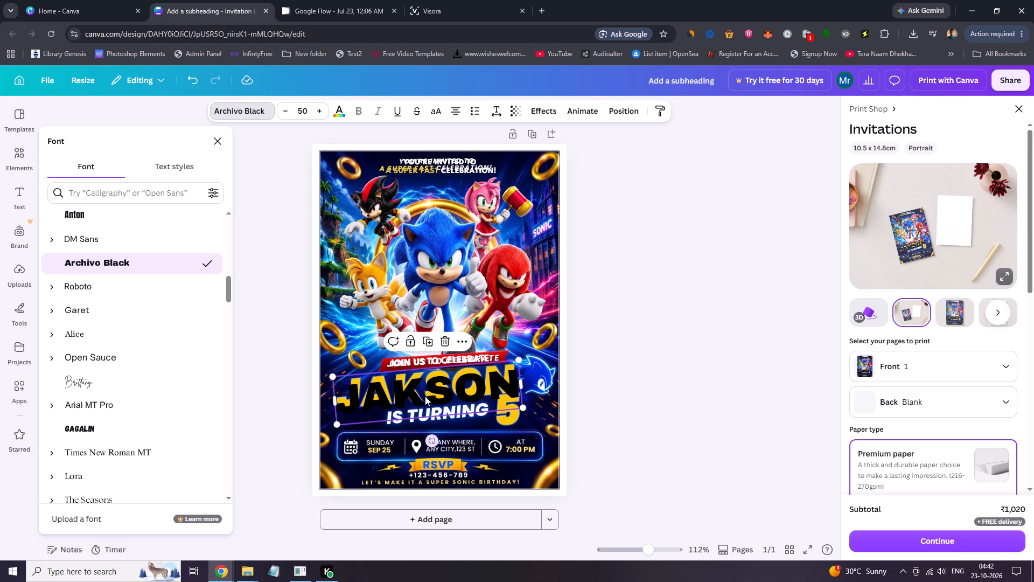
{"action": "left_click_drag", "start_coordinate": [425, 396], "coordinate": [425, 396]}
Nudge the tilted JAKSON heading slightly upward to line up with the original yellow name.
{"action": "left_click", "coordinate": [625, 364]}
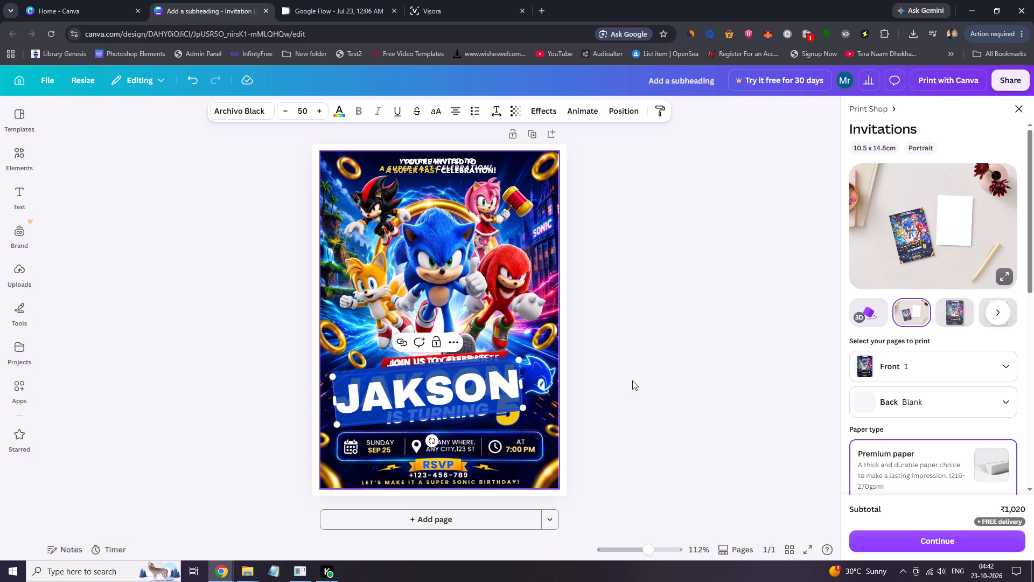
{"action": "left_click", "coordinate": [635, 380]}
{"action": "left_click", "coordinate": [459, 390]}
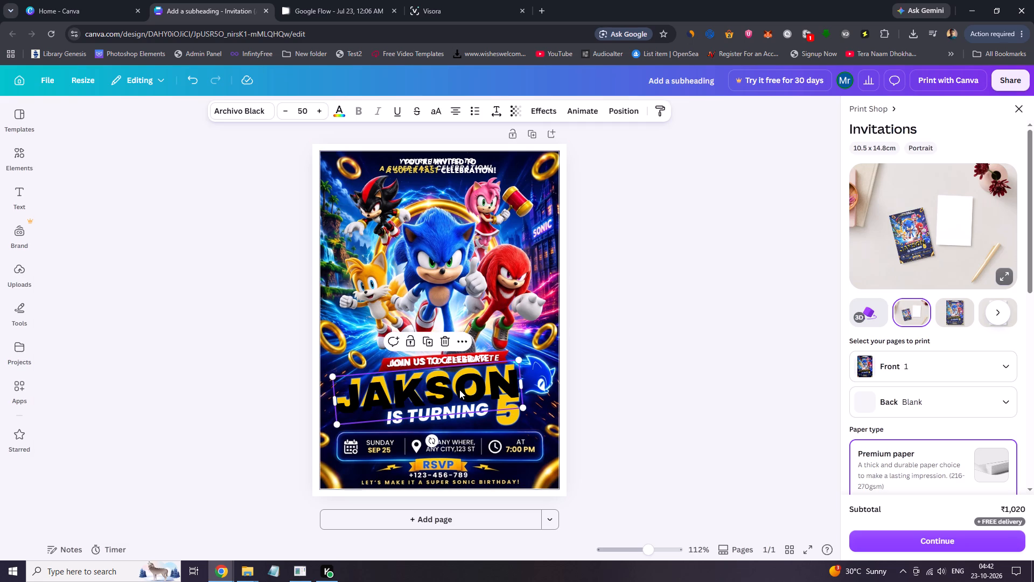
{"action": "key", "text": "Up"}
{"action": "key", "text": "Up"}
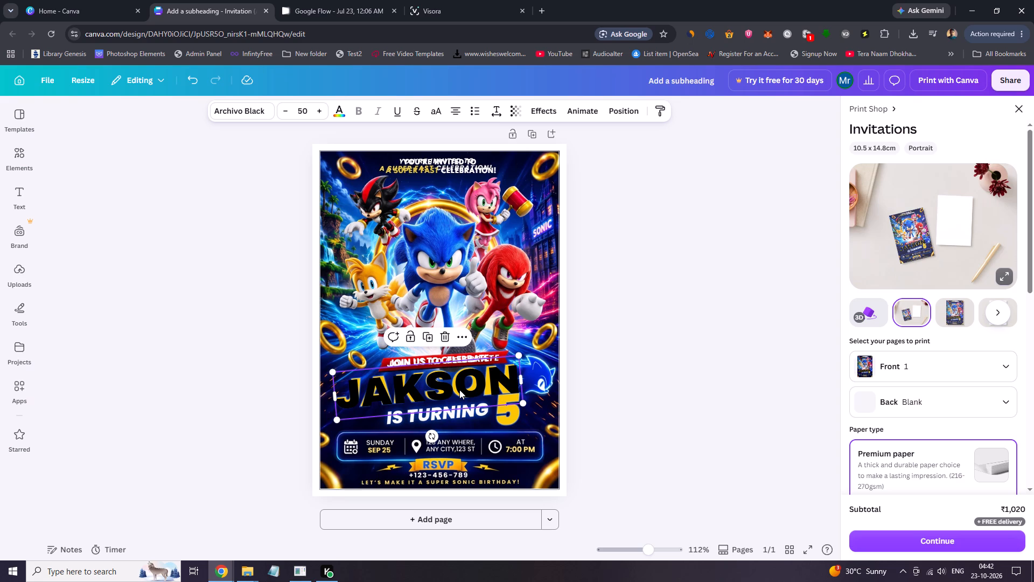
{"action": "key", "text": "Up"}
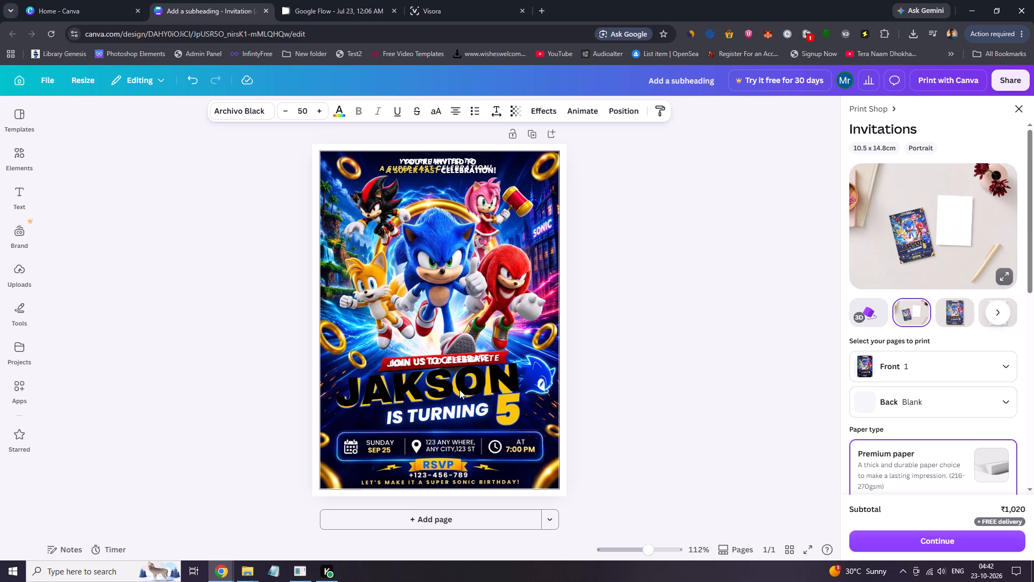
{"action": "key", "text": "Down"}
{"action": "key", "text": "Left"}
{"action": "key", "text": "Right"}
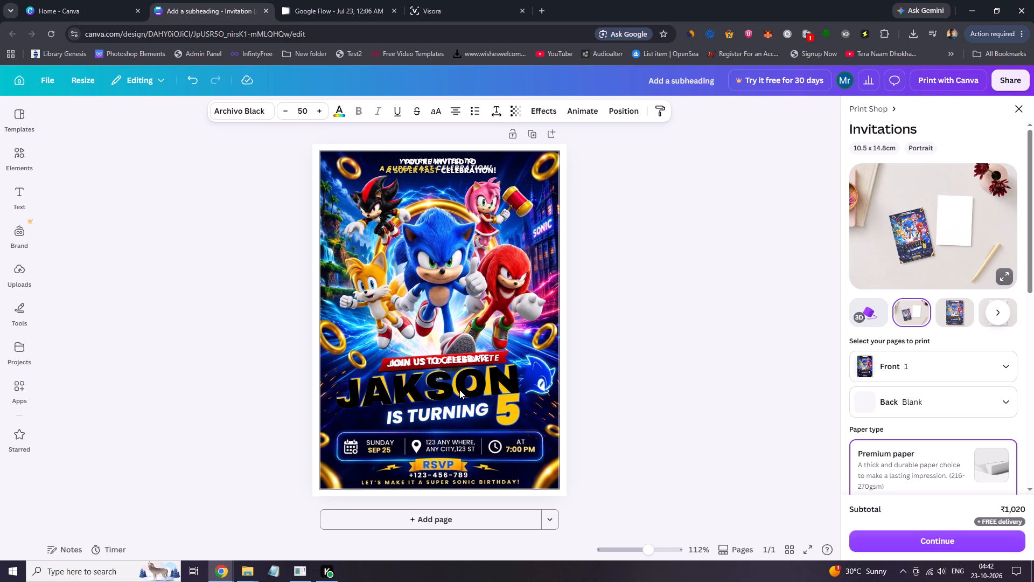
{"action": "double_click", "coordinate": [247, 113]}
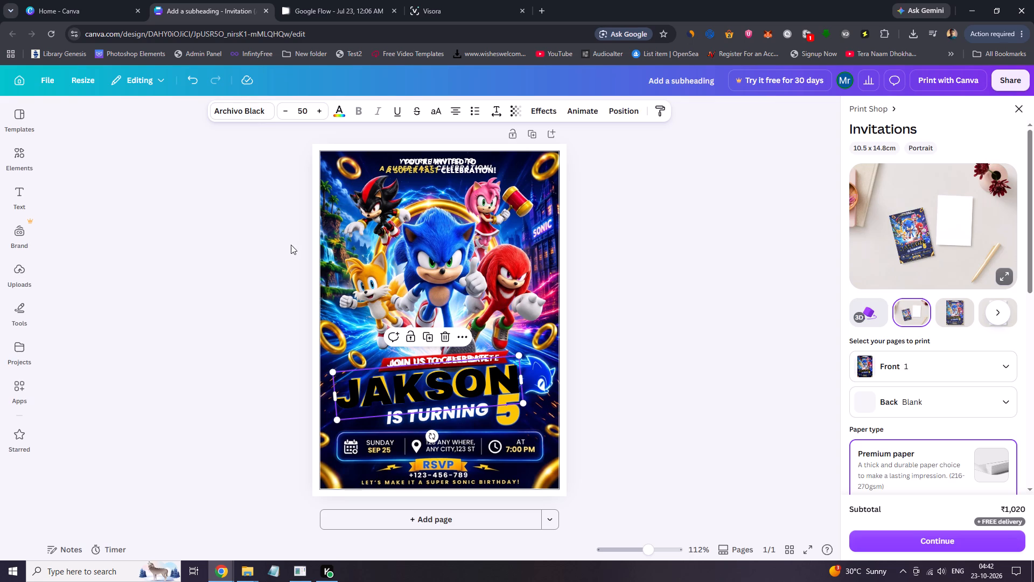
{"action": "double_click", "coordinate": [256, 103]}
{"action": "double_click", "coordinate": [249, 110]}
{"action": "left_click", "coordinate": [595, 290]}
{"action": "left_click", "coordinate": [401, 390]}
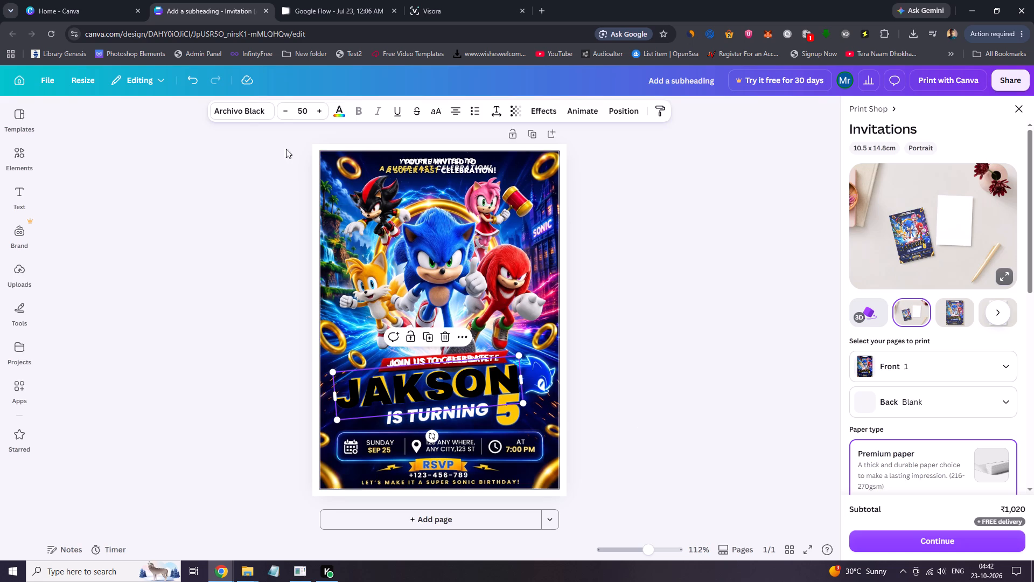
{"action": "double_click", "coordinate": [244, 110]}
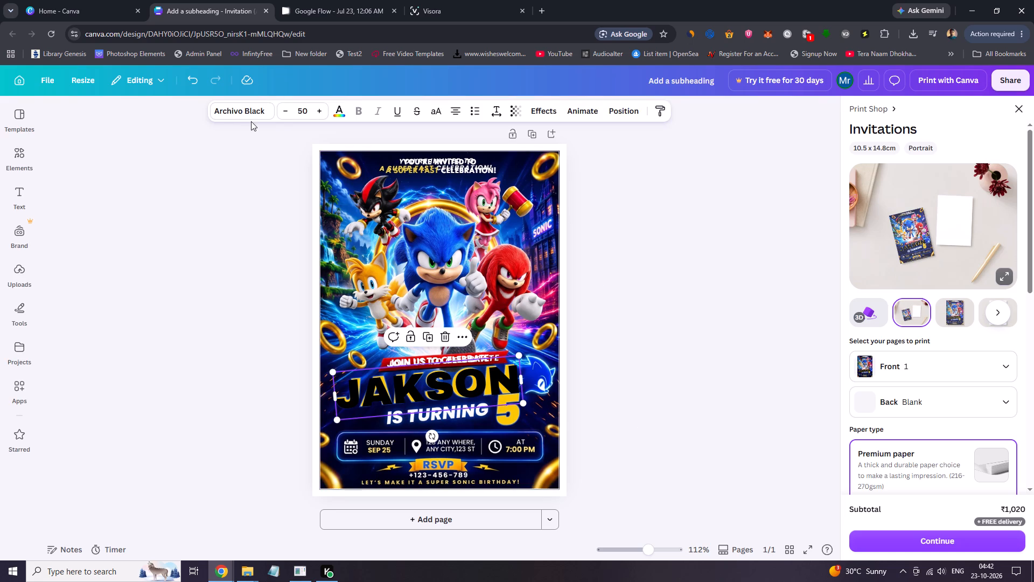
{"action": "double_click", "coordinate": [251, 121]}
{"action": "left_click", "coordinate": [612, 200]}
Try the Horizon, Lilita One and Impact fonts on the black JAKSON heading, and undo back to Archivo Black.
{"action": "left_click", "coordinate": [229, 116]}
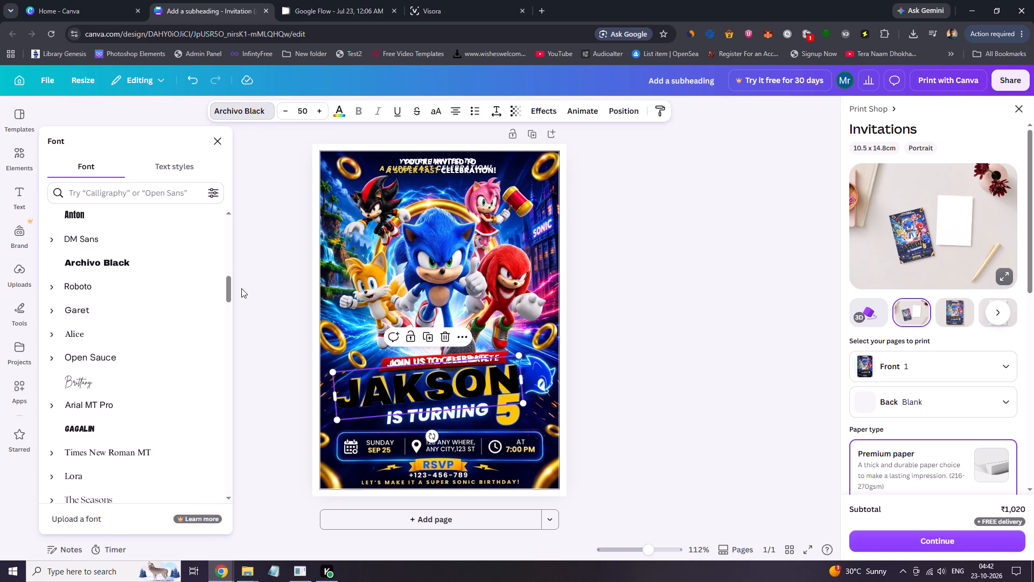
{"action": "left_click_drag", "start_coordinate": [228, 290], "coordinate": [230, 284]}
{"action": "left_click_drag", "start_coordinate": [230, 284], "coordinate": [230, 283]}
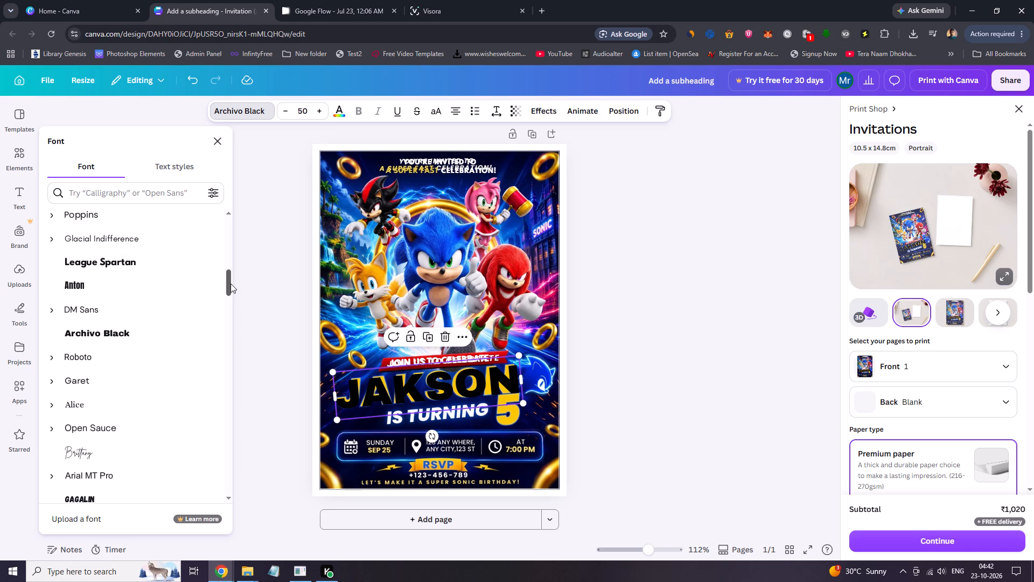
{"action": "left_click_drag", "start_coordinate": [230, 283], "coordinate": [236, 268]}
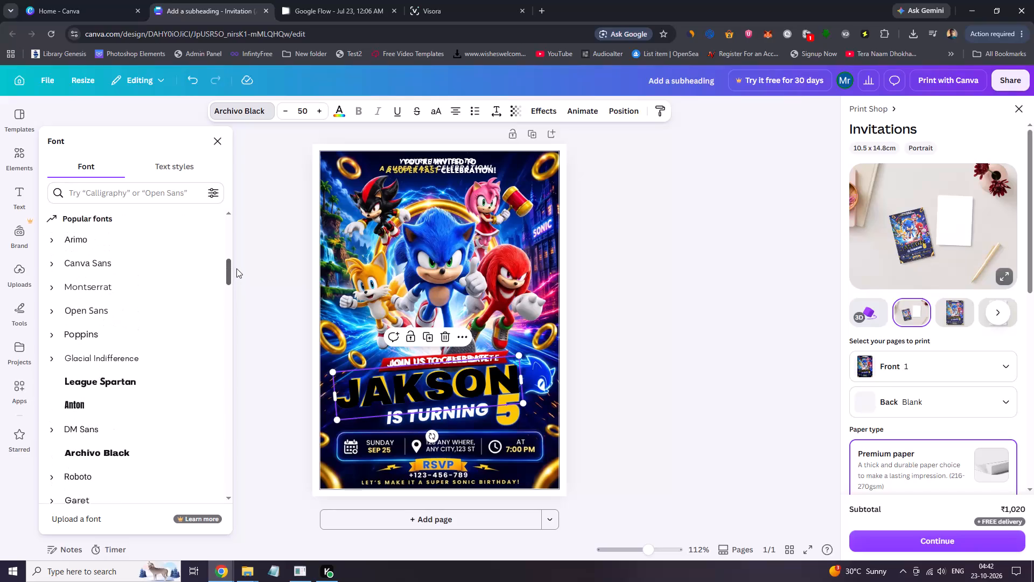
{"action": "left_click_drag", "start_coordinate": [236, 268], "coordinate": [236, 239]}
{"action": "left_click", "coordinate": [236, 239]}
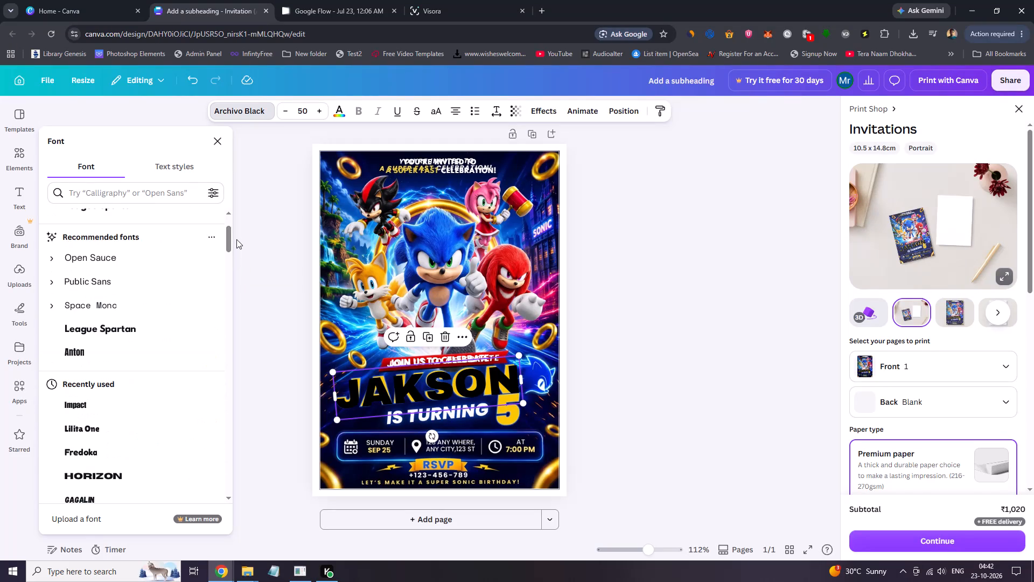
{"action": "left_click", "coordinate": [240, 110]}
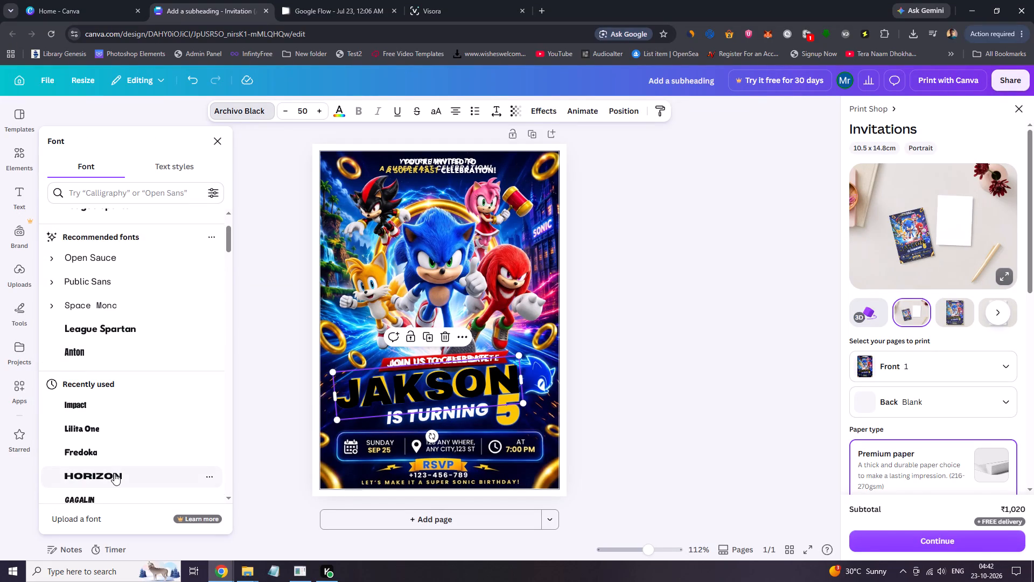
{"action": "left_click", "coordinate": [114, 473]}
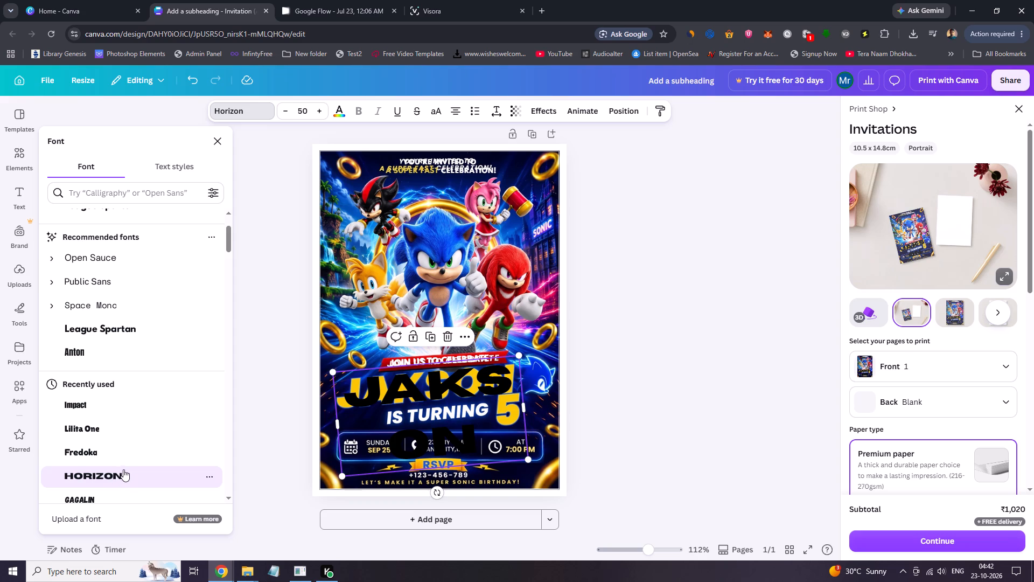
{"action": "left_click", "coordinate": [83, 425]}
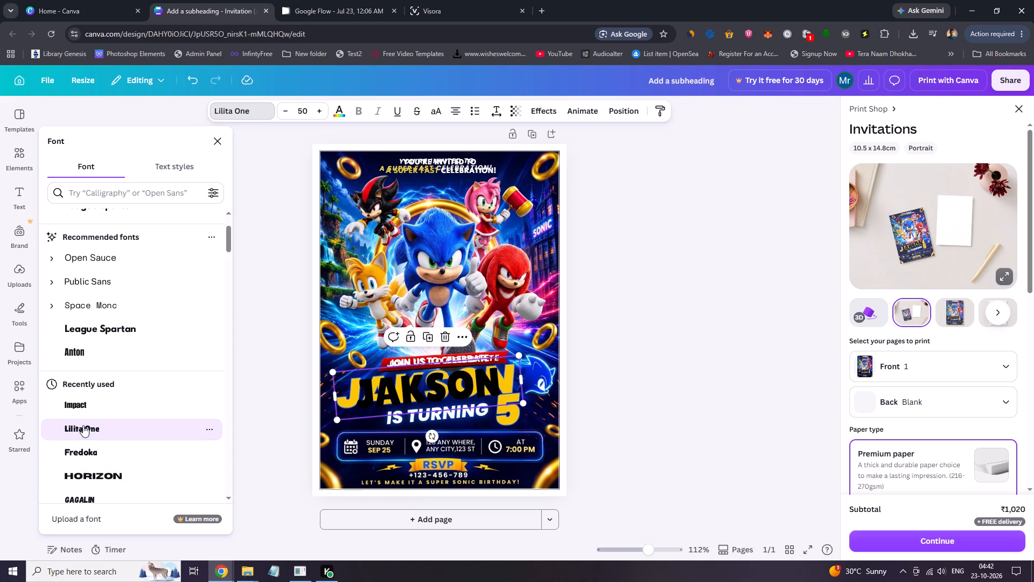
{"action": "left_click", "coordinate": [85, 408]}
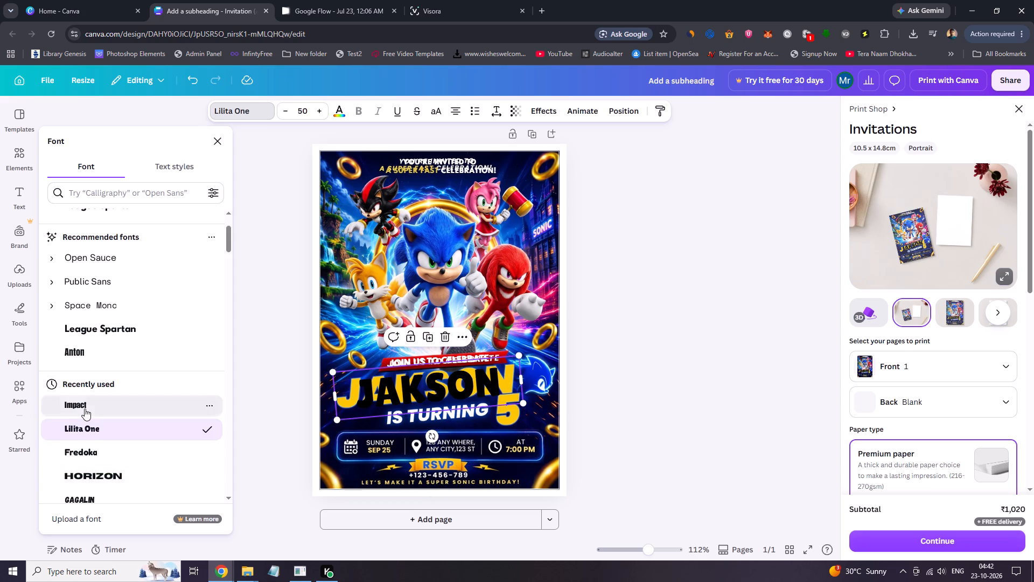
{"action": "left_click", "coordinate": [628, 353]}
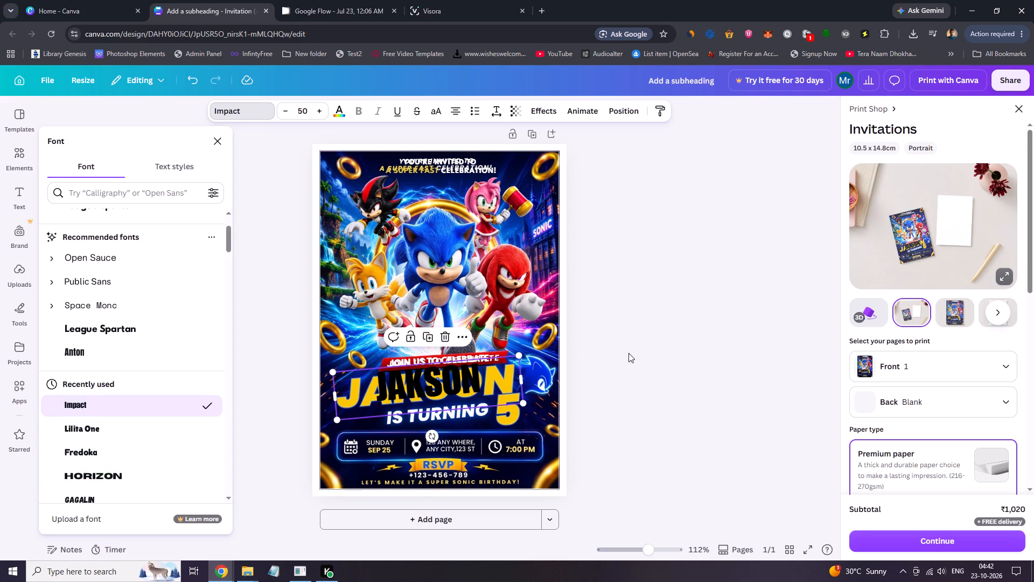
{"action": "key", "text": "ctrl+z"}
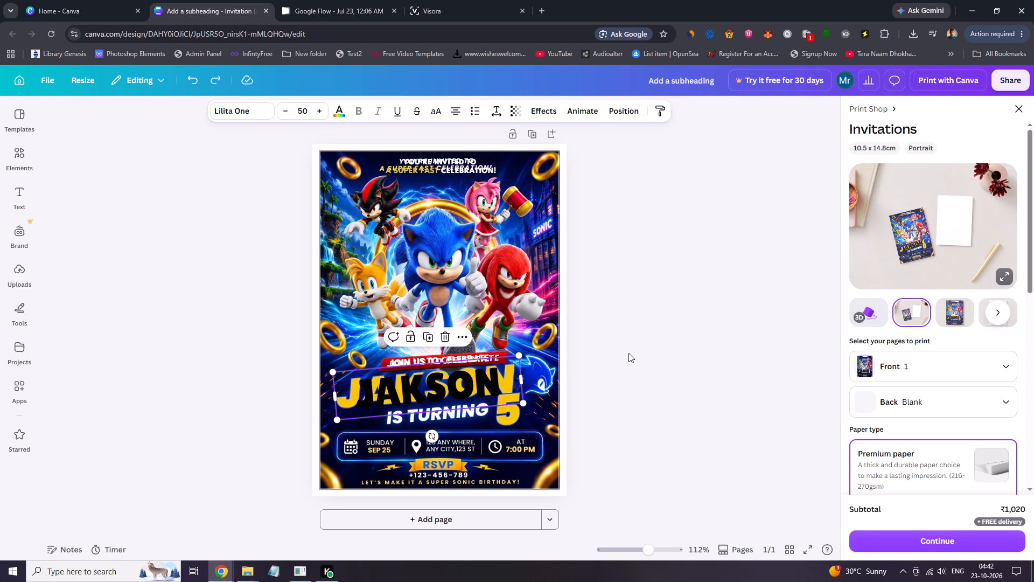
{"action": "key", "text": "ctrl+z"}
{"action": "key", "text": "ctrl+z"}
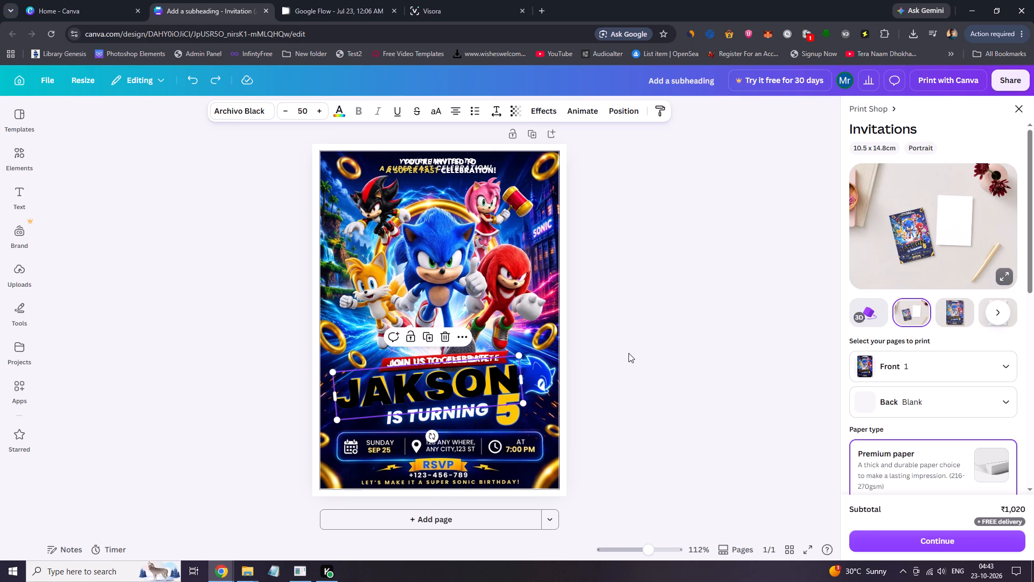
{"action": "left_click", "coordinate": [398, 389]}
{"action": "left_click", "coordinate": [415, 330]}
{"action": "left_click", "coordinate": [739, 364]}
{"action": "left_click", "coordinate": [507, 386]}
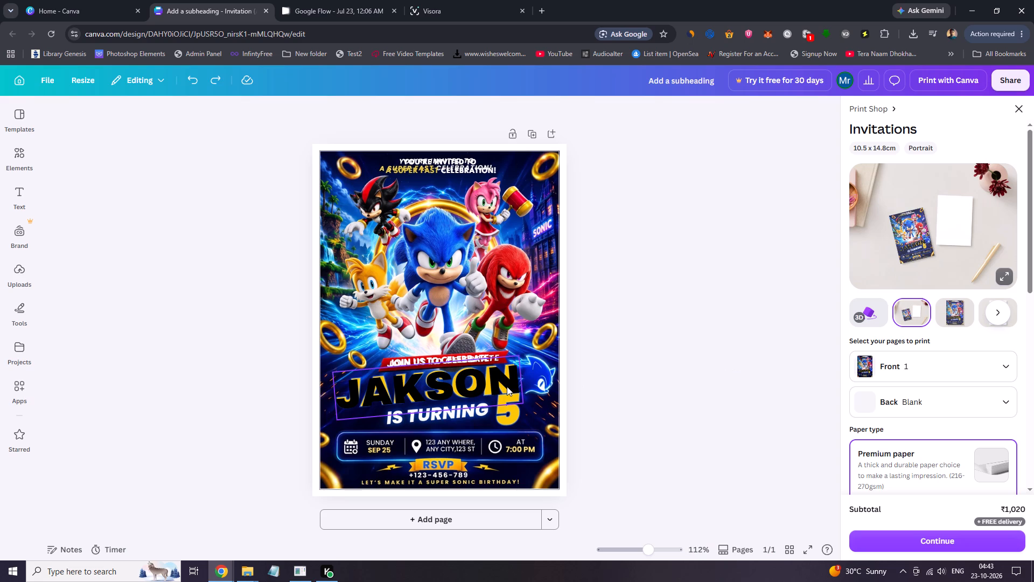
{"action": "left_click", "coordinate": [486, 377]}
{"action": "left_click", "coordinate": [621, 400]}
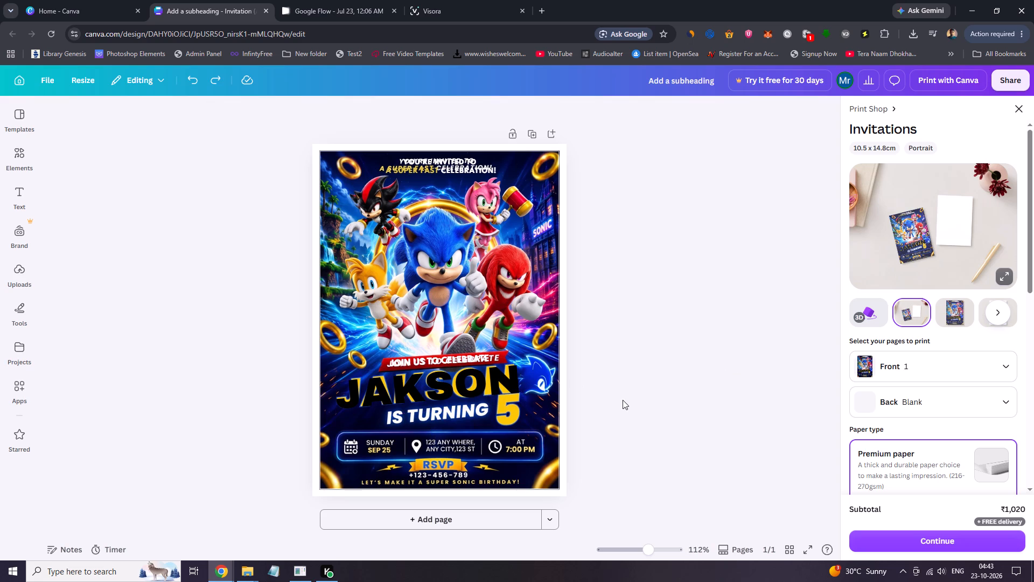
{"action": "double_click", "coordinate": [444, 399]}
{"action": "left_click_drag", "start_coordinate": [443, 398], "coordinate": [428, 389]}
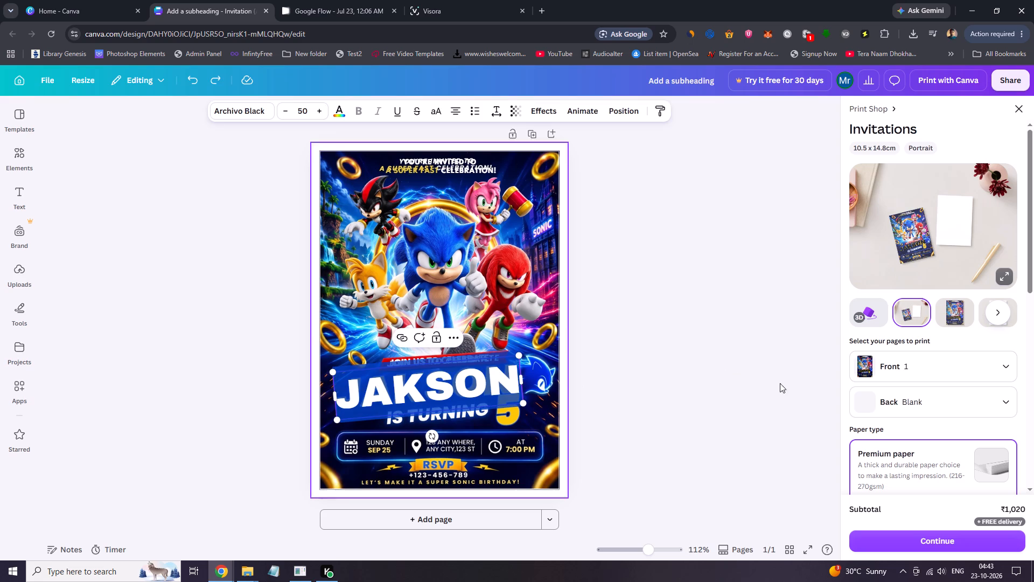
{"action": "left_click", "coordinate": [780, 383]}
Move the black JAKSON heading up over the characters' legs, clear of the original yellow name and the red banner.
{"action": "left_click_drag", "start_coordinate": [422, 390], "coordinate": [381, 378]}
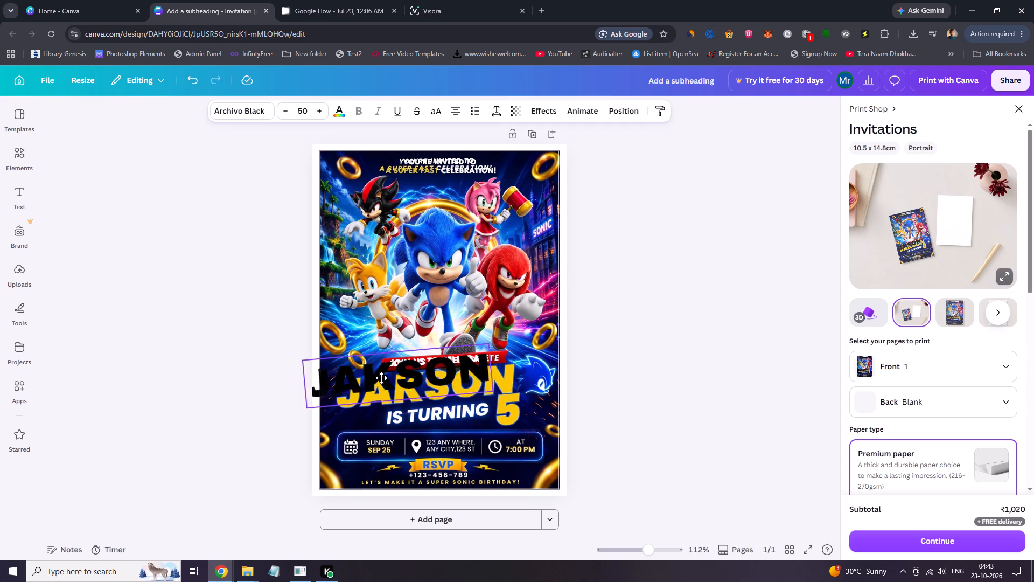
{"action": "left_click_drag", "start_coordinate": [381, 378], "coordinate": [436, 311]}
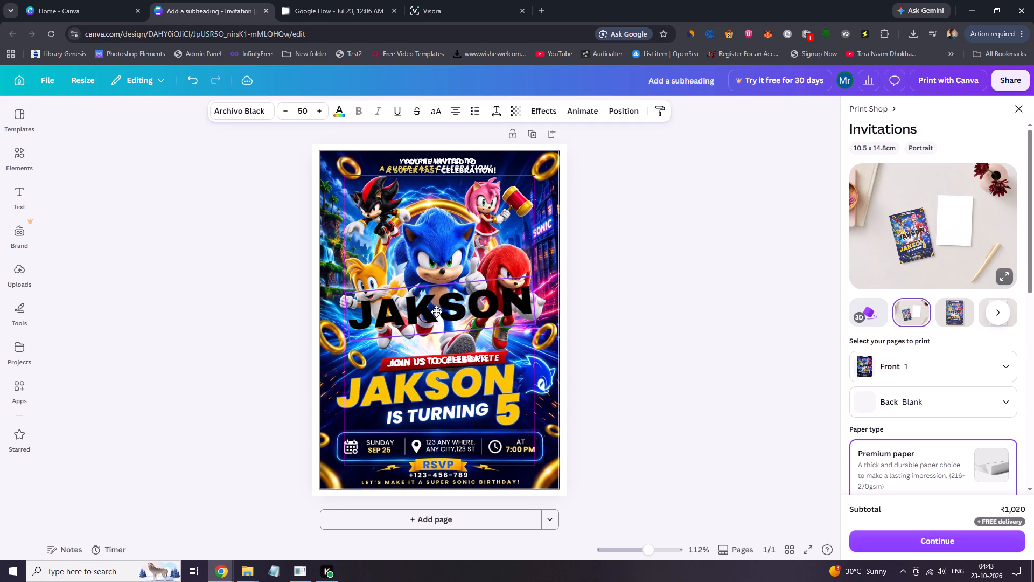
{"action": "left_click_drag", "start_coordinate": [436, 311], "coordinate": [436, 317]}
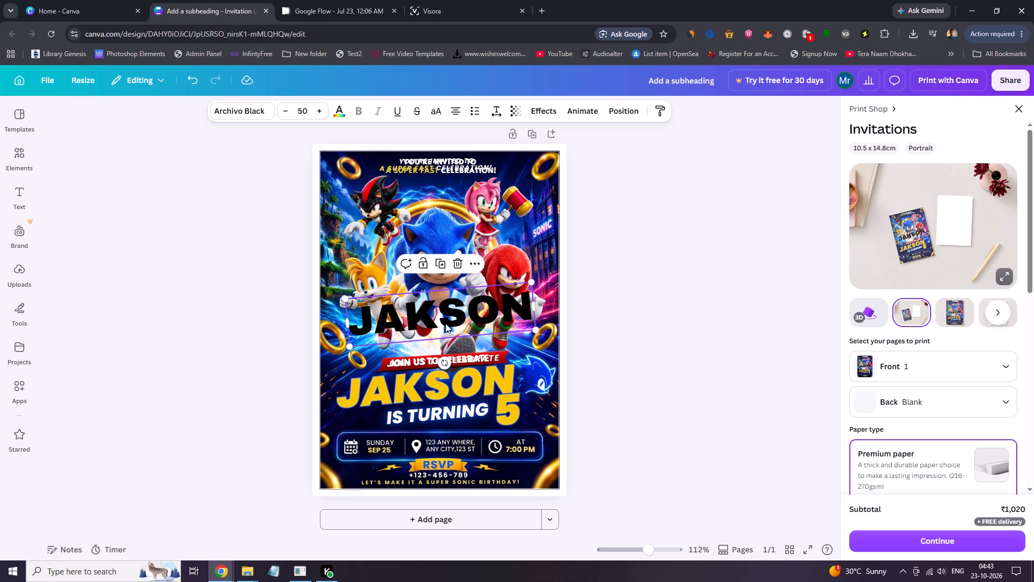
Recolour the black JAKSON heading with the golden yellow sampled from the original name's letters.
{"action": "left_click", "coordinate": [340, 115]}
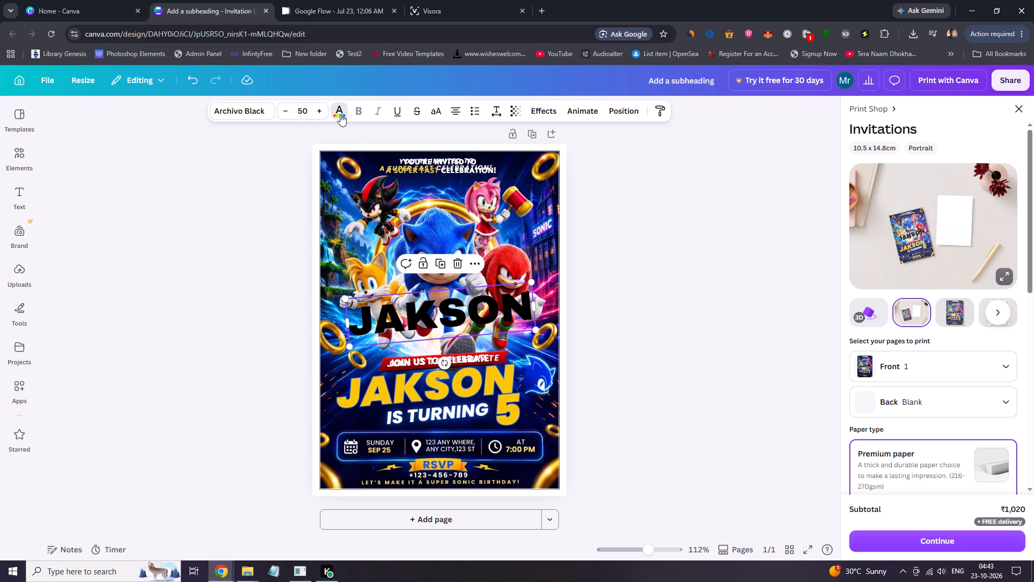
{"action": "left_click", "coordinate": [83, 221]}
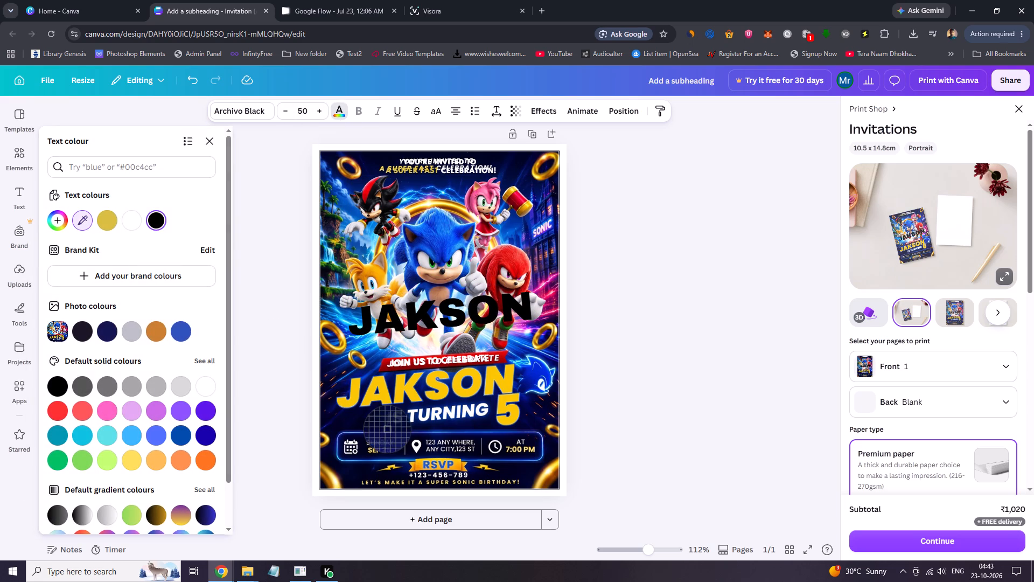
{"action": "left_click", "coordinate": [404, 387]}
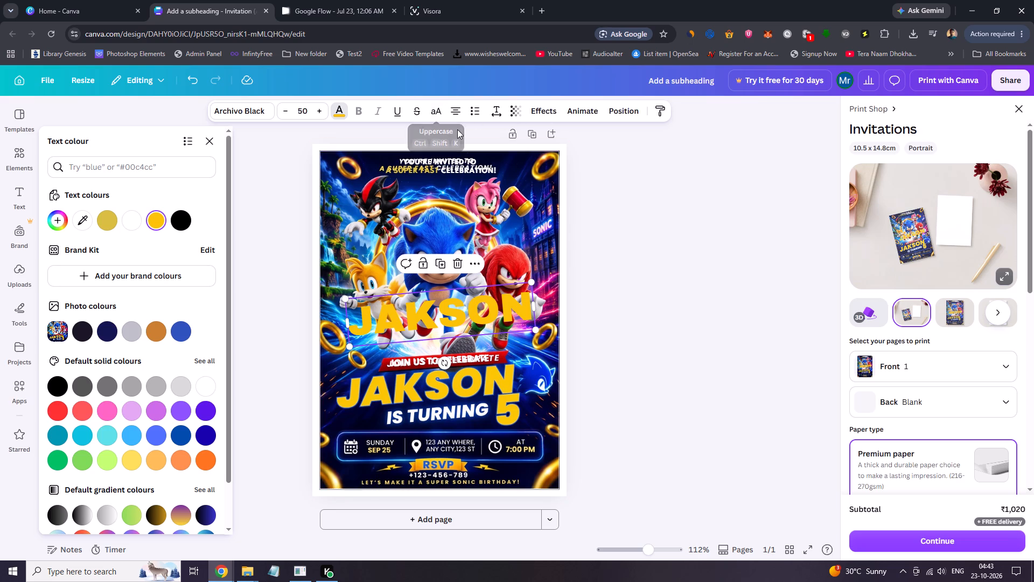
Try the Glow effect on the raised yellow JAKSON heading, and replace it with the Outline effect.
{"action": "left_click", "coordinate": [540, 109]}
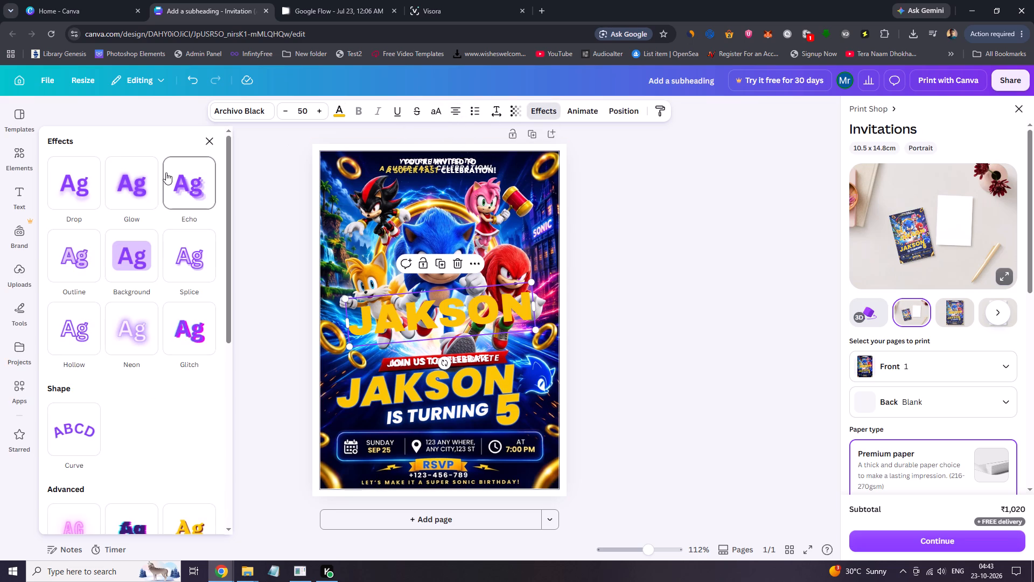
{"action": "left_click", "coordinate": [144, 182]}
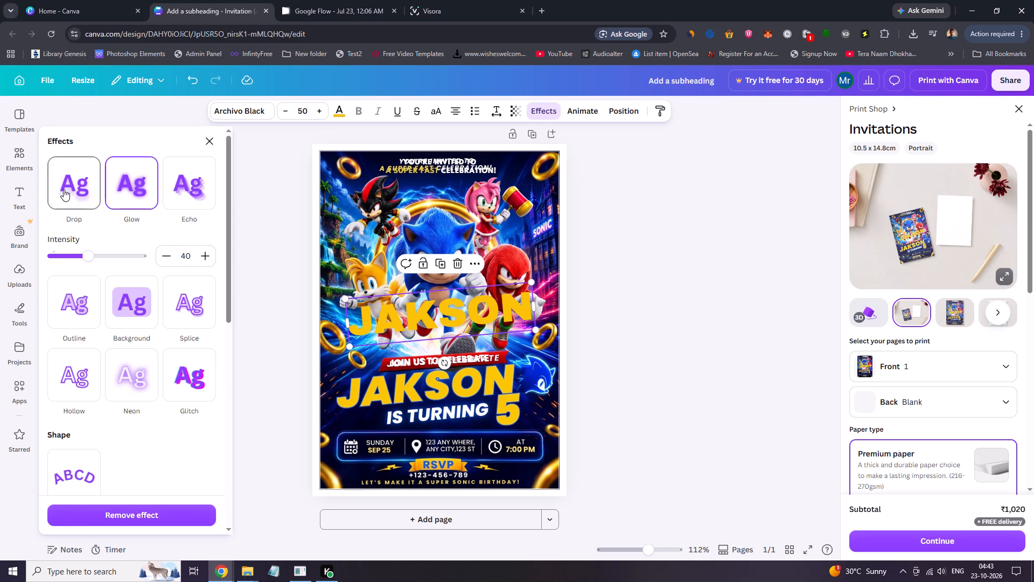
{"action": "left_click", "coordinate": [96, 298]}
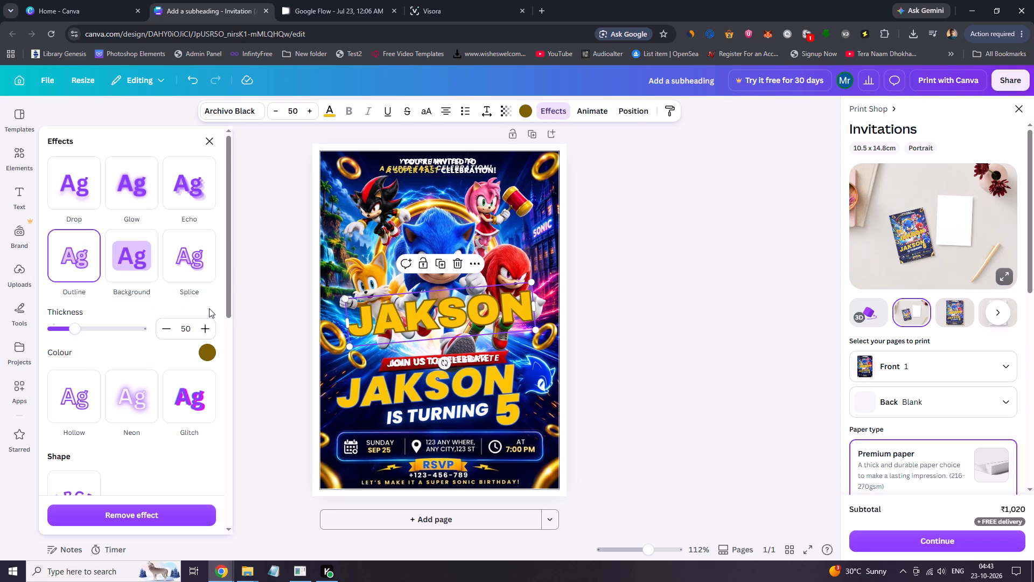
Try dark blue and a sampled navy for the JAKSON heading's outline, and settle on a bright blue sampled from Sonic's head.
{"action": "left_click", "coordinate": [204, 350]}
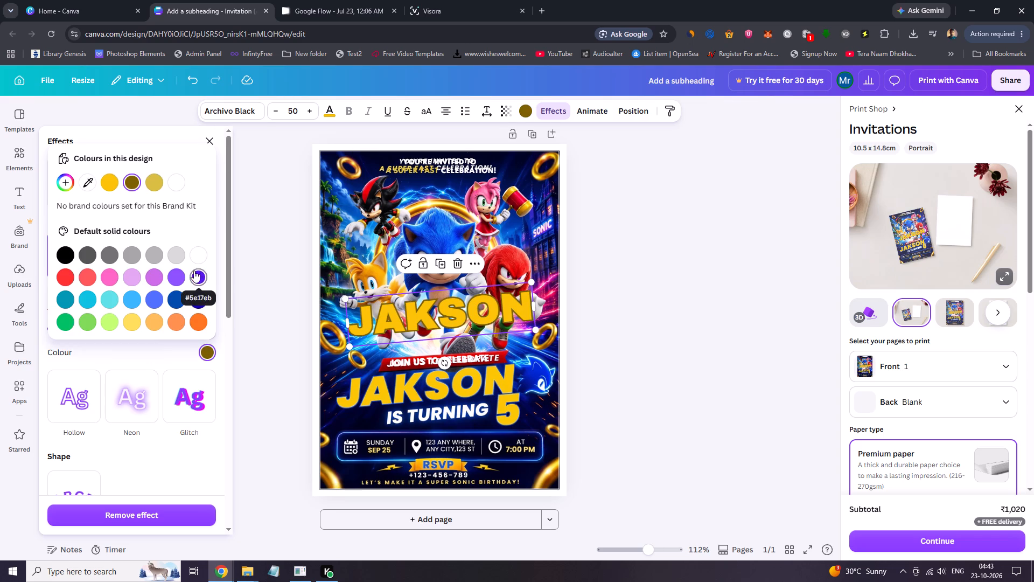
{"action": "left_click", "coordinate": [178, 300]}
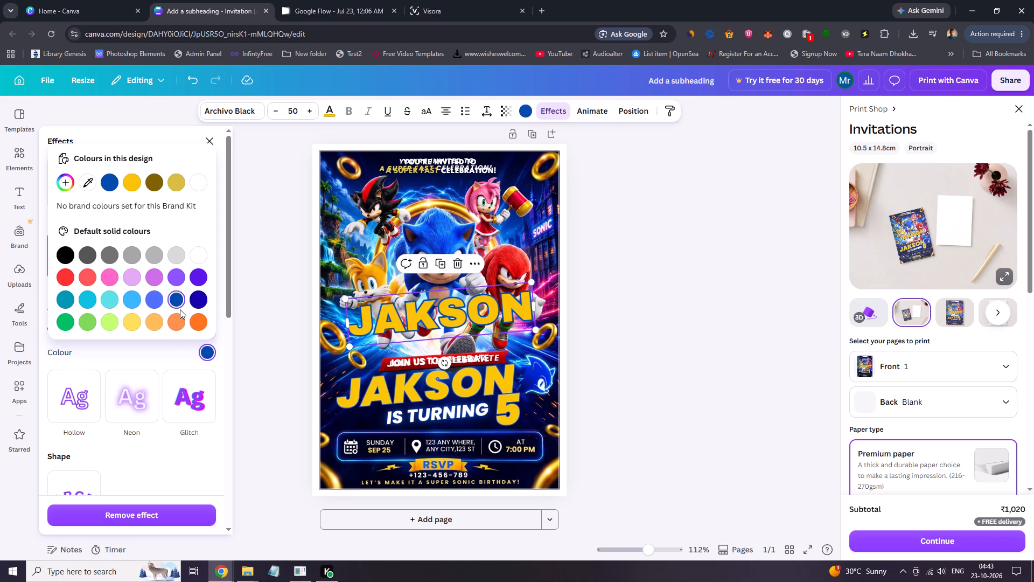
{"action": "left_click", "coordinate": [83, 187]}
{"action": "left_click", "coordinate": [519, 375]}
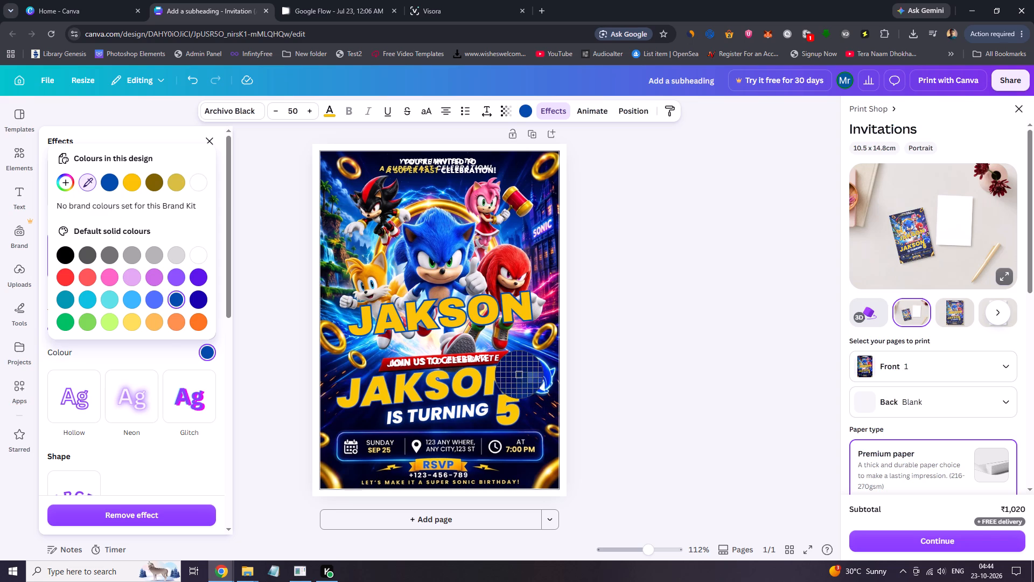
{"action": "left_click", "coordinate": [93, 179]}
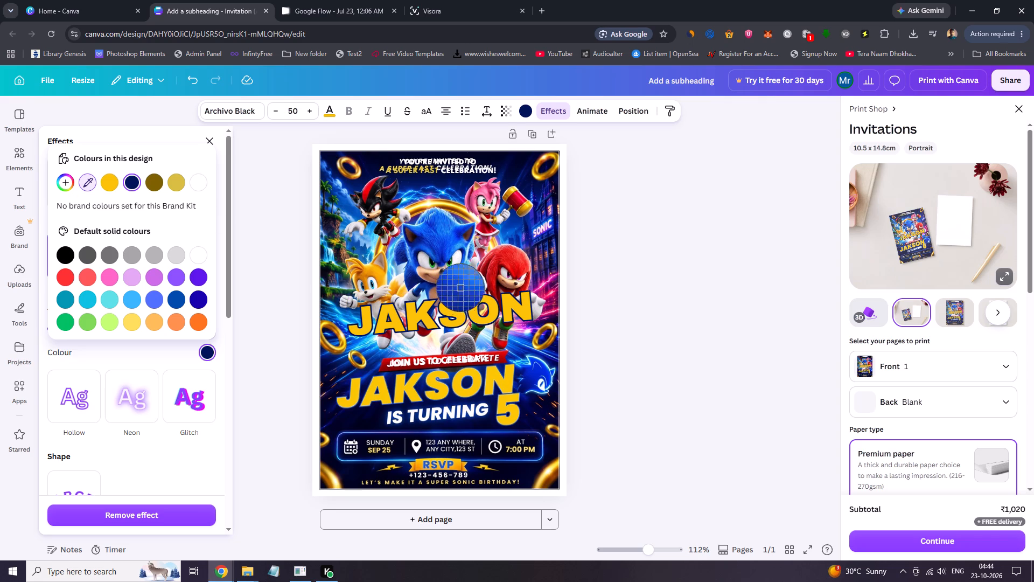
{"action": "left_click", "coordinate": [446, 245]}
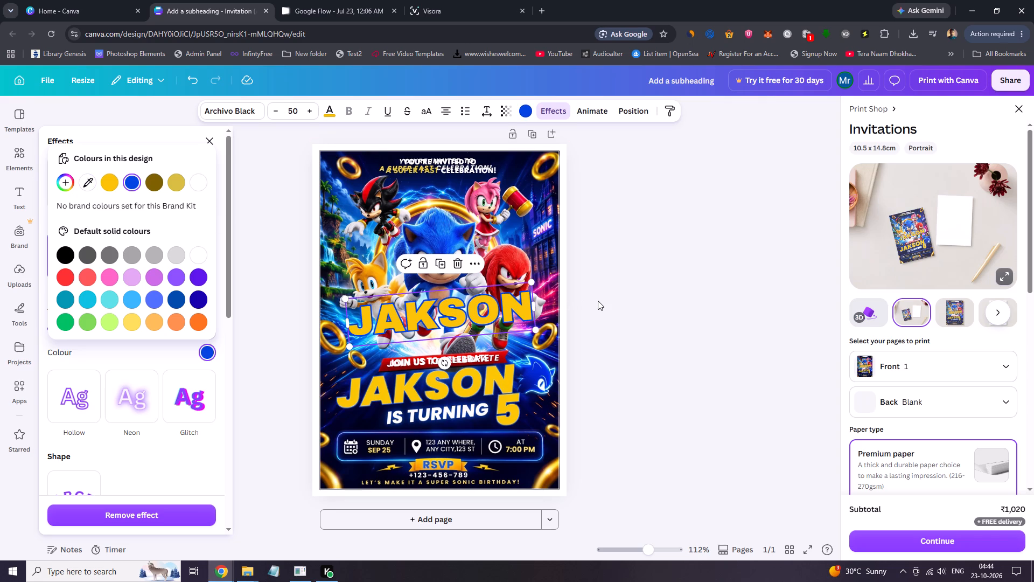
{"action": "left_click", "coordinate": [219, 250]}
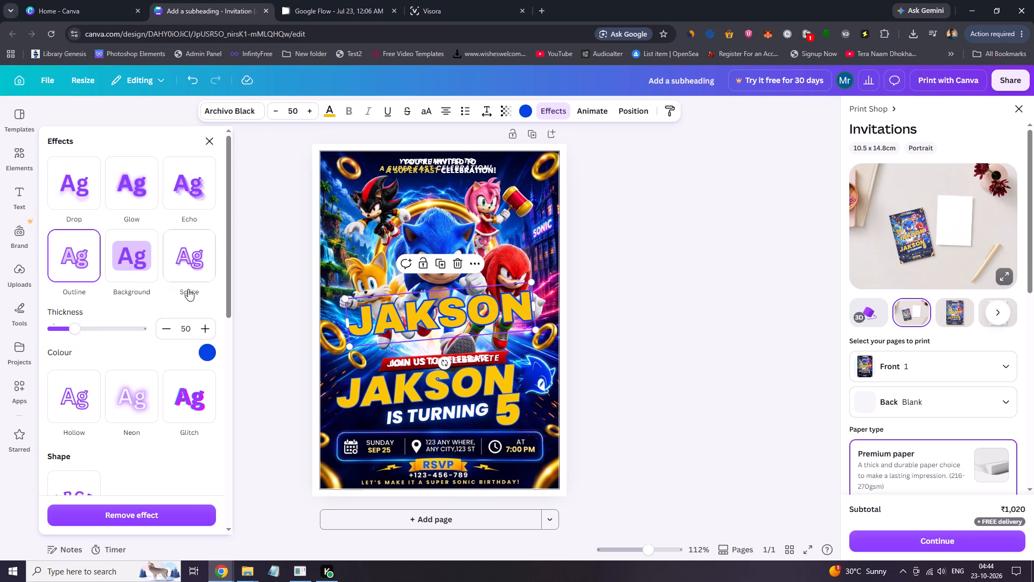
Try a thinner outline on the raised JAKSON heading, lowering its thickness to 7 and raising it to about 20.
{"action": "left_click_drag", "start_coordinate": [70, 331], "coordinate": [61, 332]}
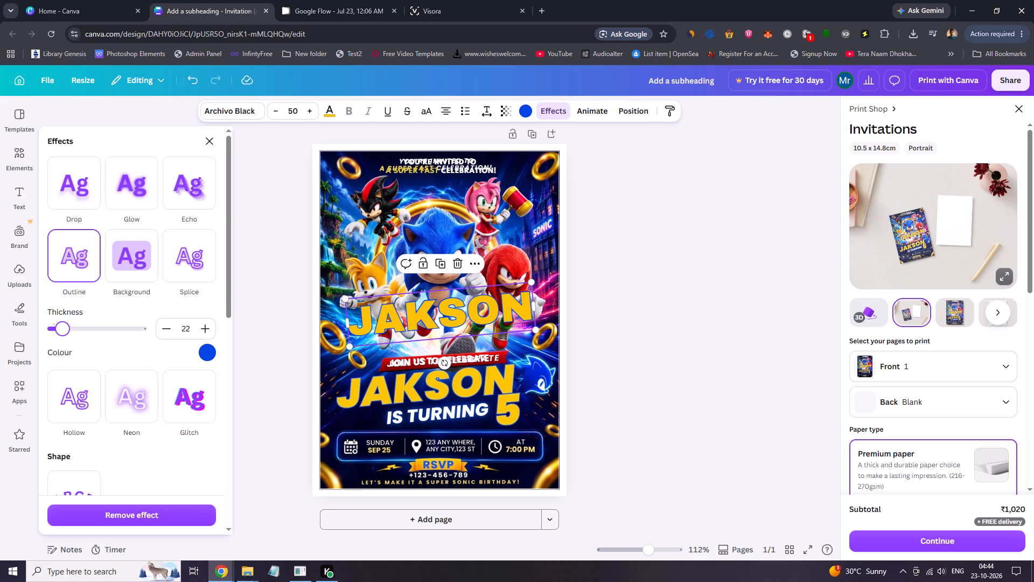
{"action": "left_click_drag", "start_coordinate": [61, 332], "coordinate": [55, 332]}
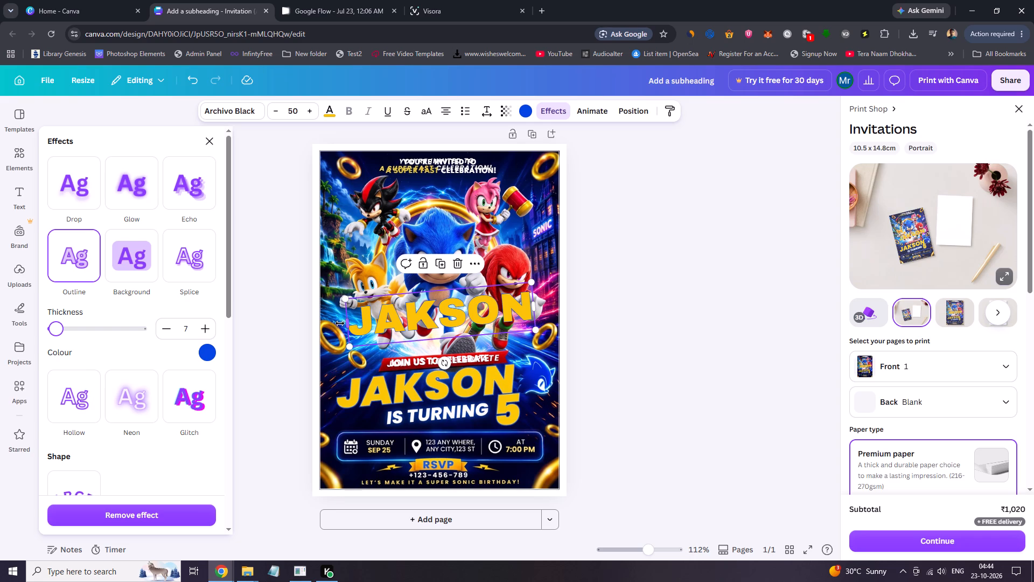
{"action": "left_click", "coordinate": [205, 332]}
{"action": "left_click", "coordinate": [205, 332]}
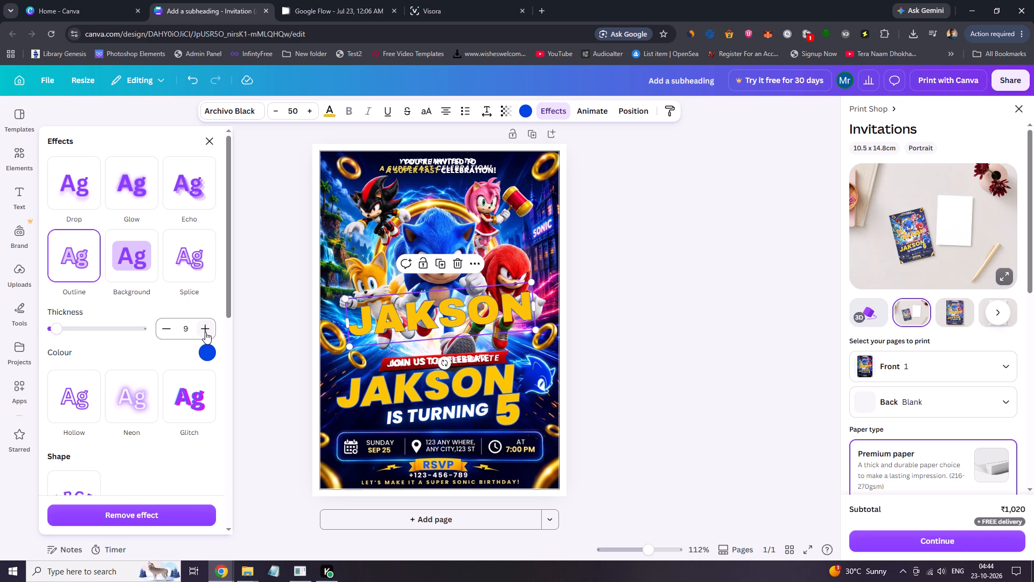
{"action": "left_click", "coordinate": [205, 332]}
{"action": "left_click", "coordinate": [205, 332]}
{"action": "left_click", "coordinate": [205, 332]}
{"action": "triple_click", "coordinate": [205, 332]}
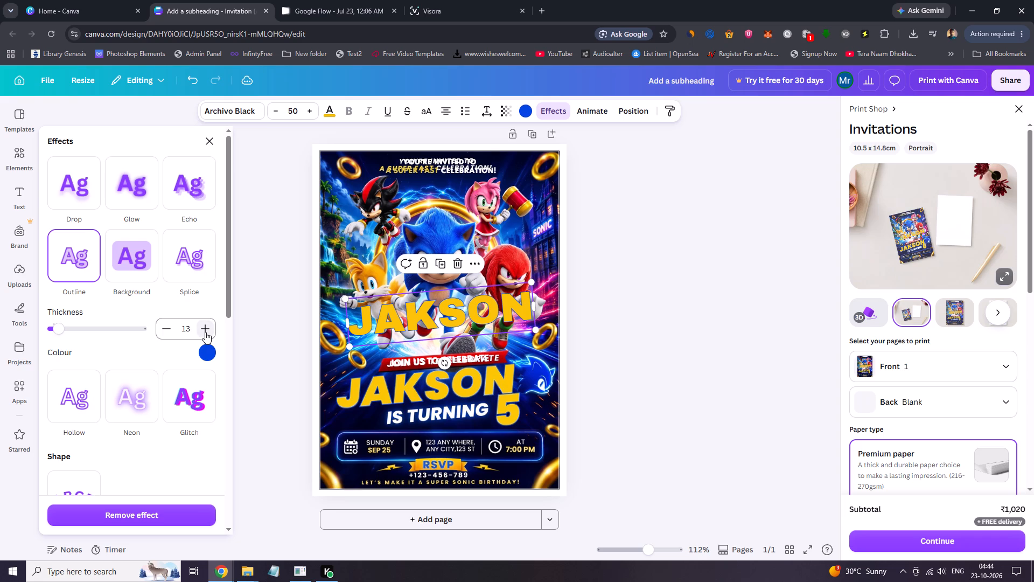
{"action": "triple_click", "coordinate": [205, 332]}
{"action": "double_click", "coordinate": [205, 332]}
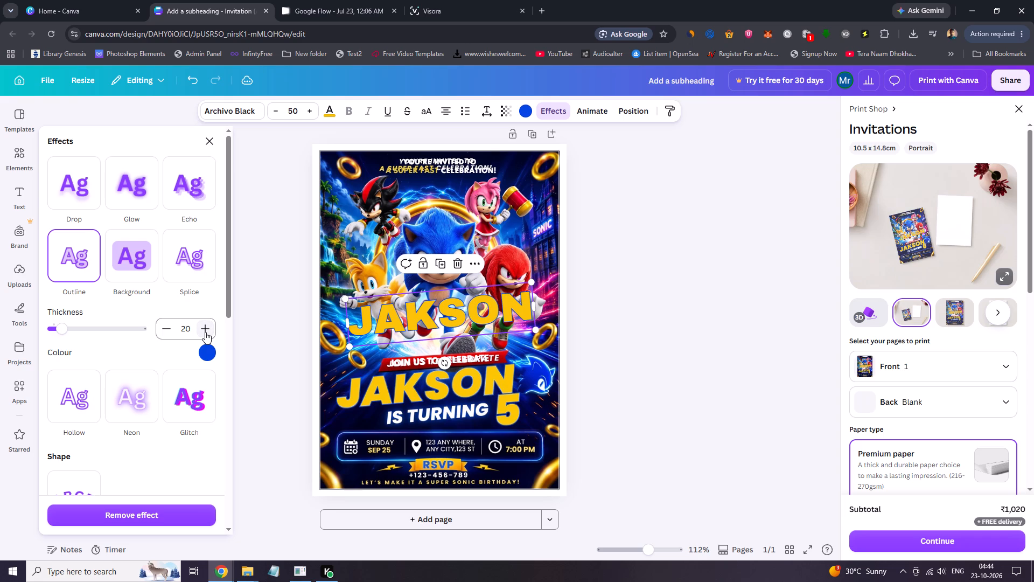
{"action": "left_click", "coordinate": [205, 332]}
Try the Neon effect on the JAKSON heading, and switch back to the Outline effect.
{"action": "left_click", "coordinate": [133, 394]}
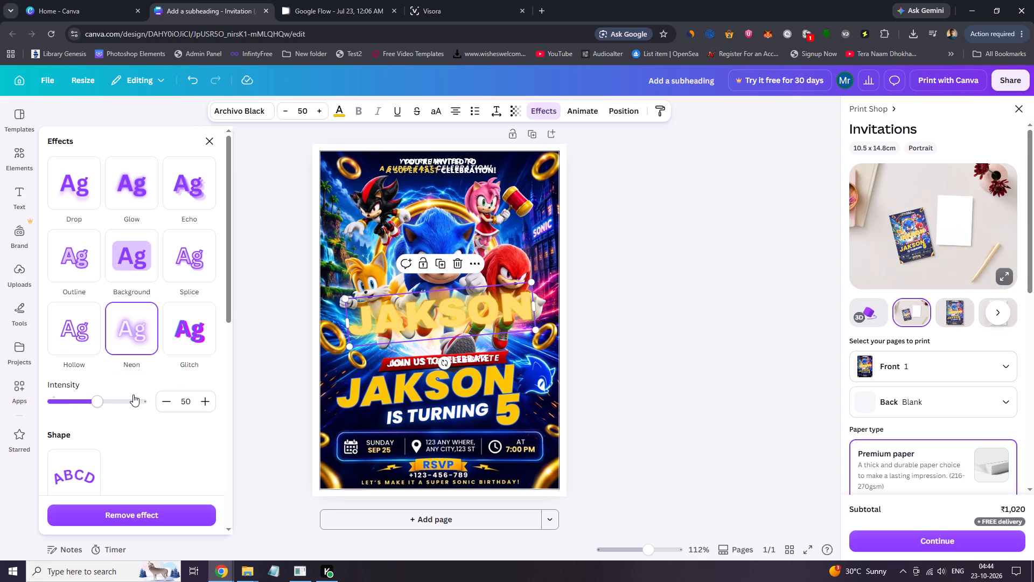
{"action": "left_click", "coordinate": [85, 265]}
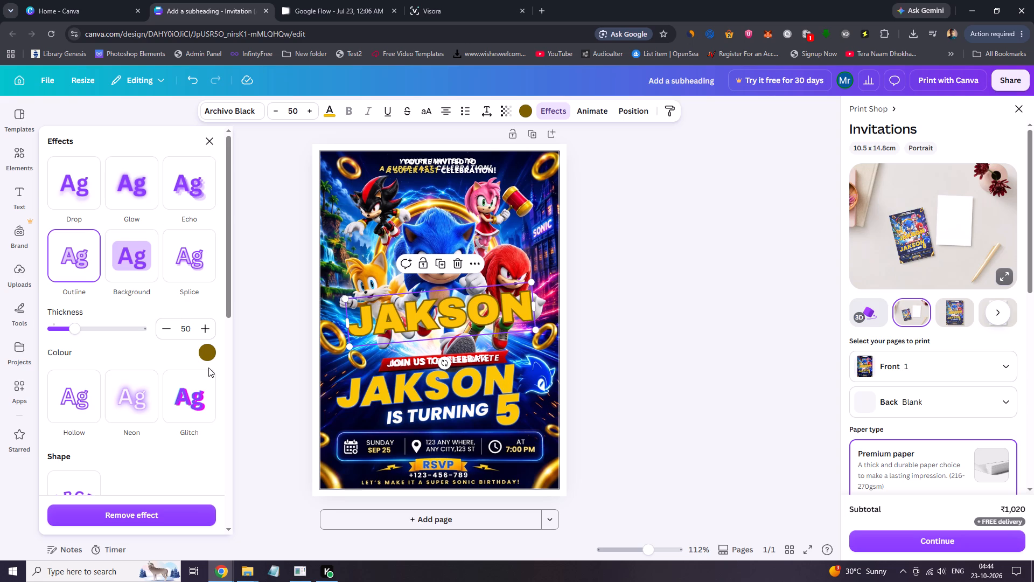
Recolour the JAKSON heading's outline with a blue sampled from Sonic's head, fine-tuned to #135EEF.
{"action": "left_click", "coordinate": [214, 347]}
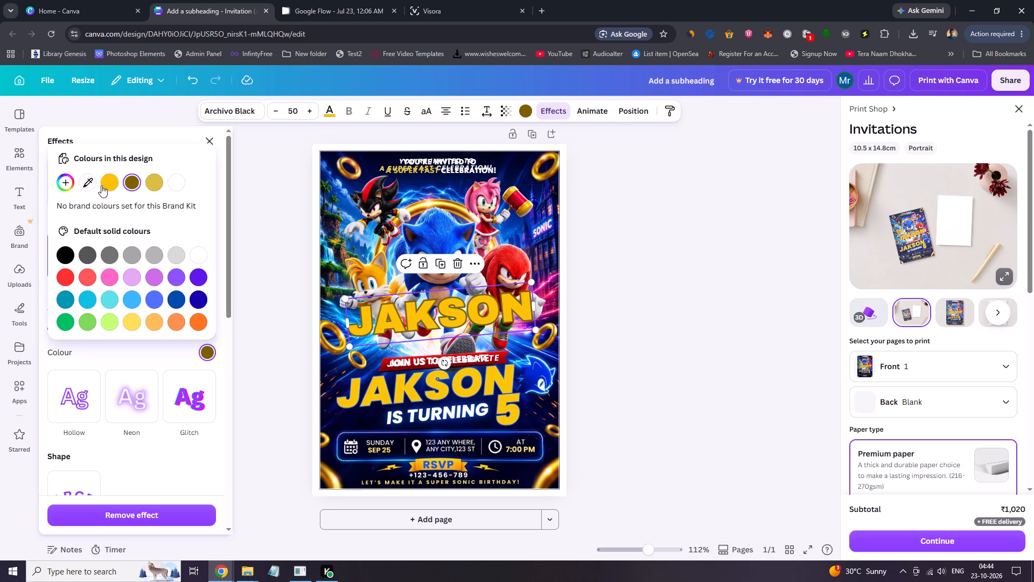
{"action": "left_click", "coordinate": [85, 181]}
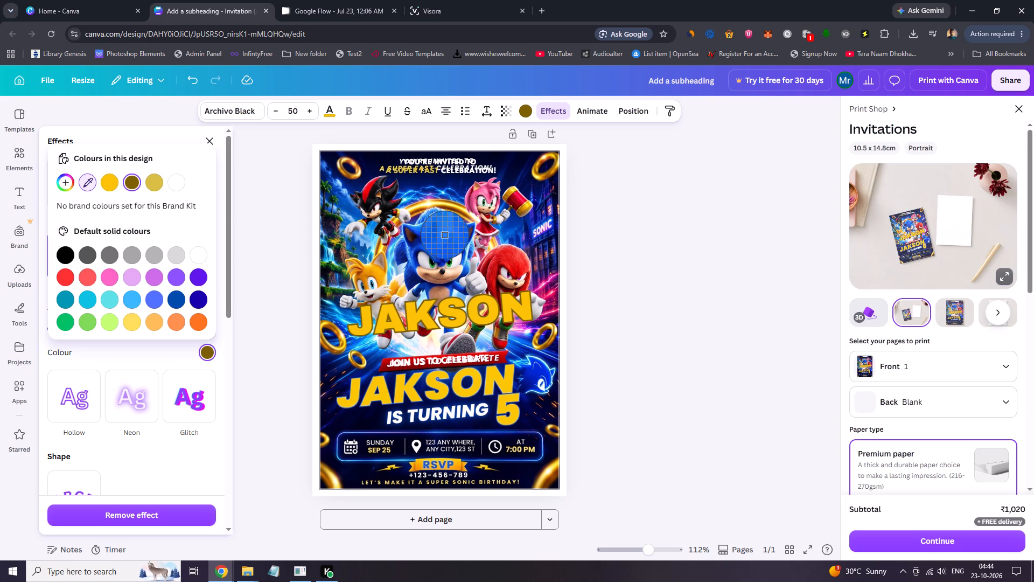
{"action": "left_click", "coordinate": [443, 237]}
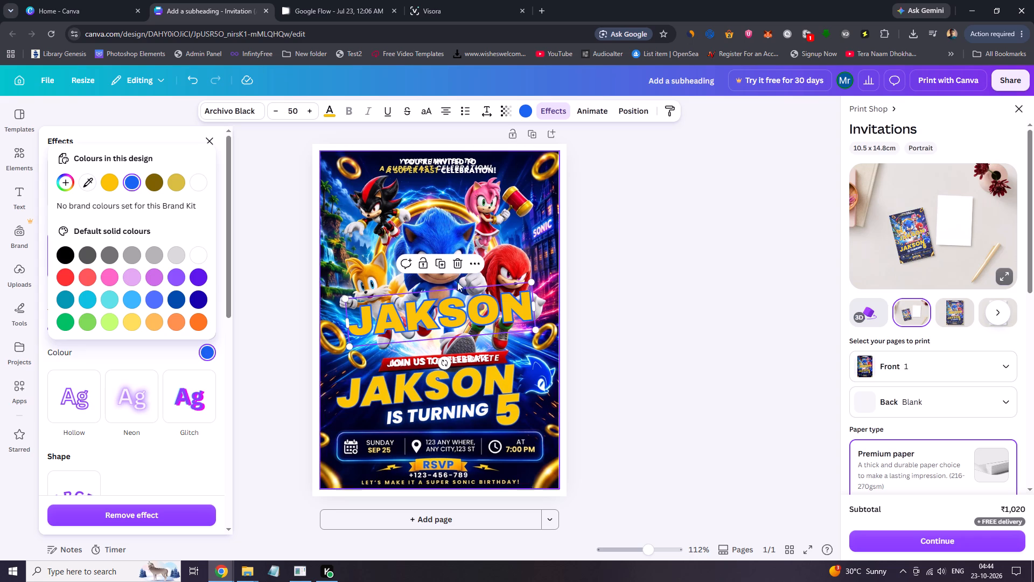
{"action": "left_click", "coordinate": [129, 185]}
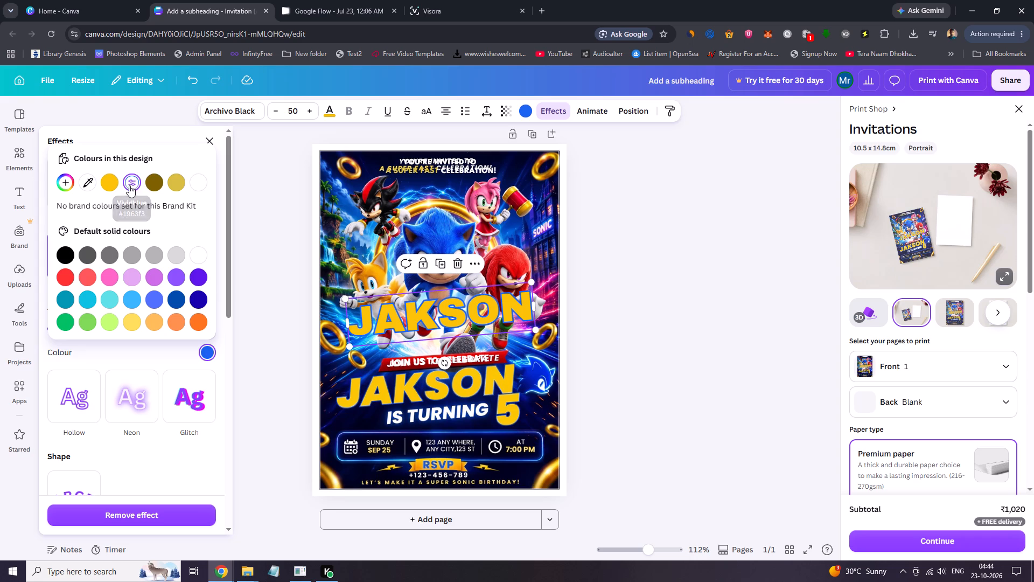
{"action": "left_click", "coordinate": [204, 210]}
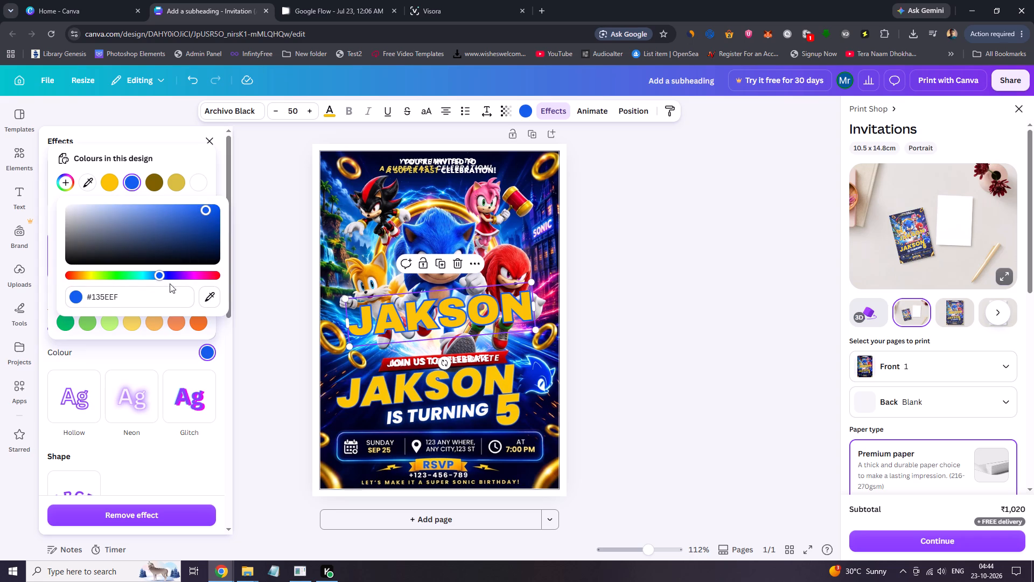
{"action": "left_click", "coordinate": [182, 140]}
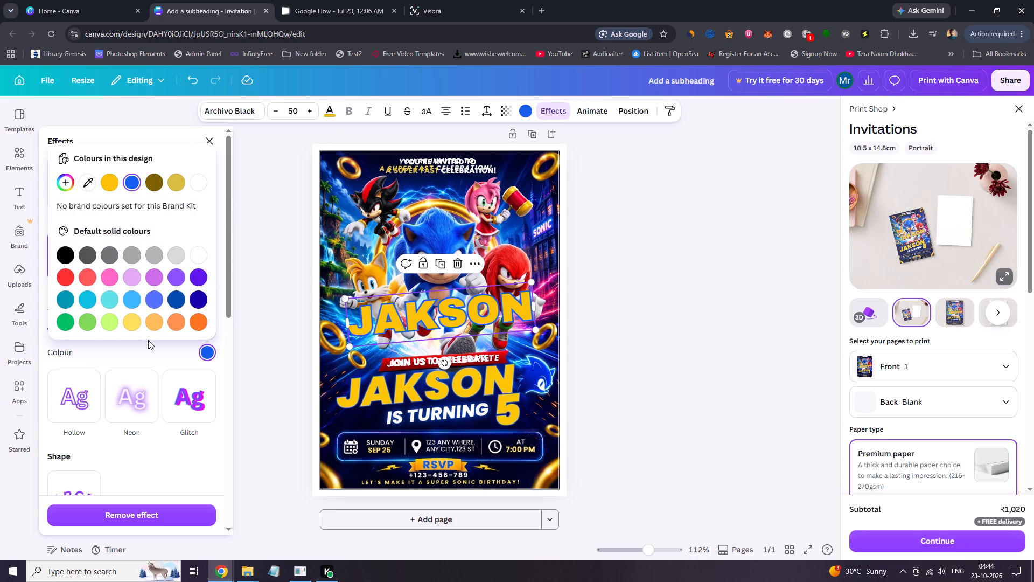
{"action": "left_click", "coordinate": [152, 350]}
Set the JAKSON heading's outline thickness to 20.
{"action": "left_click_drag", "start_coordinate": [78, 328], "coordinate": [69, 328]}
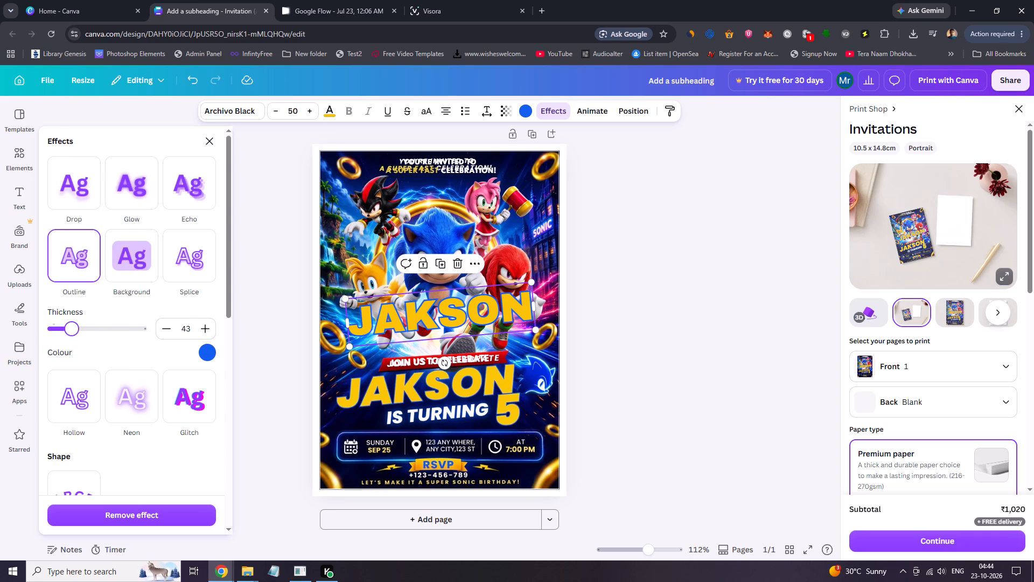
{"action": "left_click_drag", "start_coordinate": [69, 328], "coordinate": [58, 329]}
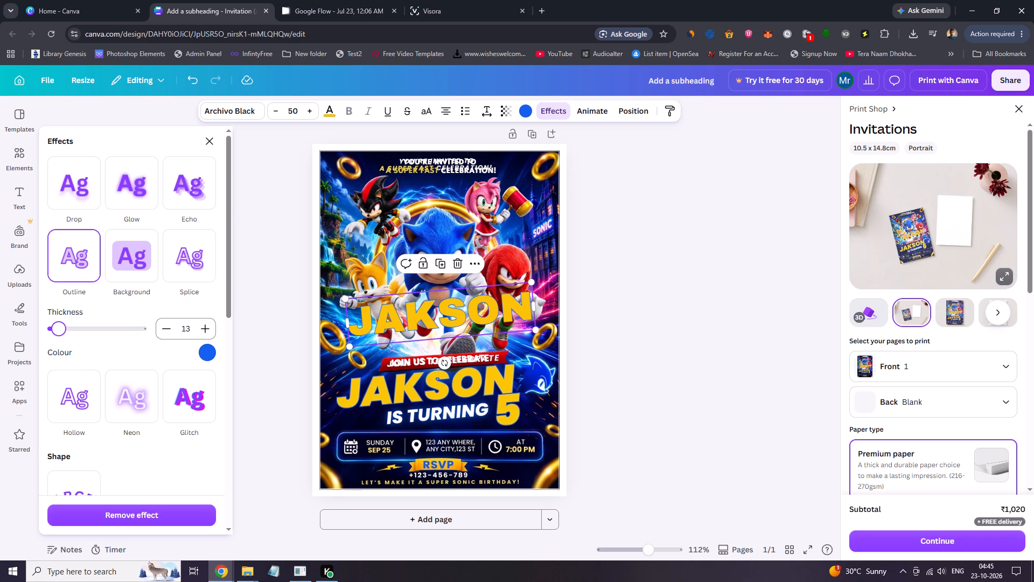
{"action": "left_click", "coordinate": [210, 329]}
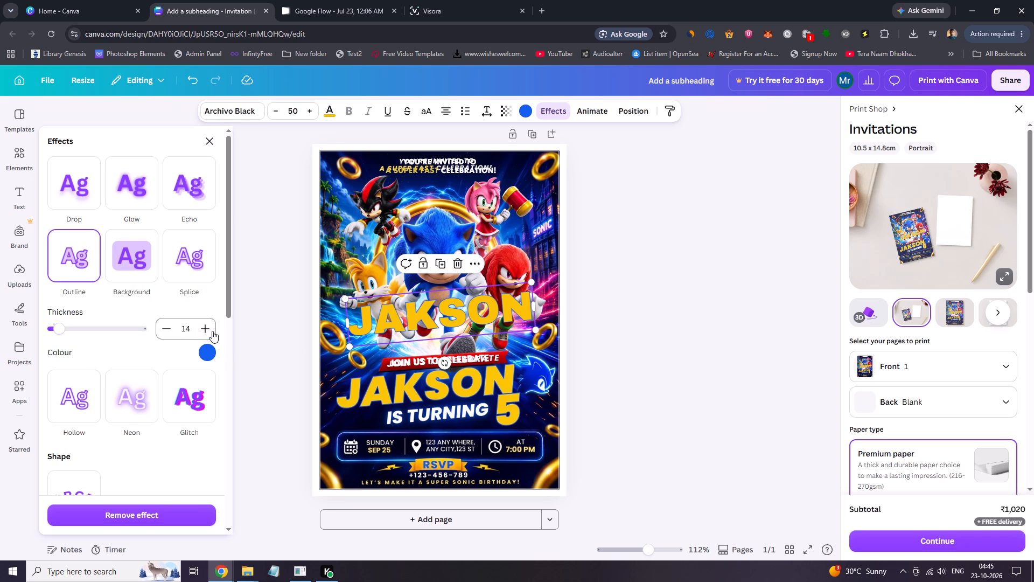
{"action": "left_click", "coordinate": [209, 330]}
{"action": "left_click", "coordinate": [209, 330]}
{"action": "left_click", "coordinate": [209, 330]}
{"action": "left_click", "coordinate": [209, 330]}
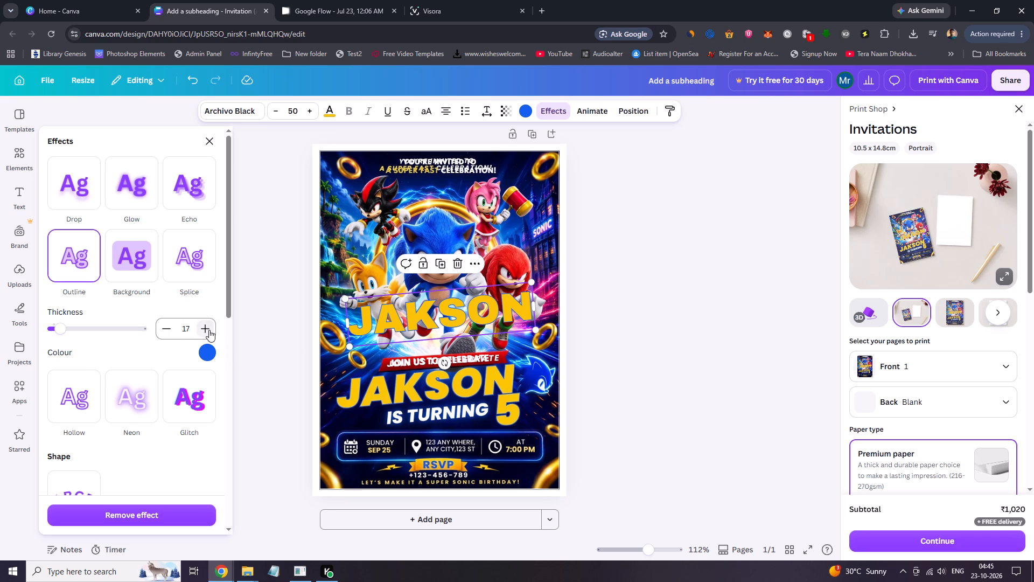
{"action": "left_click", "coordinate": [209, 330]}
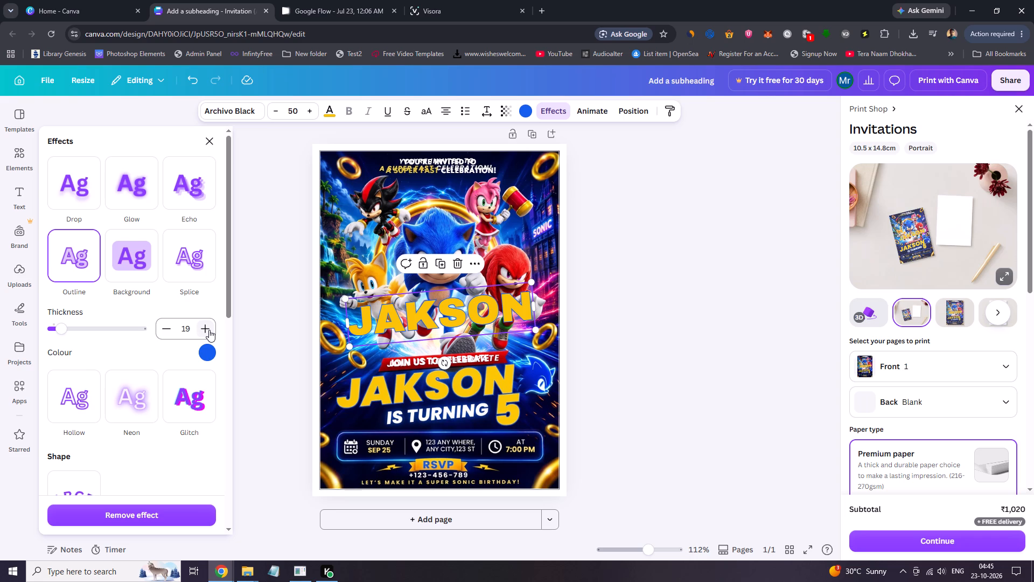
{"action": "left_click", "coordinate": [203, 335]}
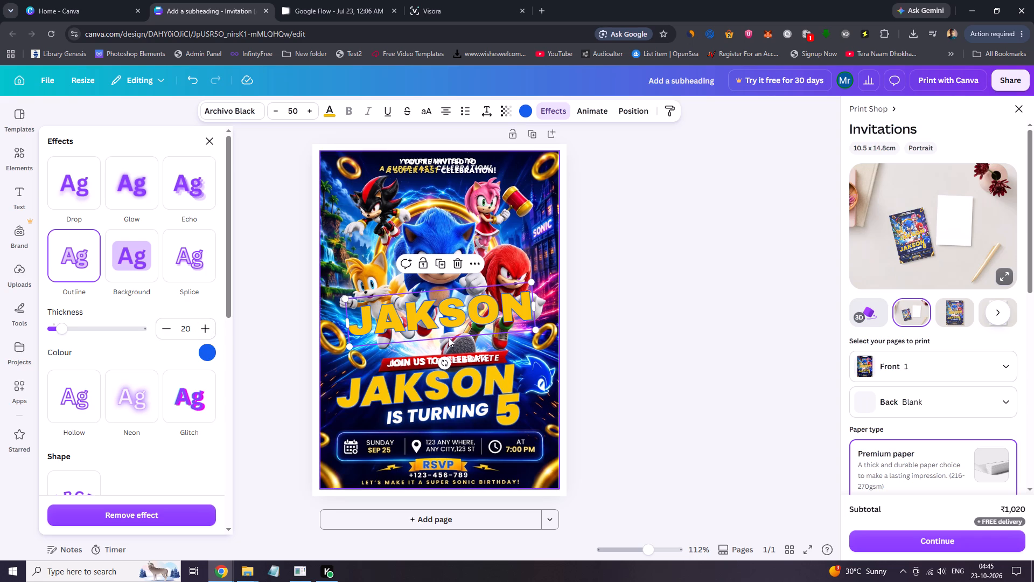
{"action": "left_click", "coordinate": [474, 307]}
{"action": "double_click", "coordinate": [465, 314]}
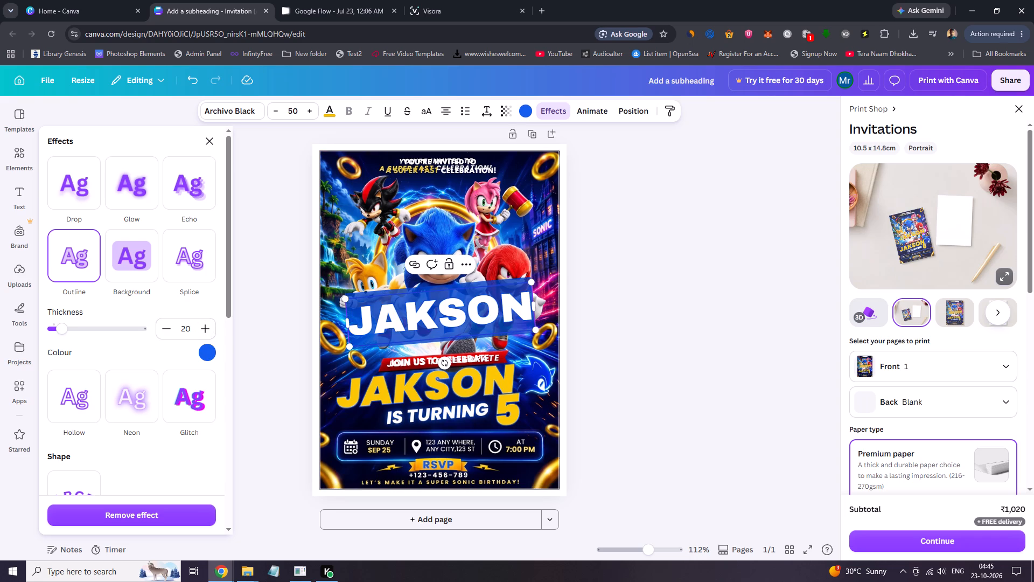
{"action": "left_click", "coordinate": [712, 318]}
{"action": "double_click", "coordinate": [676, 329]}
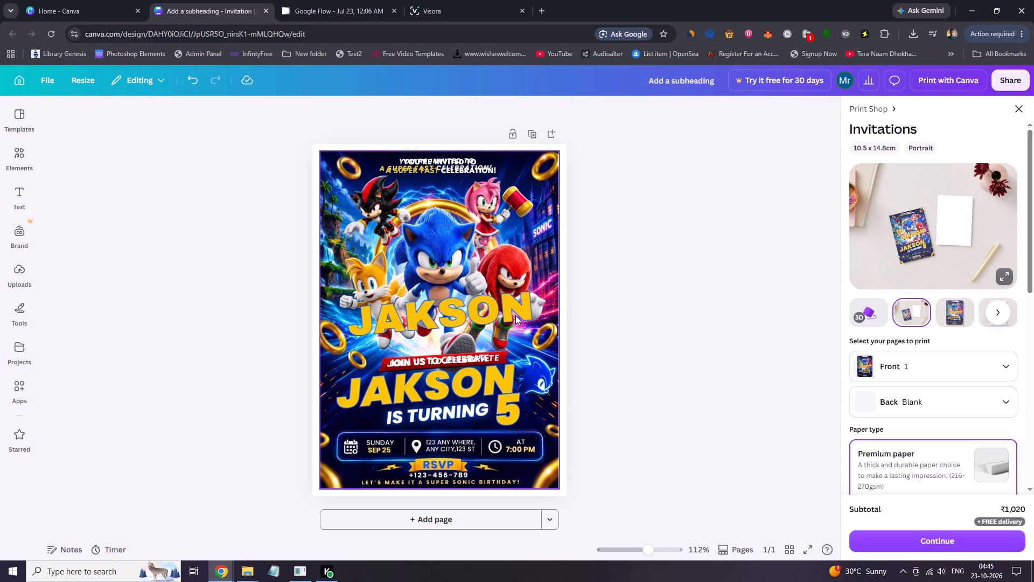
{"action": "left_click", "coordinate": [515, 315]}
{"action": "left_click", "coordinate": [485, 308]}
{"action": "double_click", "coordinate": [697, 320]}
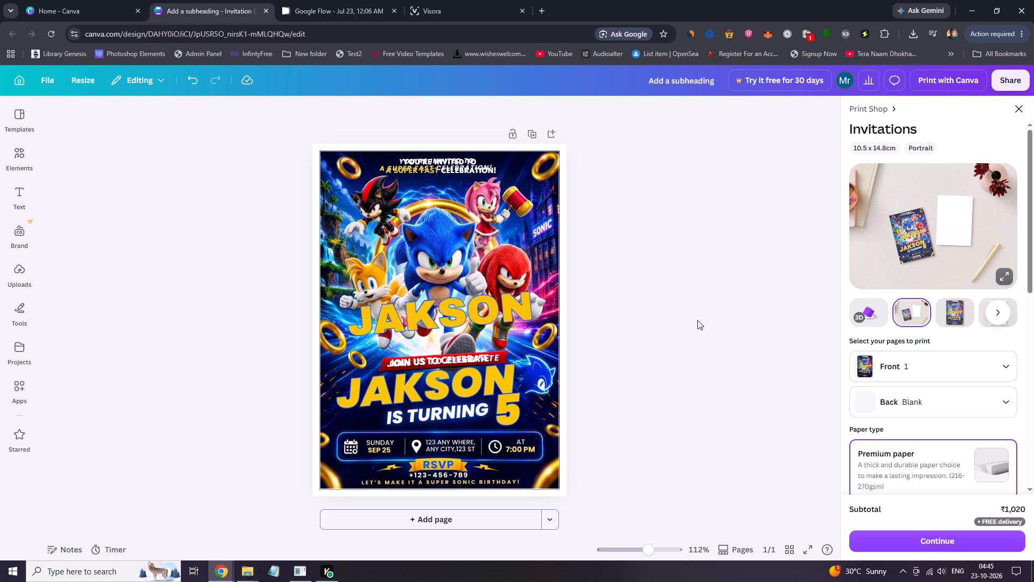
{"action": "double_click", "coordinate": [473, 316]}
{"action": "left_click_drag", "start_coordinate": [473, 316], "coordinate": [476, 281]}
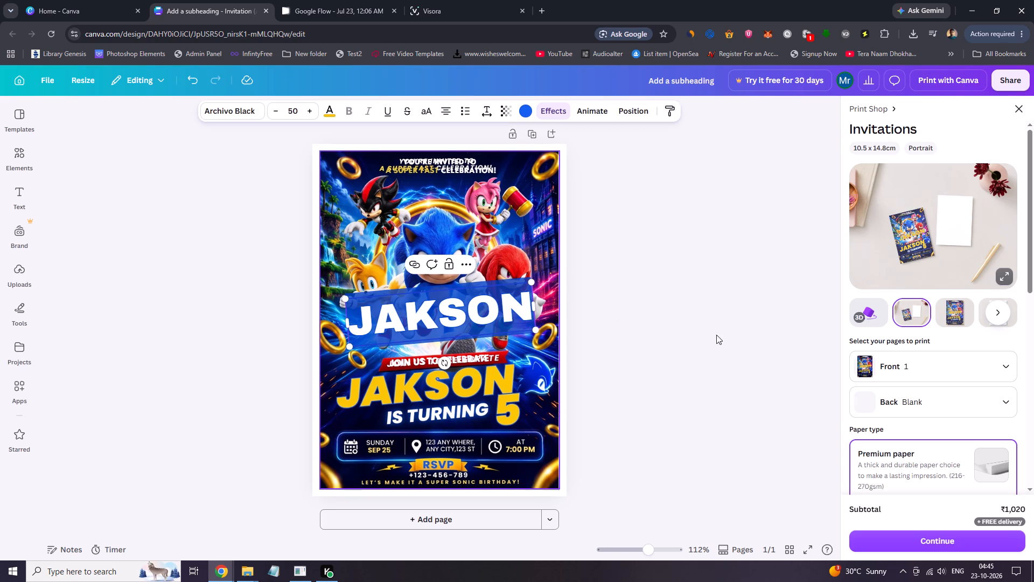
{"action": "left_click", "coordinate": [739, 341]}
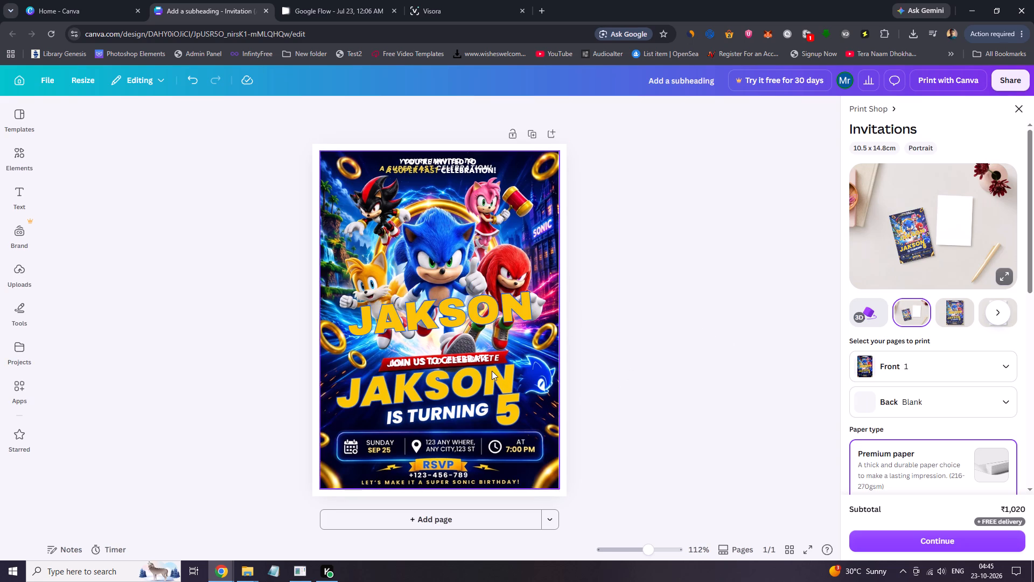
Nudge the yellow JAKSON heading down and slightly left so it overlays the original name beneath the red banner.
{"action": "left_click", "coordinate": [442, 319]}
{"action": "key", "text": "Down"}
{"action": "key", "text": "Down"}
{"action": "key", "text": "Down"}
{"action": "key", "text": "Down"}
{"action": "key", "text": "Down"}
{"action": "key", "text": "Down"}
{"action": "key", "text": "Down"}
{"action": "key", "text": "Down"}
{"action": "key", "text": "Down"}
{"action": "key", "text": "Down"}
{"action": "key", "text": "Down"}
{"action": "key", "text": "Down"}
{"action": "key", "text": "Down"}
{"action": "key", "text": "Down"}
{"action": "key", "text": "Down"}
{"action": "key", "text": "Down"}
{"action": "key", "text": "Down"}
{"action": "key", "text": "Down"}
{"action": "key", "text": "Down"}
{"action": "key", "text": "Down"}
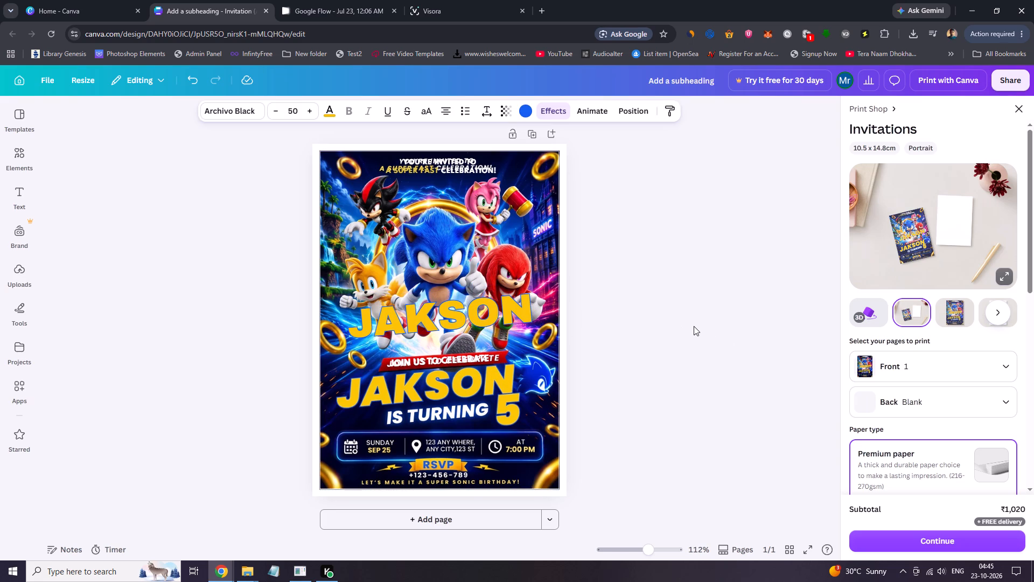
{"action": "key", "text": "Down"}
{"action": "key", "text": "Down"}
{"action": "key", "text": "Down"}
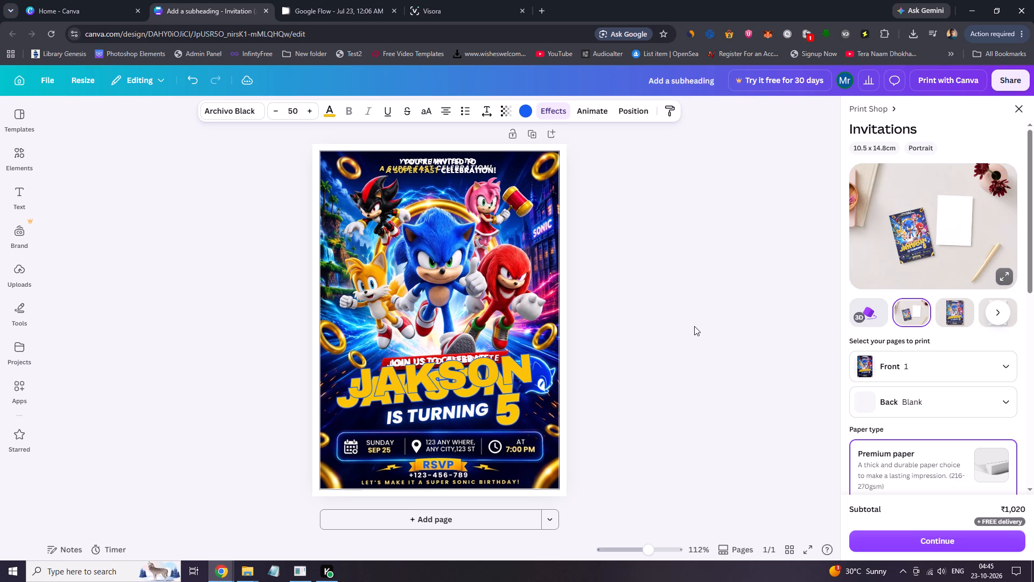
{"action": "key", "text": "Down"}
{"action": "key", "text": "Down"}
{"action": "key", "text": "Down"}
{"action": "key", "text": "Left"}
{"action": "key", "text": "Left"}
{"action": "key", "text": "Left"}
{"action": "key", "text": "Left"}
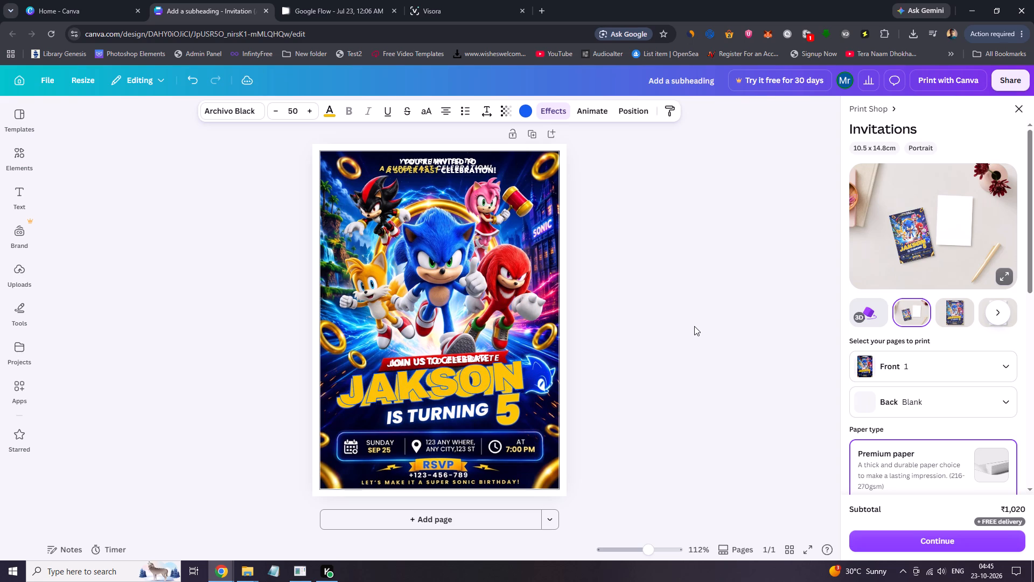
{"action": "key", "text": "Down"}
{"action": "key", "text": "Left"}
{"action": "key", "text": "Left"}
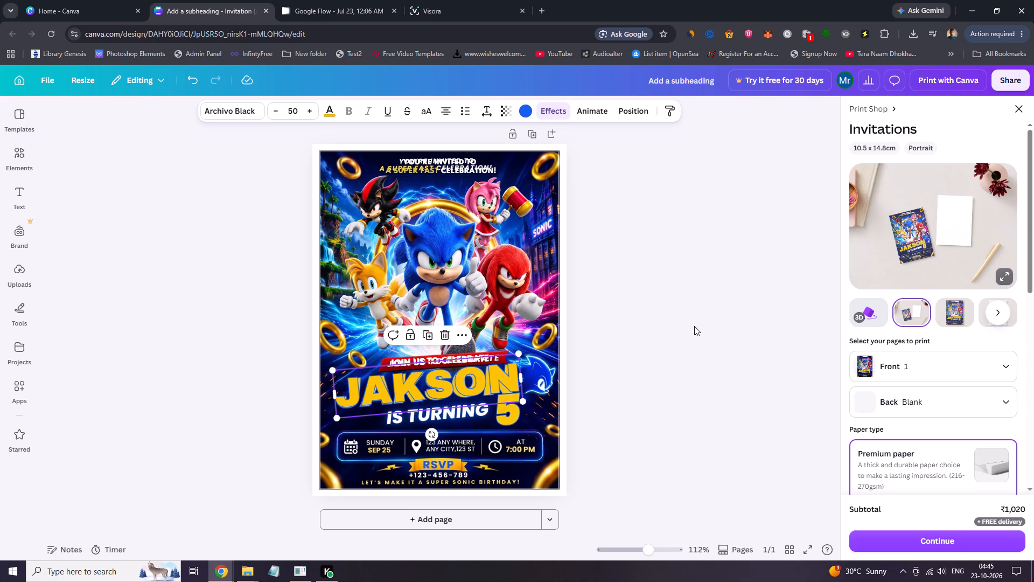
{"action": "key", "text": "Right"}
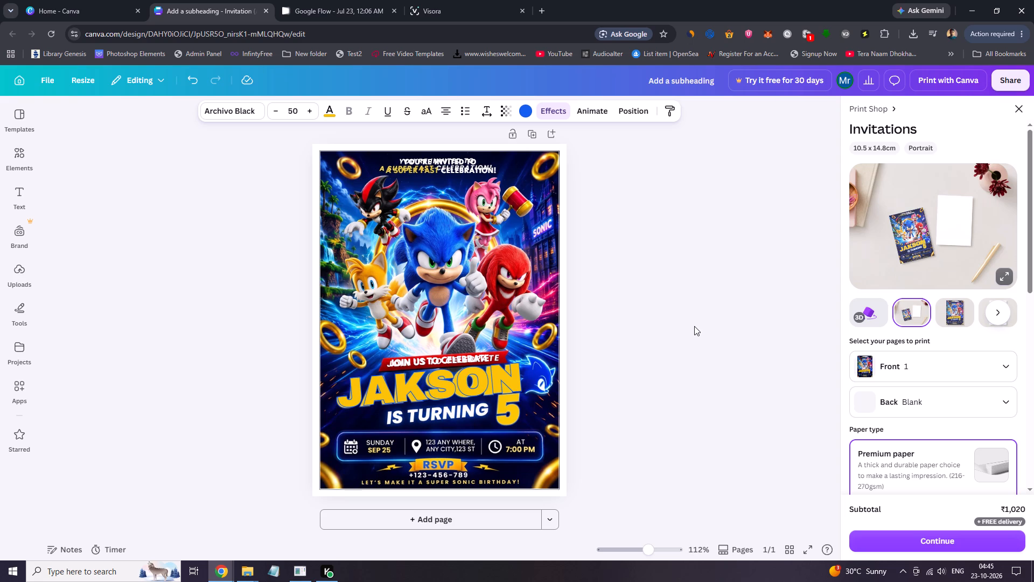
{"action": "key", "text": "Left"}
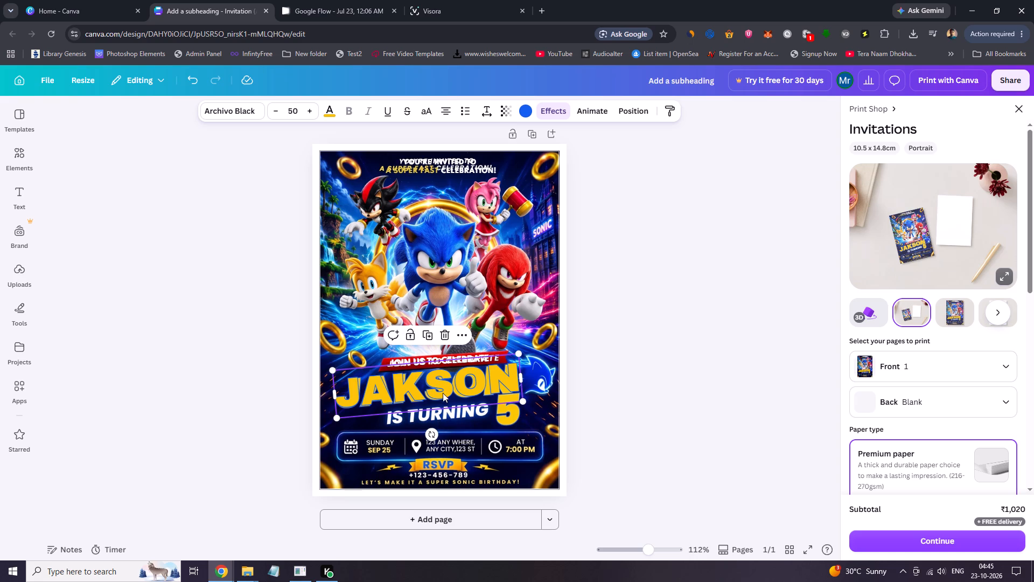
{"action": "left_click", "coordinate": [642, 359]}
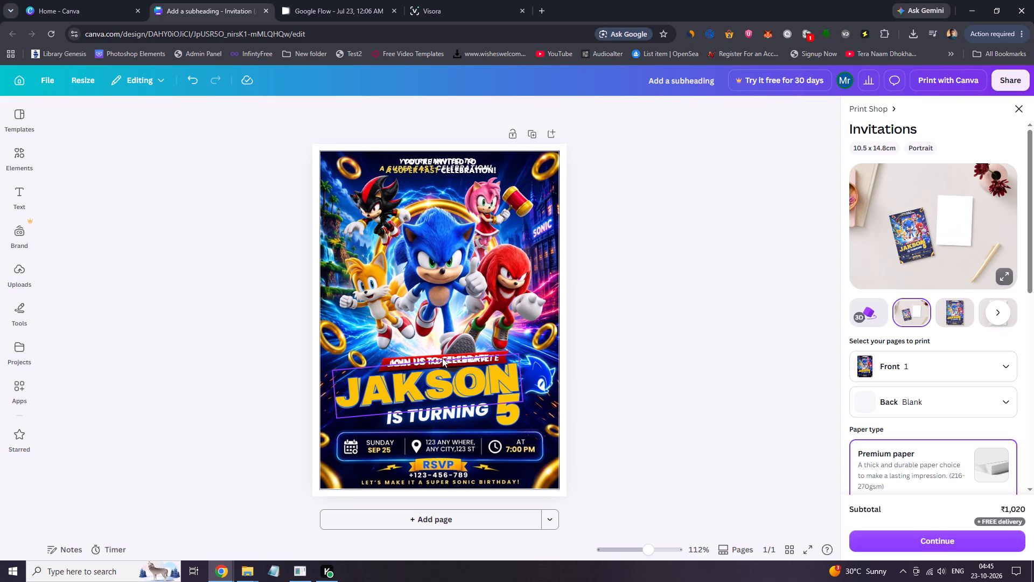
Duplicate the JAKSON heading and move the copy up over Sonic's face.
{"action": "left_click", "coordinate": [443, 375]}
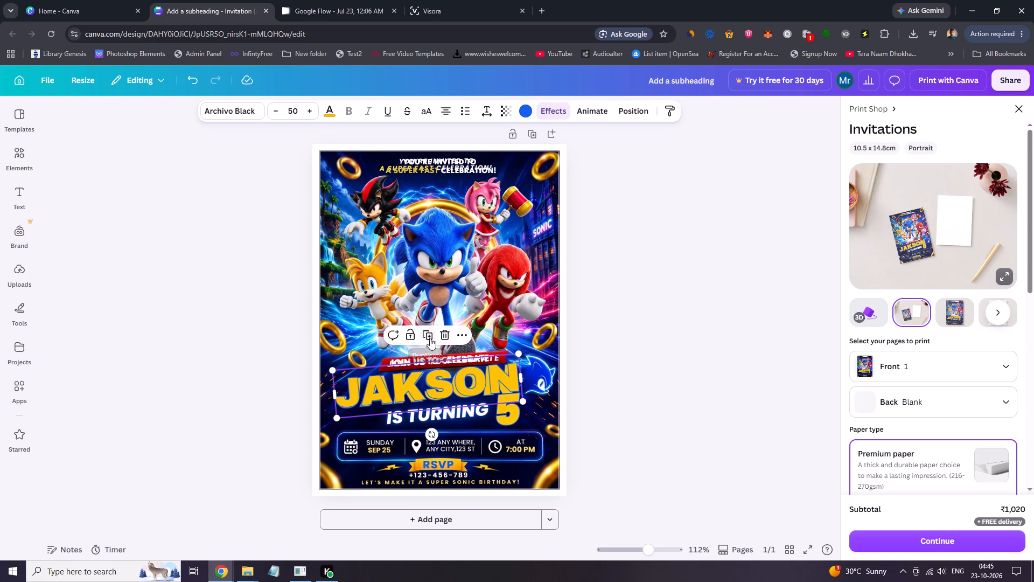
{"action": "left_click", "coordinate": [430, 335]}
{"action": "left_click_drag", "start_coordinate": [445, 390], "coordinate": [438, 254]}
Change the copied heading's text to 5 and narrow its text box to about 31 mm wide.
{"action": "left_click", "coordinate": [449, 257]}
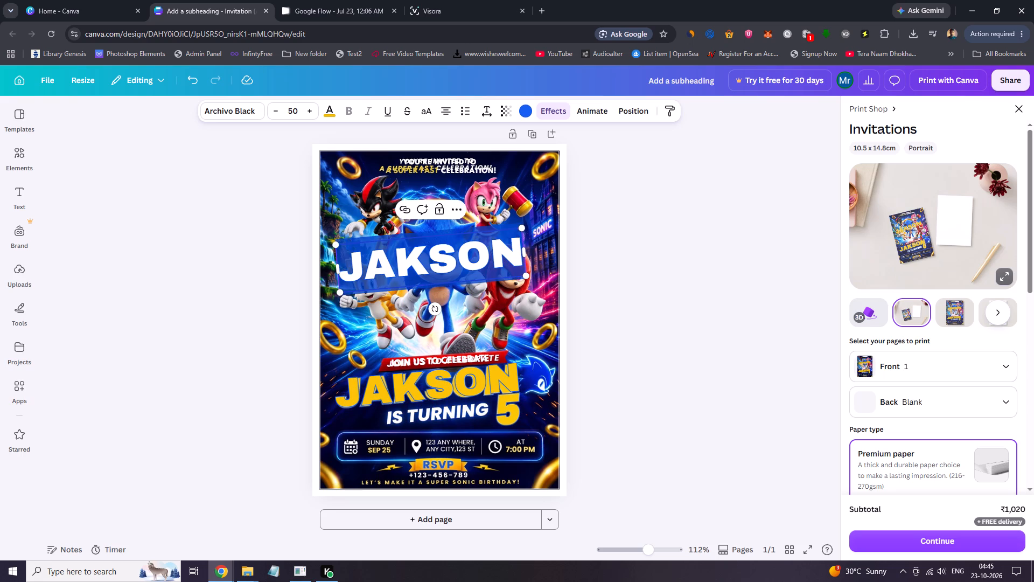
{"action": "key", "text": "5"}
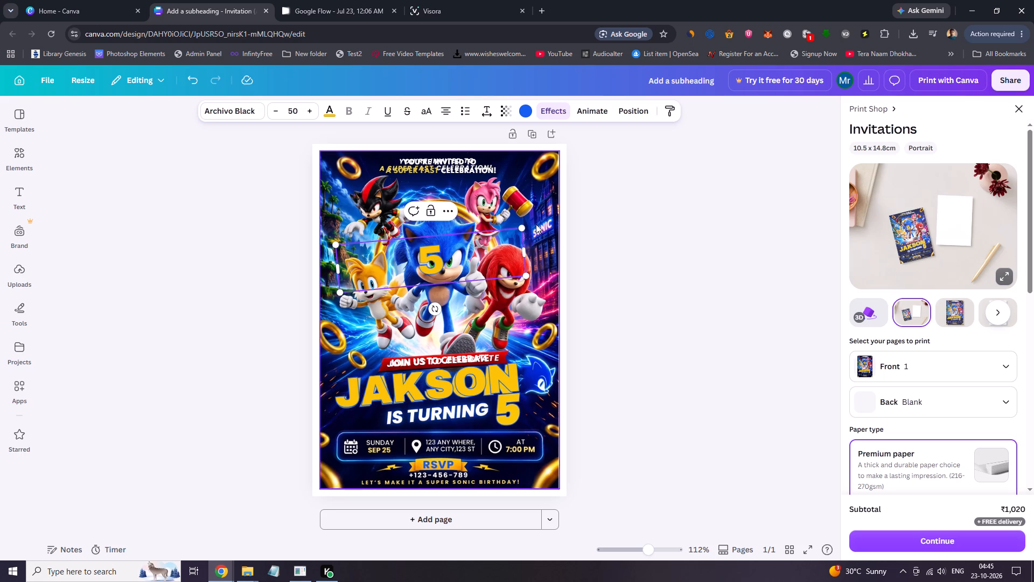
{"action": "left_click_drag", "start_coordinate": [527, 248], "coordinate": [411, 254]}
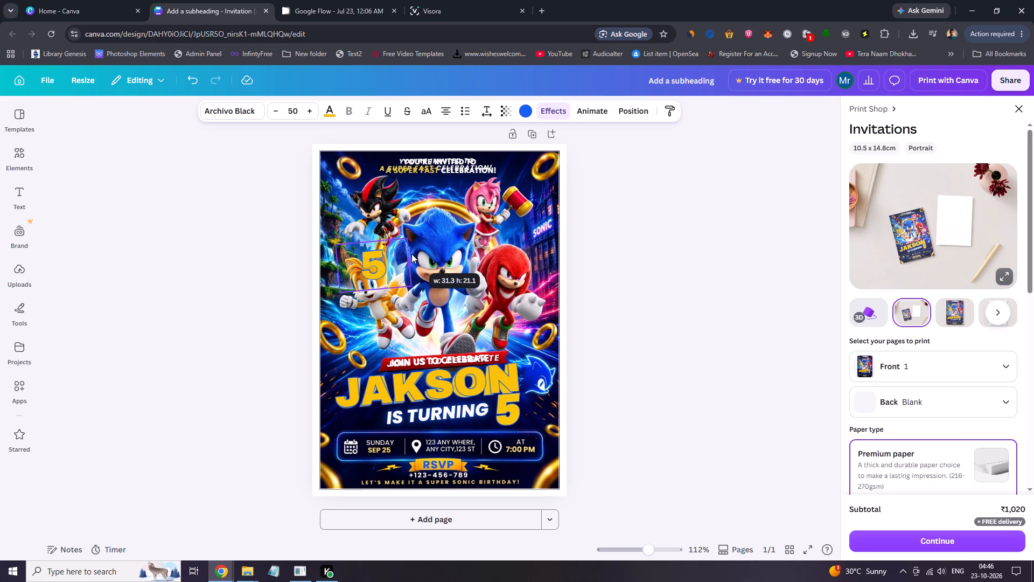
Narrow the yellow 5's text box further and move it over the original 5 beside IS TURNING.
{"action": "left_click_drag", "start_coordinate": [411, 254], "coordinate": [399, 255]}
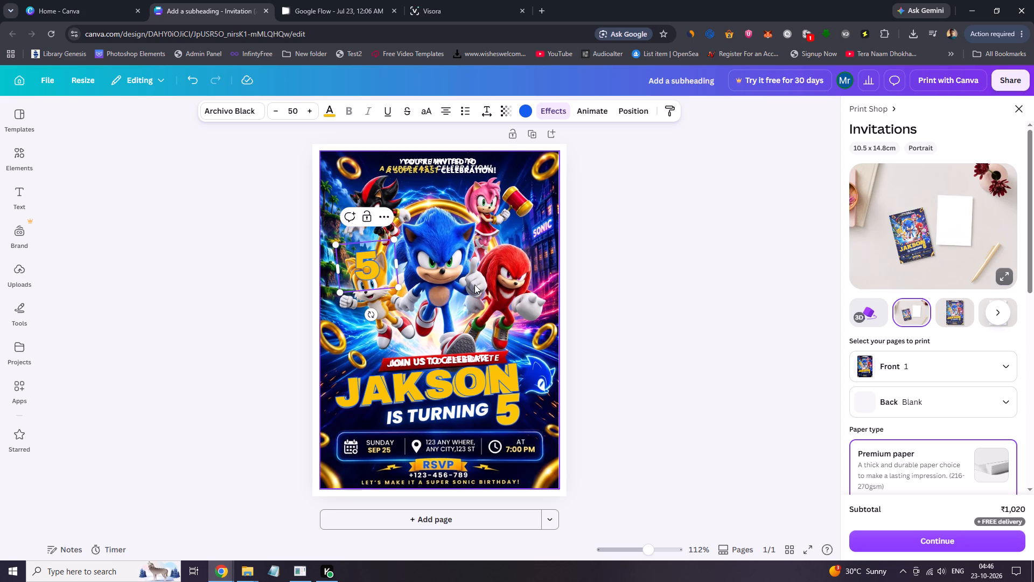
{"action": "left_click", "coordinate": [363, 266]}
{"action": "left_click", "coordinate": [686, 265]}
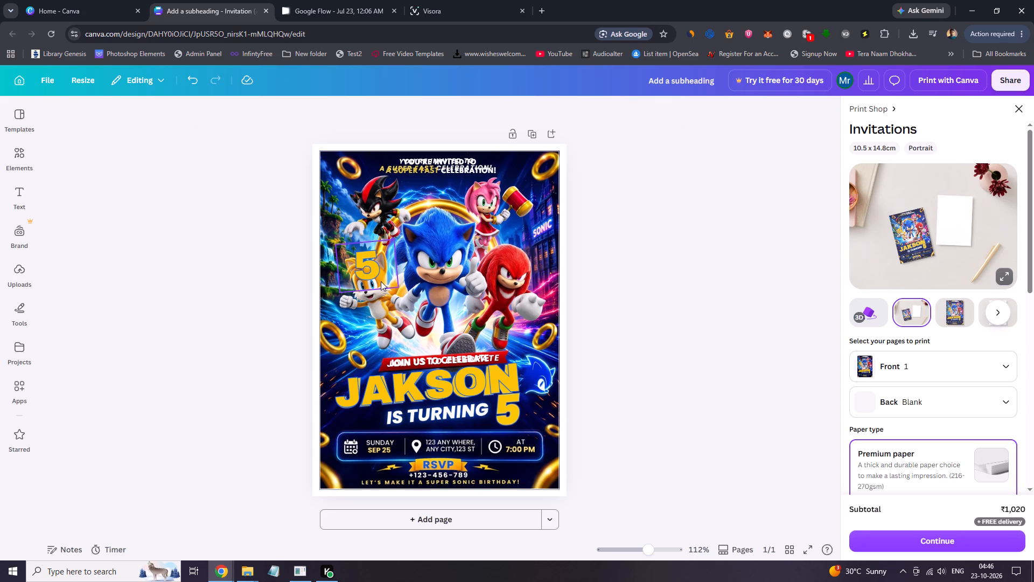
{"action": "left_click_drag", "start_coordinate": [377, 269], "coordinate": [517, 410]}
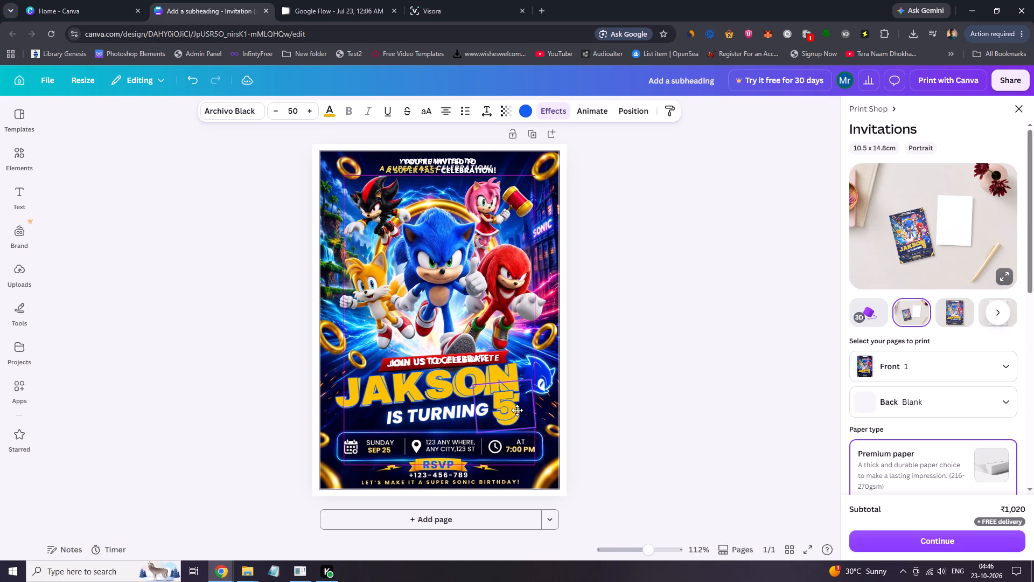
{"action": "left_click_drag", "start_coordinate": [517, 410], "coordinate": [520, 414]}
{"action": "left_click", "coordinate": [520, 414], "text": "ctrl"}
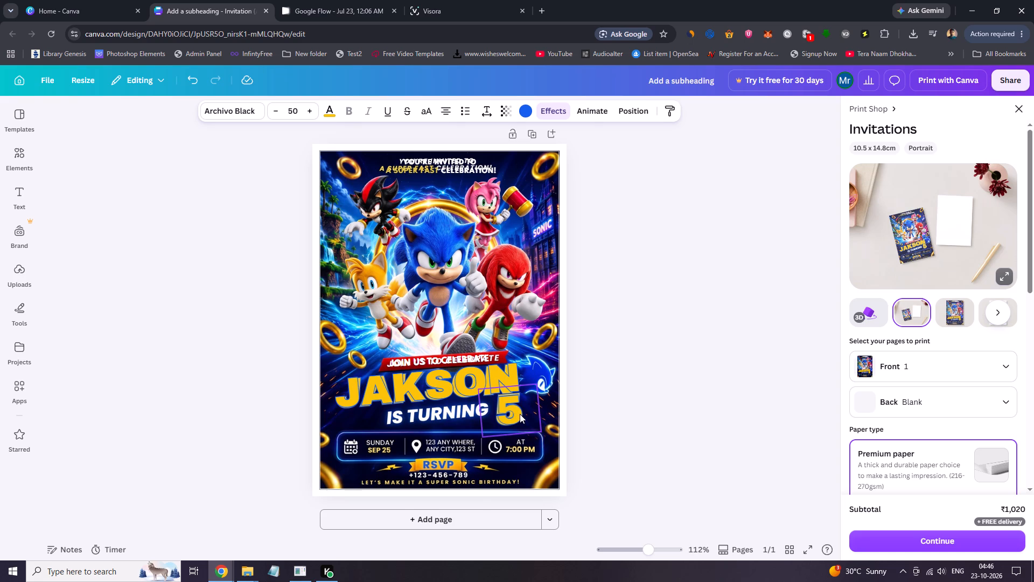
Duplicate the JAKSON heading and replace the copy's text with IT TURNING.
{"action": "left_click", "coordinate": [419, 382]}
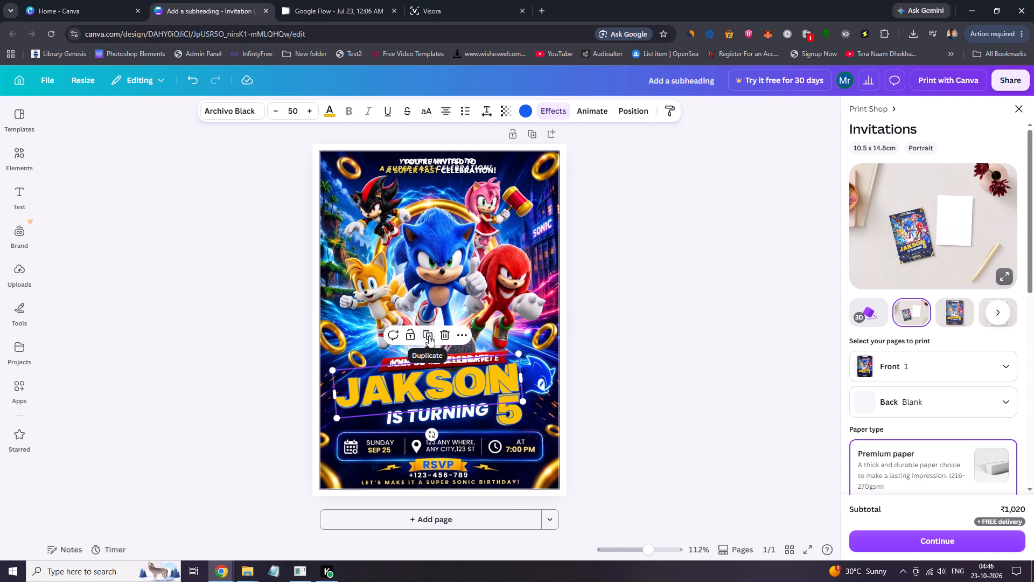
{"action": "left_click", "coordinate": [429, 336]}
{"action": "left_click", "coordinate": [441, 392]}
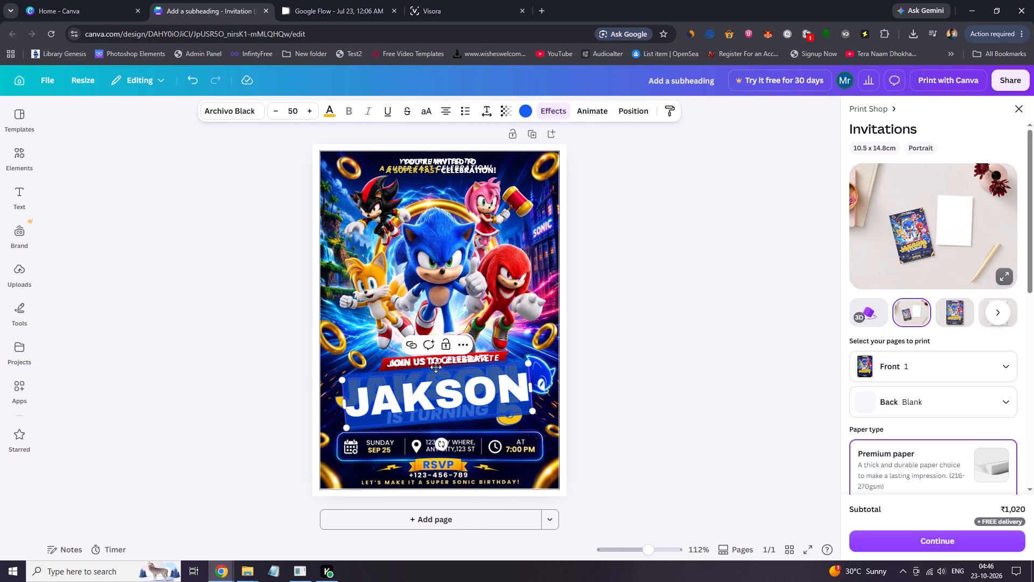
{"action": "left_click", "coordinate": [436, 365]}
{"action": "left_click", "coordinate": [462, 392]}
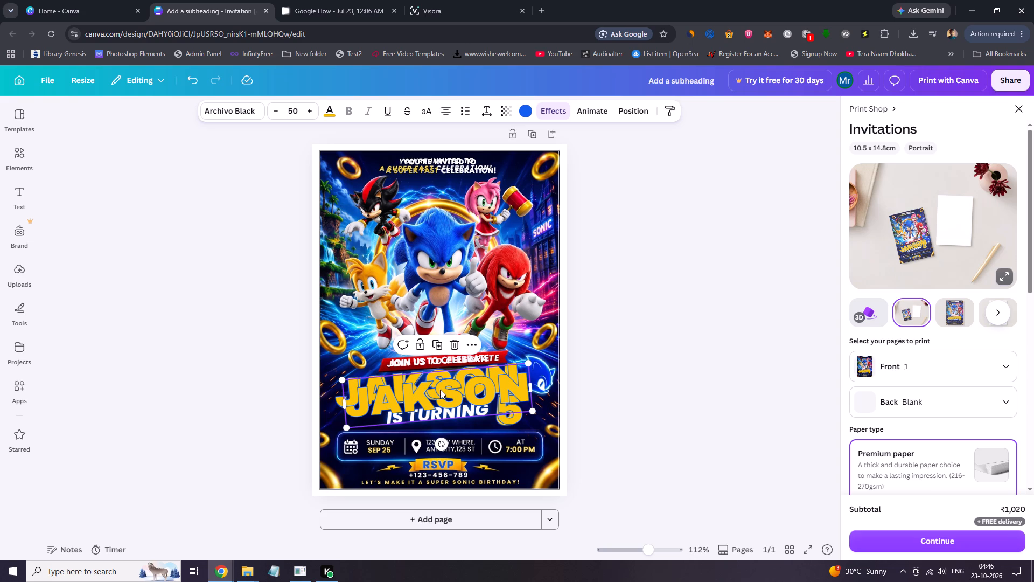
{"action": "double_click", "coordinate": [440, 390]}
{"action": "type", "text": "IT"}
{"action": "key", "text": "space"}
{"action": "type", "text": "TU"}
{"action": "type", "text": "RNING"}
Set the outline colour of the IT TURNING text to white.
{"action": "key", "text": "ctrl+a"}
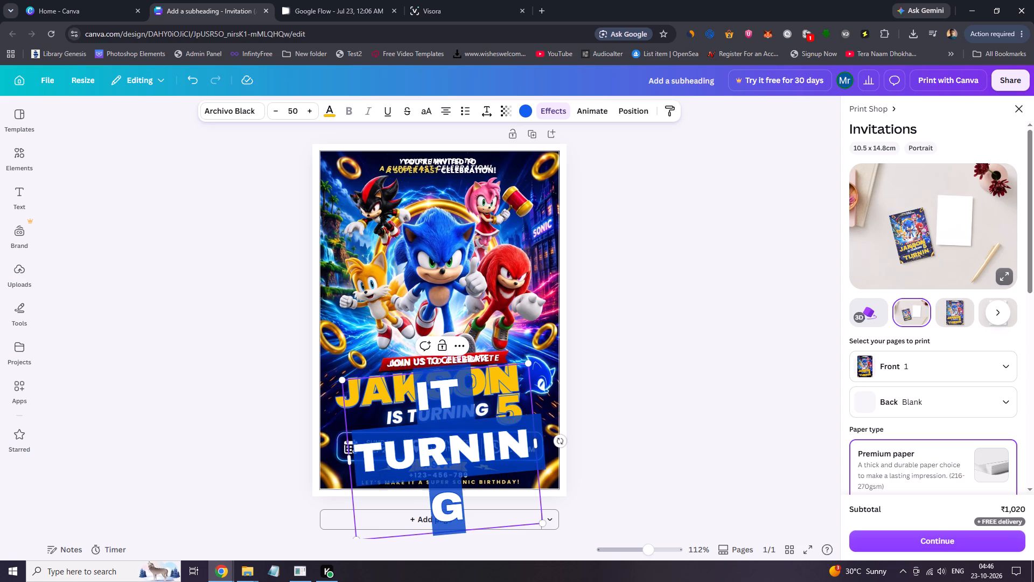
{"action": "left_click", "coordinate": [523, 112]}
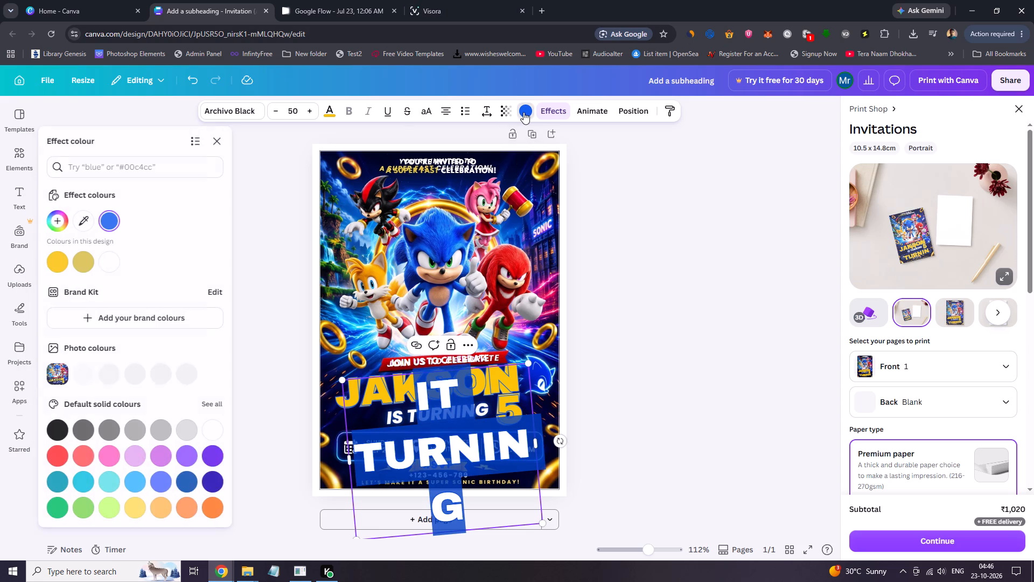
{"action": "left_click", "coordinate": [116, 258]}
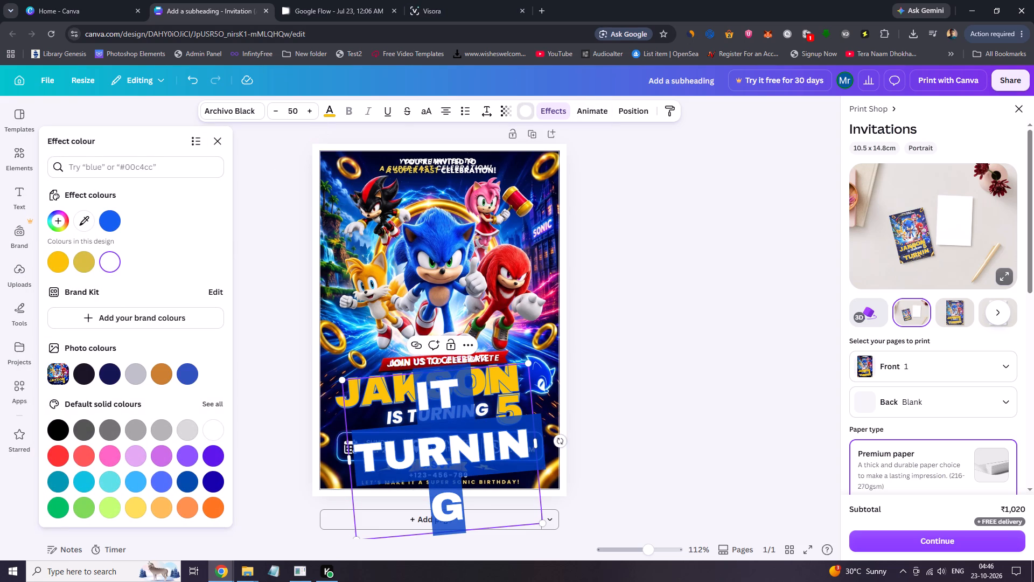
Reduce the IT TURNING text's font size to 21.
{"action": "left_click", "coordinate": [281, 110]}
{"action": "triple_click", "coordinate": [280, 110]}
{"action": "triple_click", "coordinate": [280, 110]}
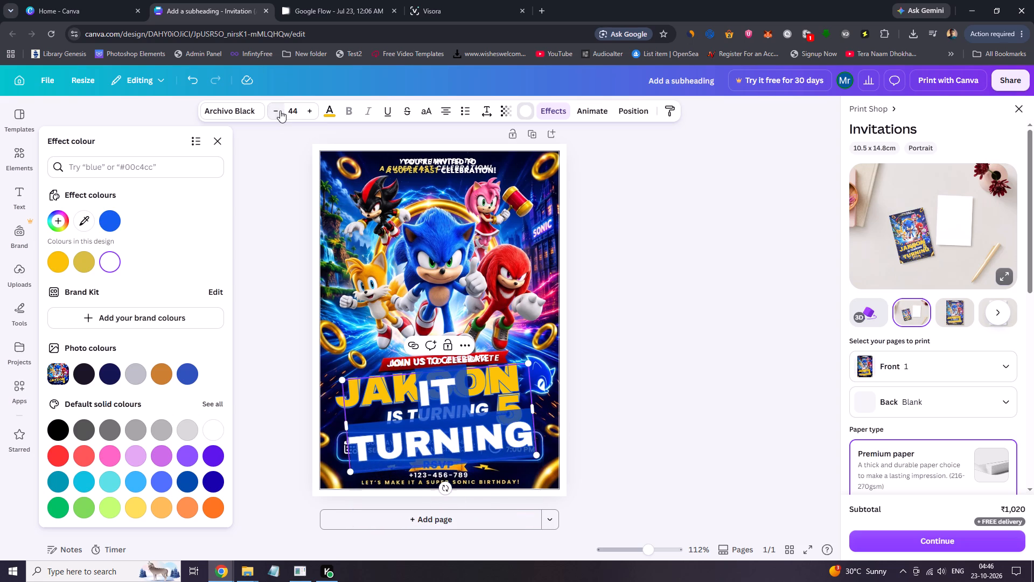
{"action": "triple_click", "coordinate": [280, 110]}
{"action": "triple_click", "coordinate": [280, 110]}
{"action": "triple_click", "coordinate": [280, 110]}
{"action": "triple_click", "coordinate": [280, 110]}
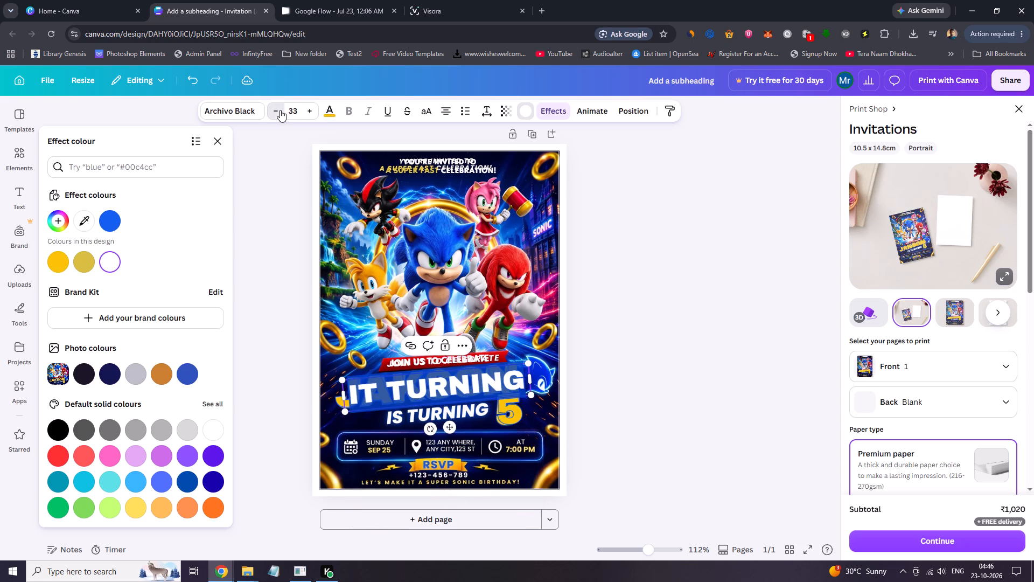
{"action": "triple_click", "coordinate": [280, 110]}
{"action": "triple_click", "coordinate": [280, 108]}
{"action": "triple_click", "coordinate": [280, 108]}
{"action": "left_click", "coordinate": [280, 107]}
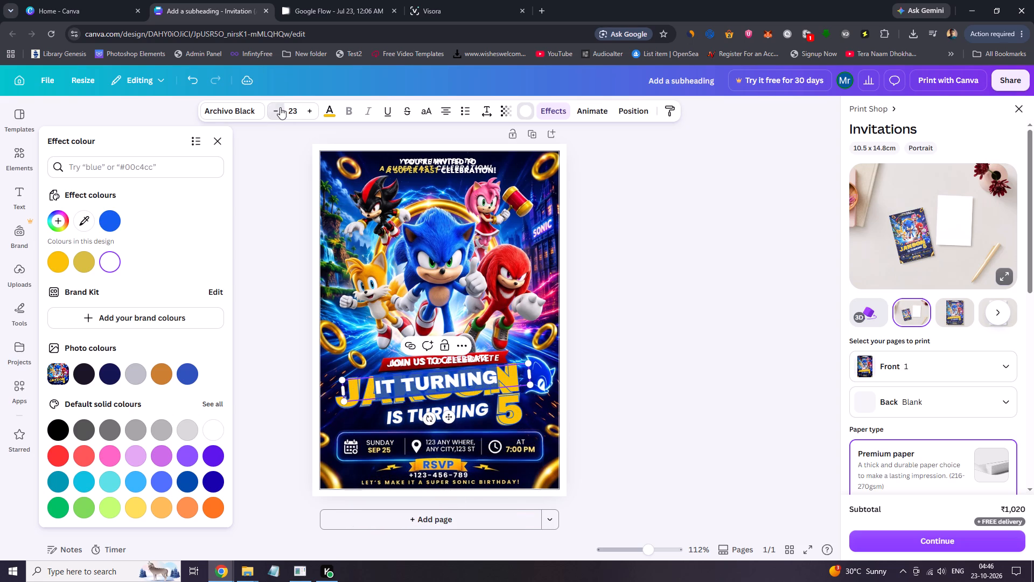
Change the IT TURNING text's font to League Spartan, matching the invitation line at the top of the card.
{"action": "left_click", "coordinate": [431, 163]}
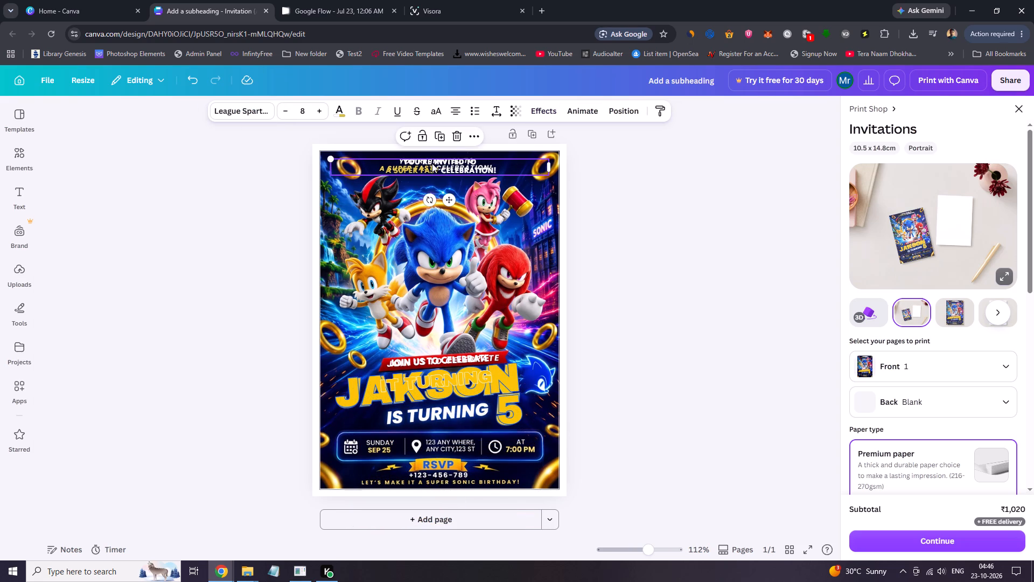
{"action": "left_click", "coordinate": [442, 385]}
{"action": "left_click", "coordinate": [241, 112]}
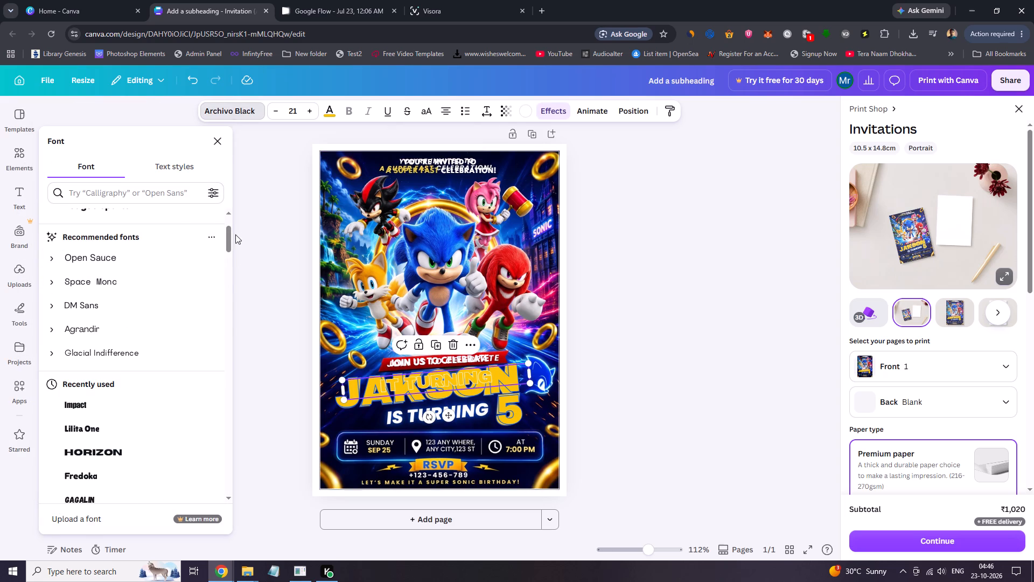
{"action": "left_click_drag", "start_coordinate": [230, 235], "coordinate": [236, 254]}
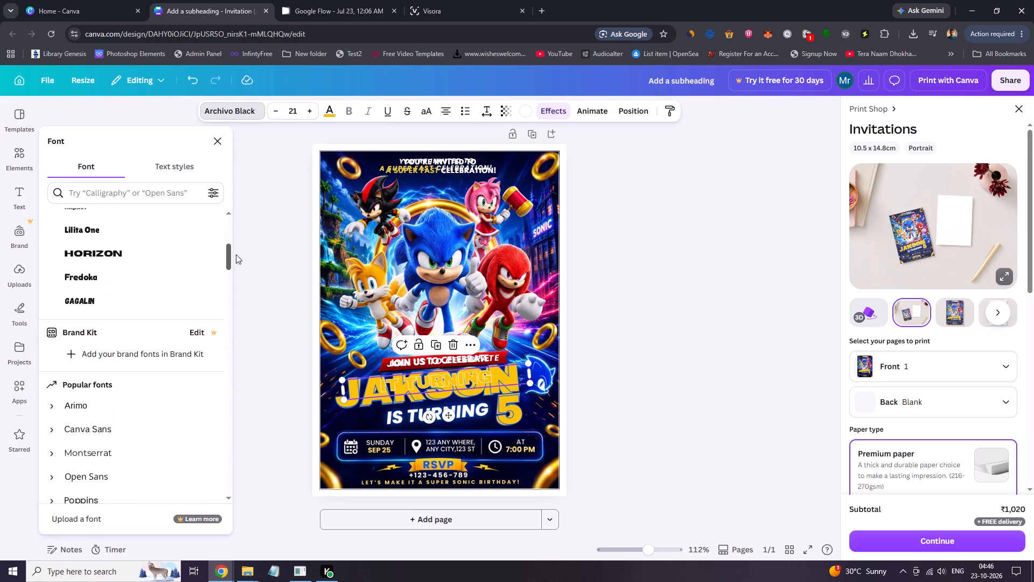
{"action": "left_click_drag", "start_coordinate": [236, 254], "coordinate": [237, 266]}
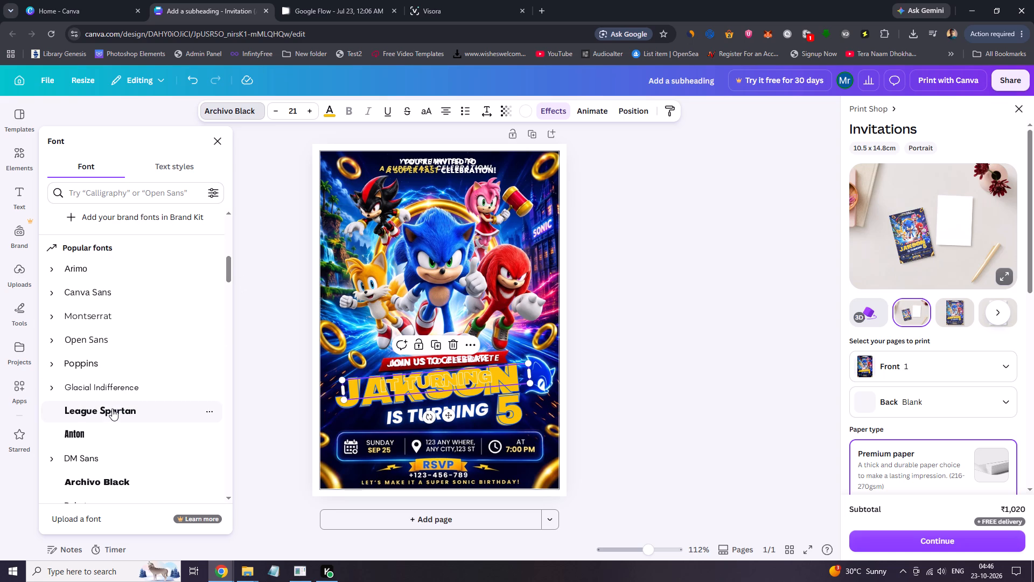
{"action": "left_click", "coordinate": [112, 408]}
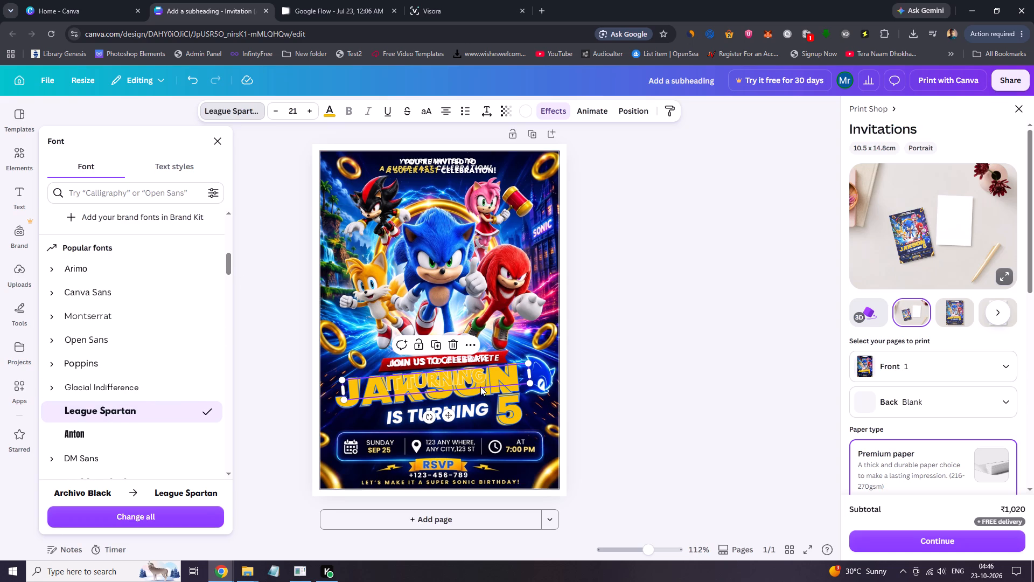
Move the IT TURNING text down below JAKSON so it overlays the original IS TURNING line.
{"action": "left_click", "coordinate": [448, 165]}
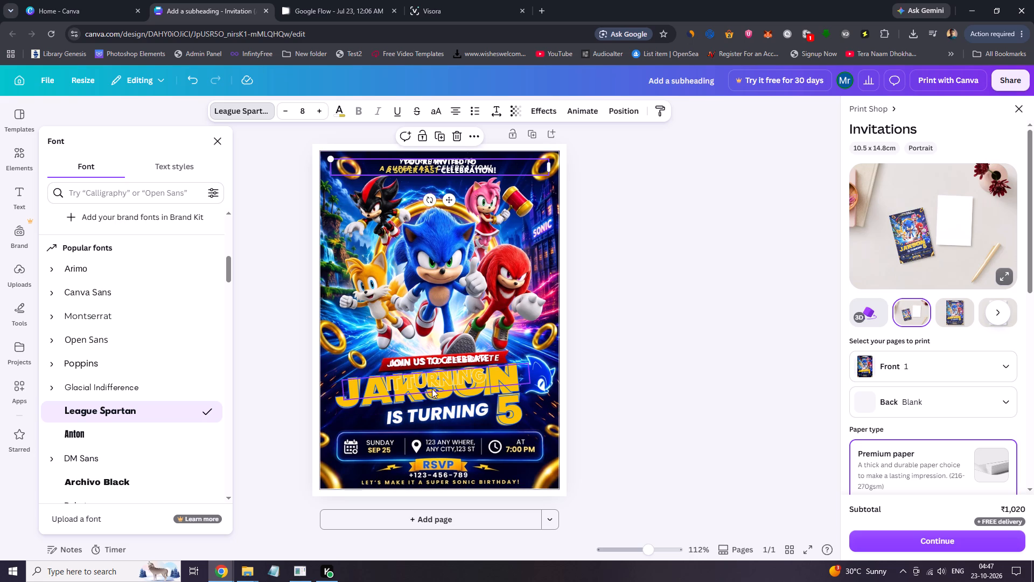
{"action": "left_click_drag", "start_coordinate": [432, 382], "coordinate": [432, 415]}
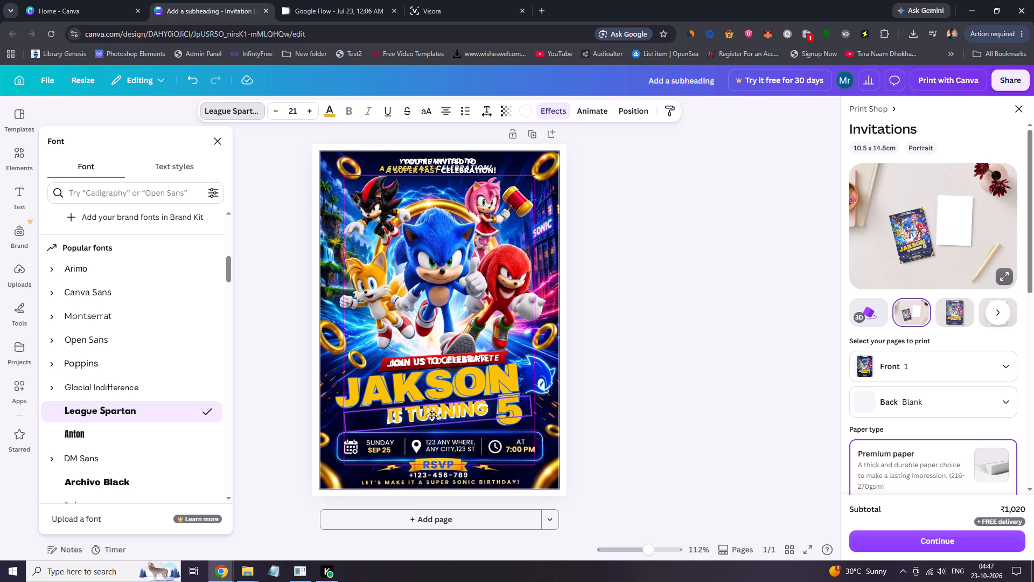
{"action": "left_click_drag", "start_coordinate": [432, 415], "coordinate": [431, 417]}
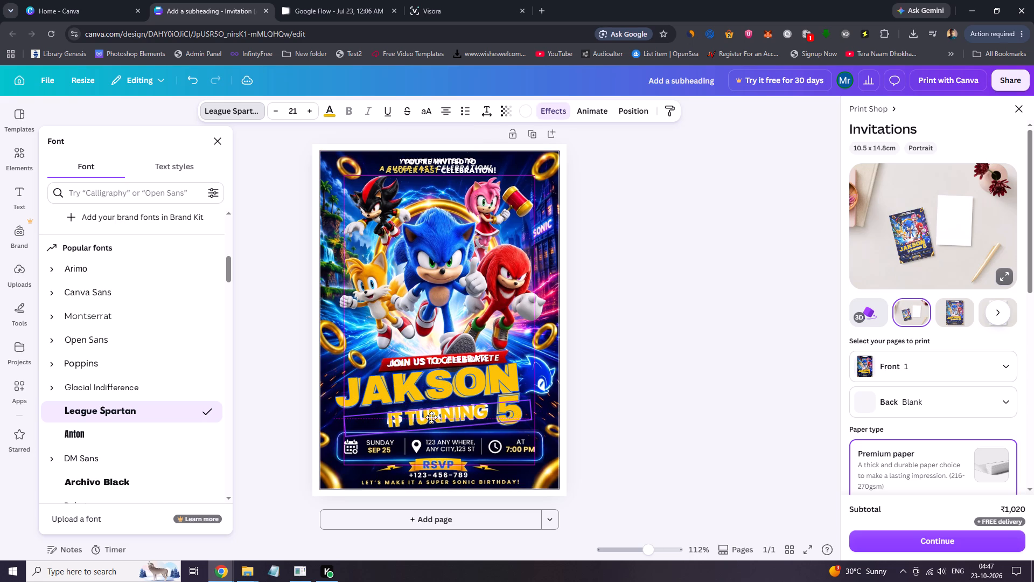
{"action": "left_click_drag", "start_coordinate": [431, 417], "coordinate": [432, 414]}
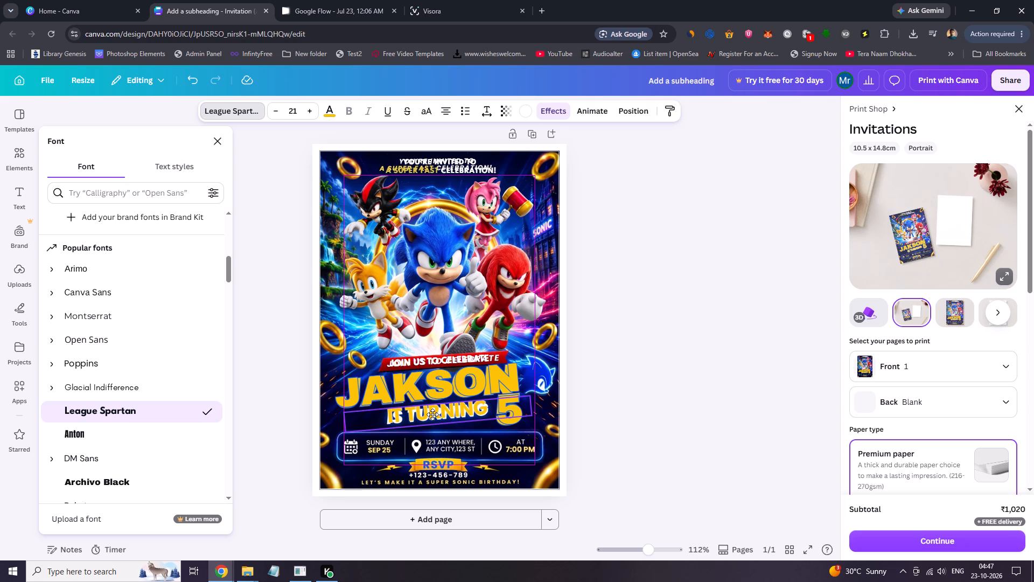
{"action": "left_click_drag", "start_coordinate": [432, 414], "coordinate": [432, 415]}
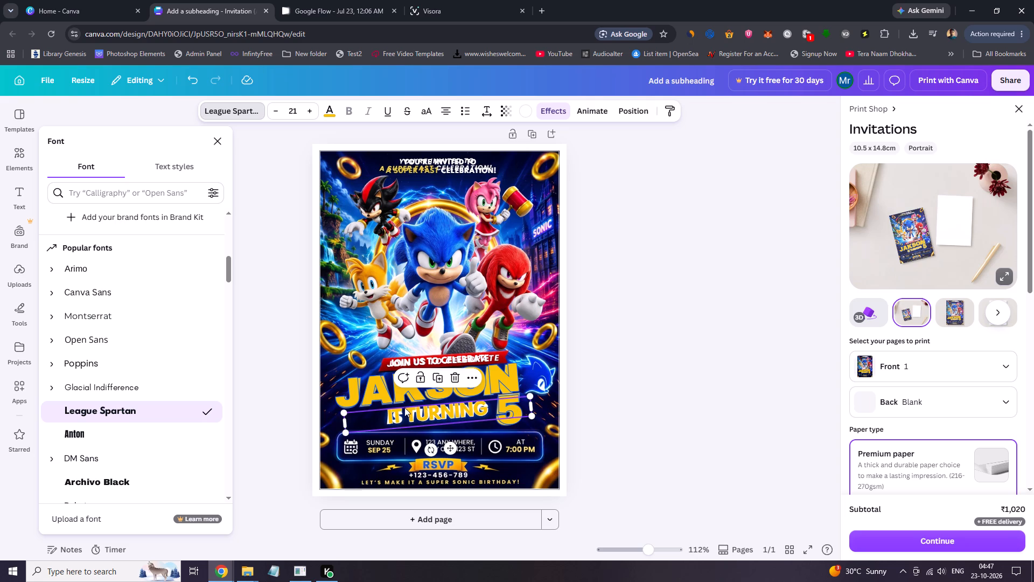
Correct the word IT to IS in the overlaid text so it reads IS TURNING.
{"action": "double_click", "coordinate": [402, 406]}
{"action": "double_click", "coordinate": [404, 410]}
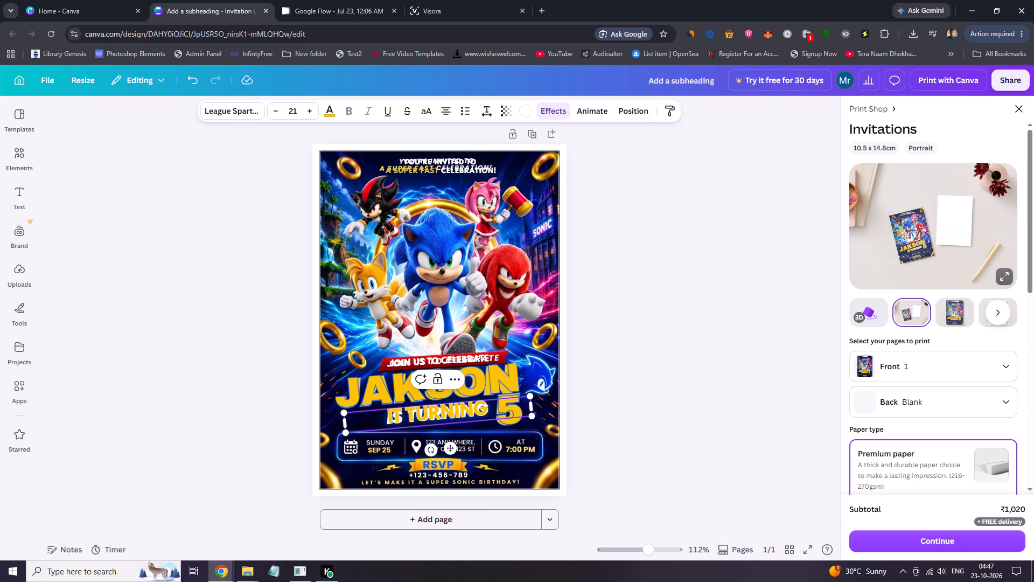
{"action": "key", "text": "Left"}
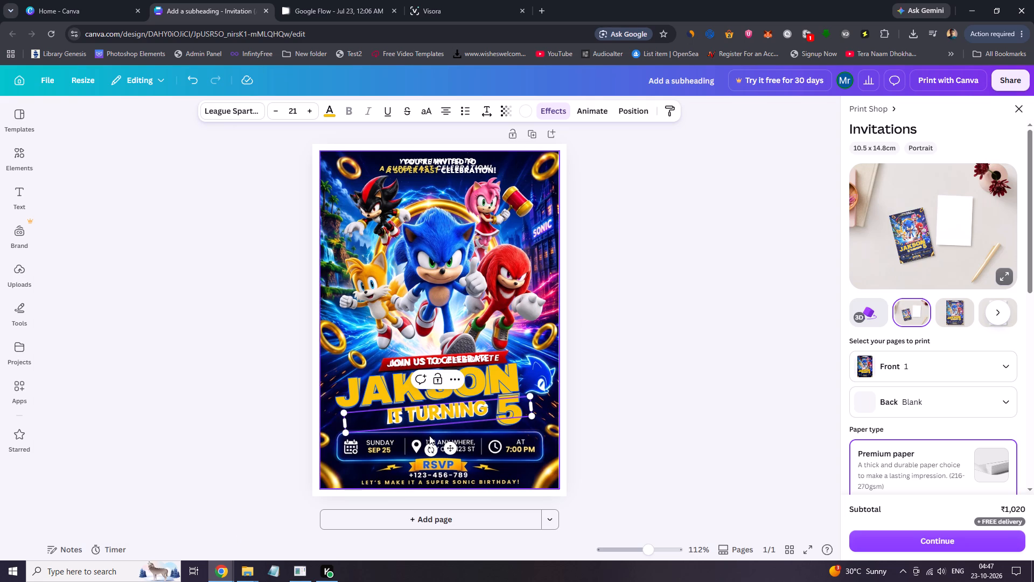
{"action": "key", "text": "BackSpace"}
{"action": "key", "text": "shift+s"}
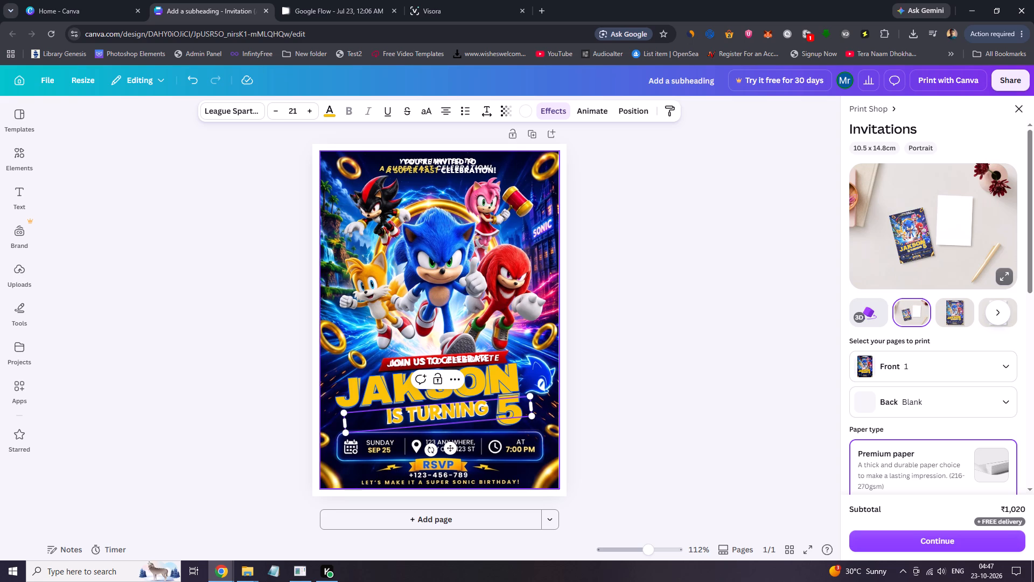
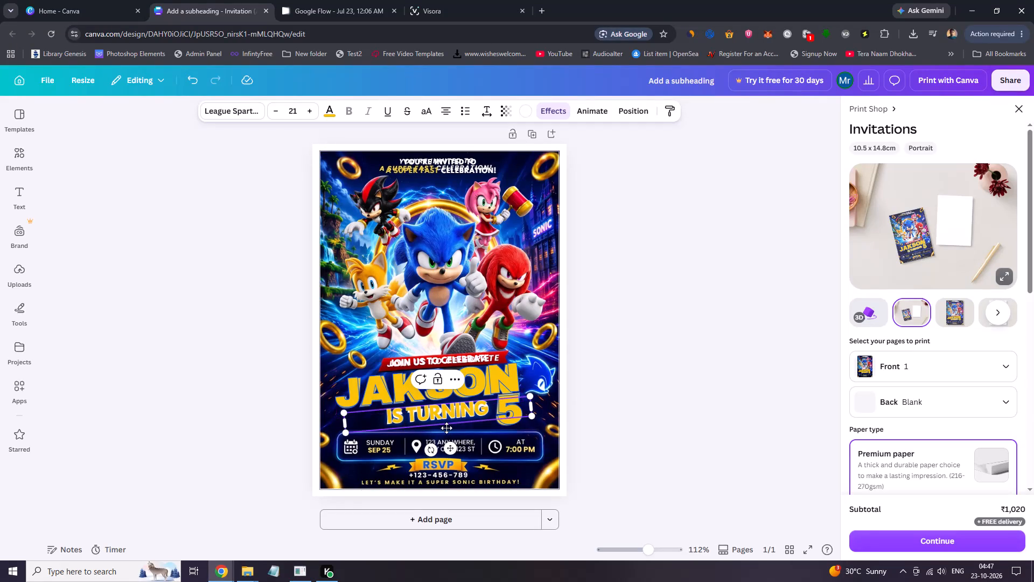
Recolour the whole overlaid IS TURNING text white.
{"action": "key", "text": "ctrl+a"}
{"action": "left_click", "coordinate": [327, 116]}
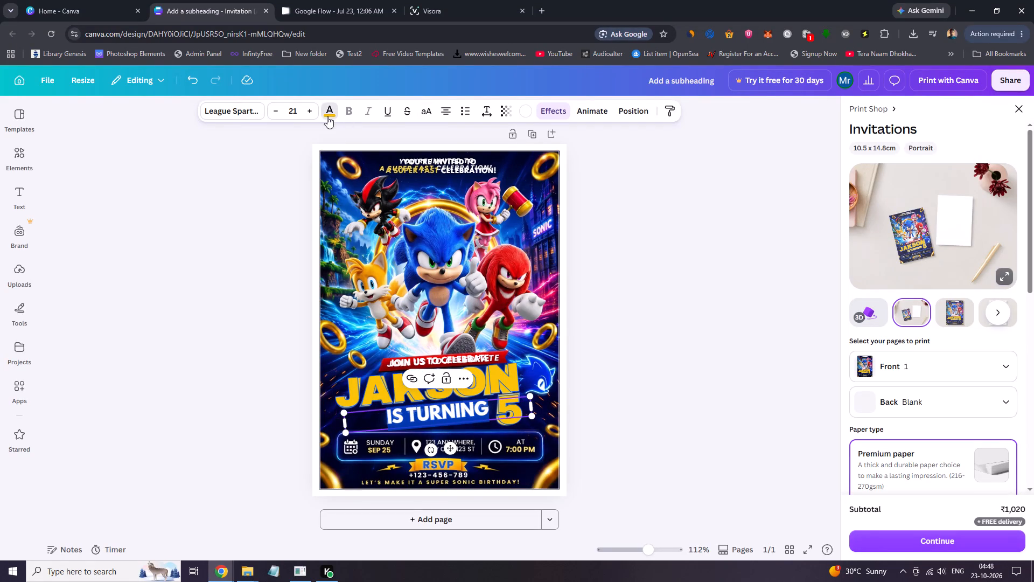
{"action": "left_click", "coordinate": [158, 226]}
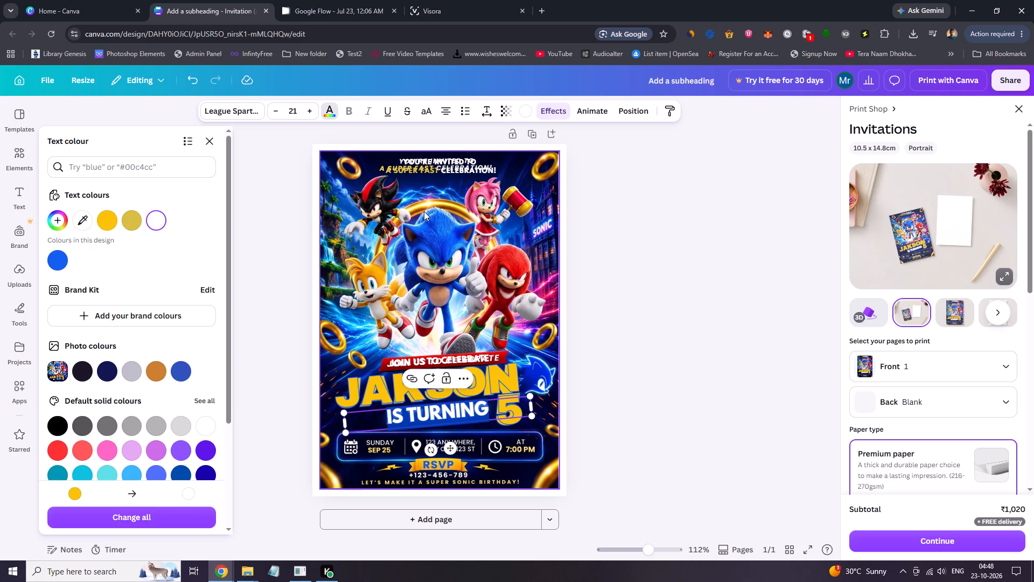
Remove the outline effect from the IS TURNING text so it has no text effect, and deselect it.
{"action": "left_click", "coordinate": [527, 110]}
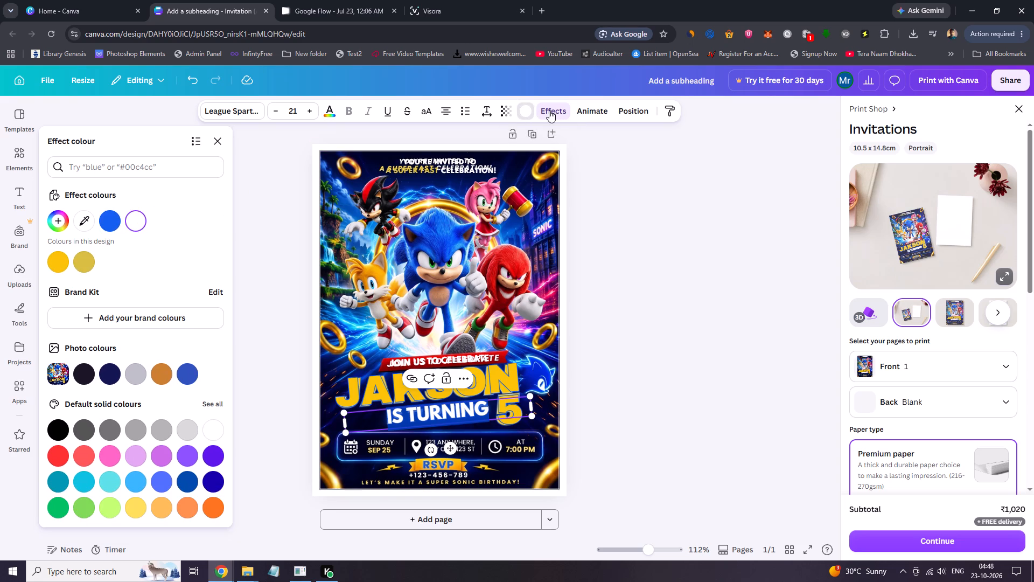
{"action": "left_click", "coordinate": [549, 110]}
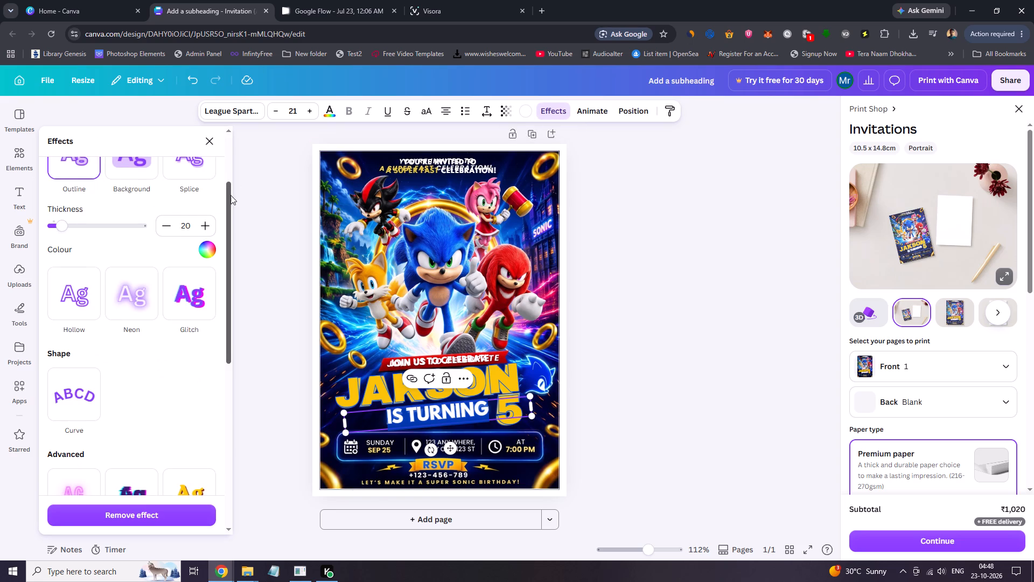
{"action": "left_click_drag", "start_coordinate": [228, 193], "coordinate": [228, 182]}
{"action": "left_click", "coordinate": [69, 194]}
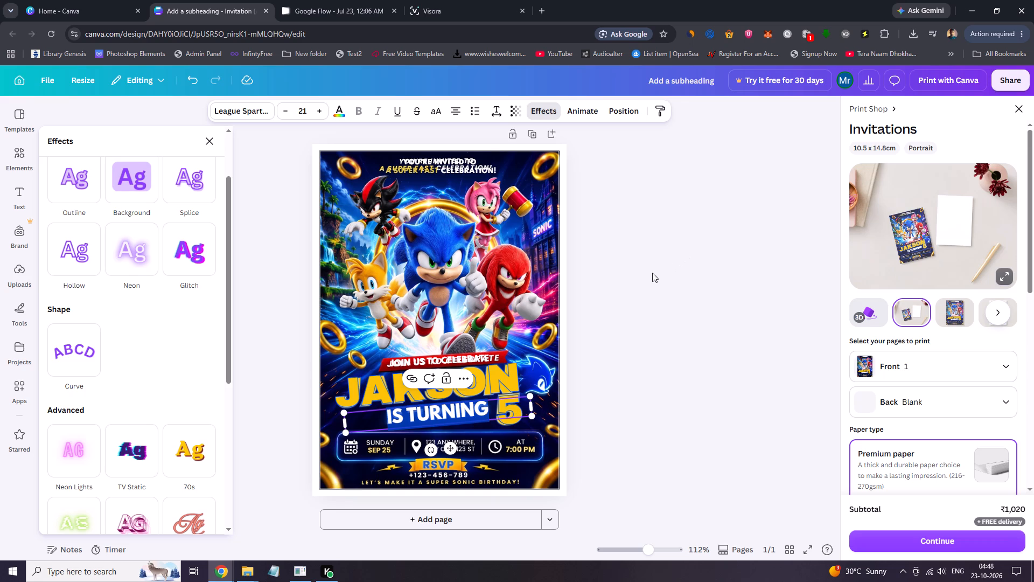
{"action": "left_click", "coordinate": [654, 284]}
{"action": "left_click", "coordinate": [654, 284]}
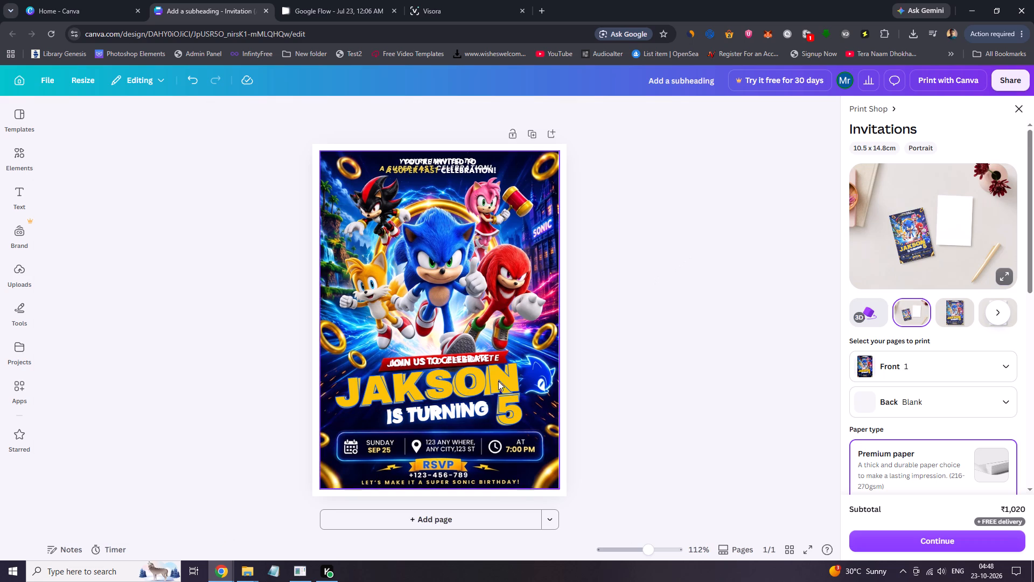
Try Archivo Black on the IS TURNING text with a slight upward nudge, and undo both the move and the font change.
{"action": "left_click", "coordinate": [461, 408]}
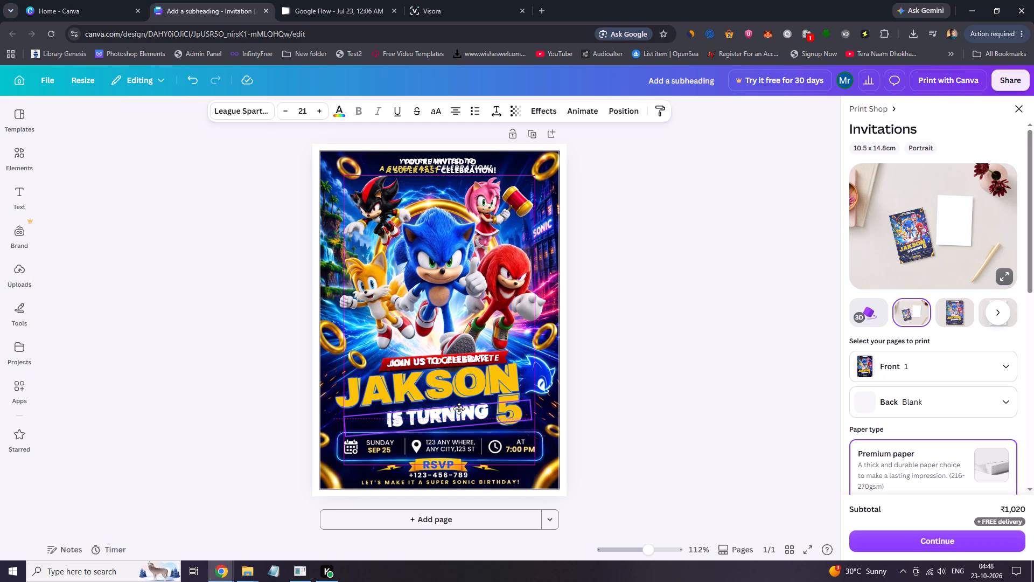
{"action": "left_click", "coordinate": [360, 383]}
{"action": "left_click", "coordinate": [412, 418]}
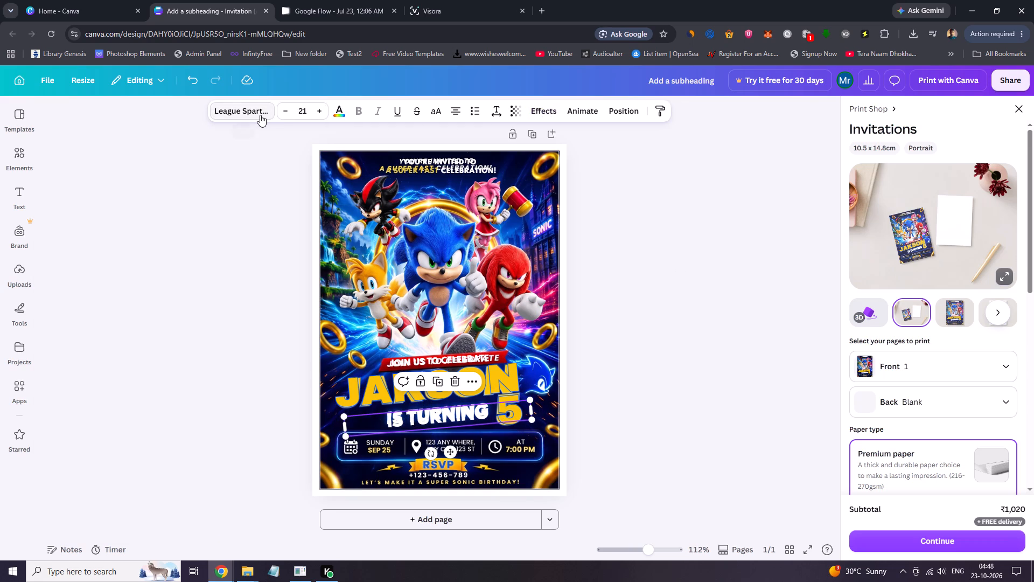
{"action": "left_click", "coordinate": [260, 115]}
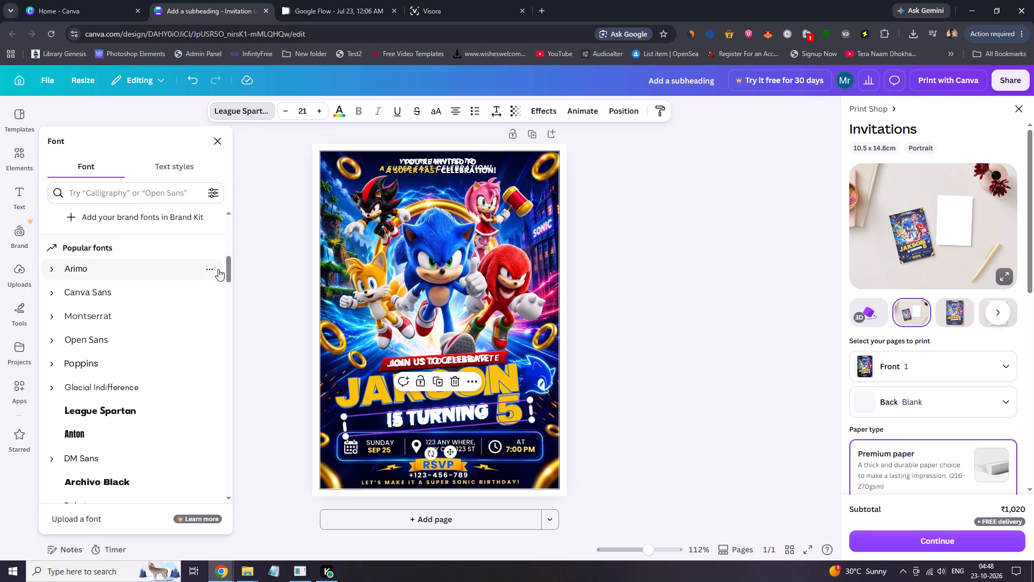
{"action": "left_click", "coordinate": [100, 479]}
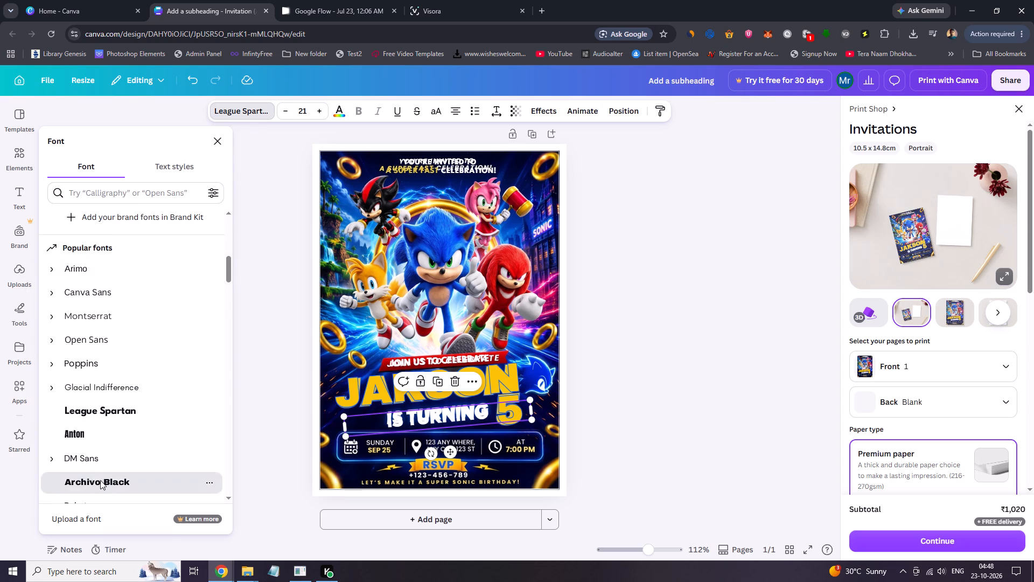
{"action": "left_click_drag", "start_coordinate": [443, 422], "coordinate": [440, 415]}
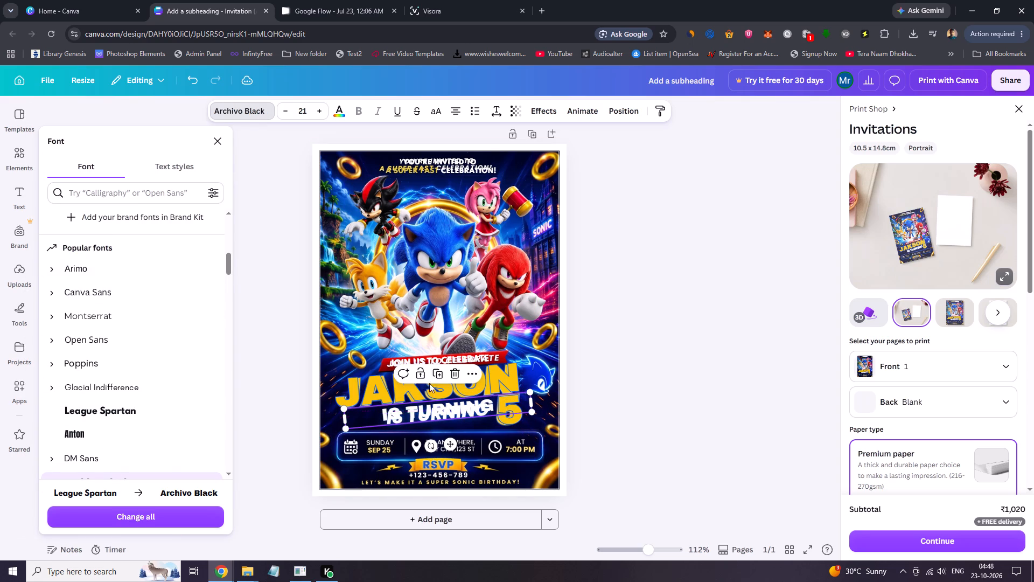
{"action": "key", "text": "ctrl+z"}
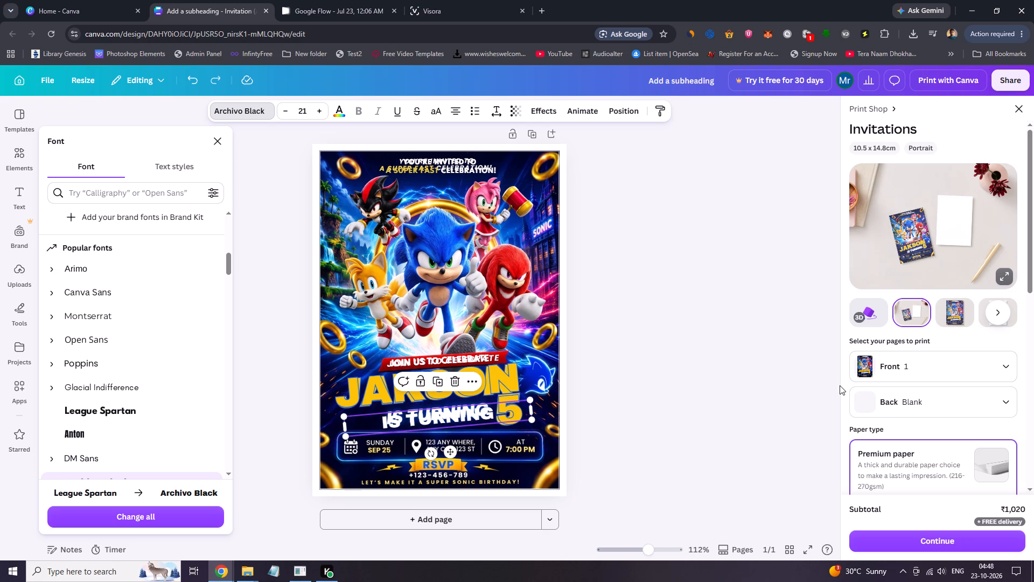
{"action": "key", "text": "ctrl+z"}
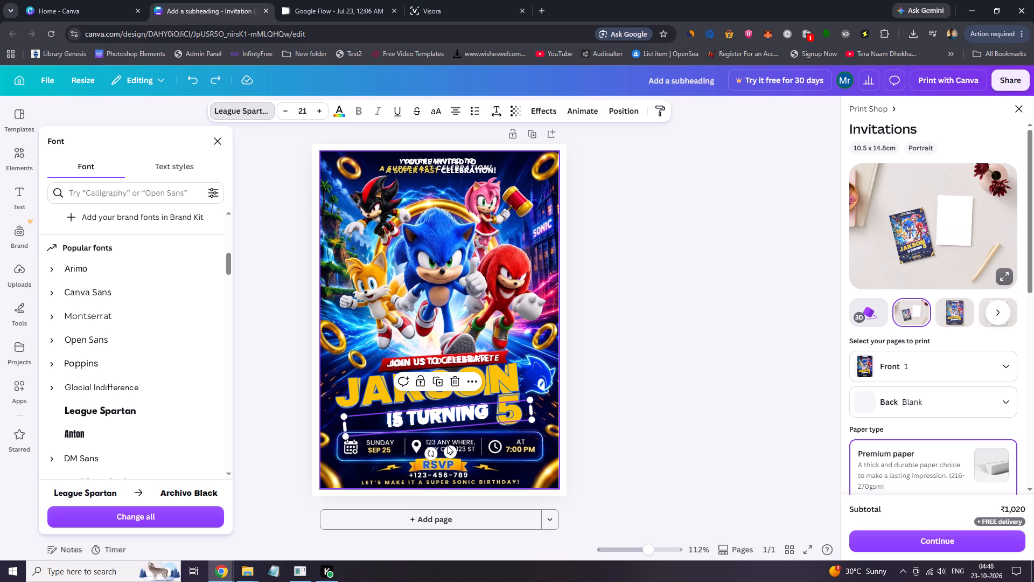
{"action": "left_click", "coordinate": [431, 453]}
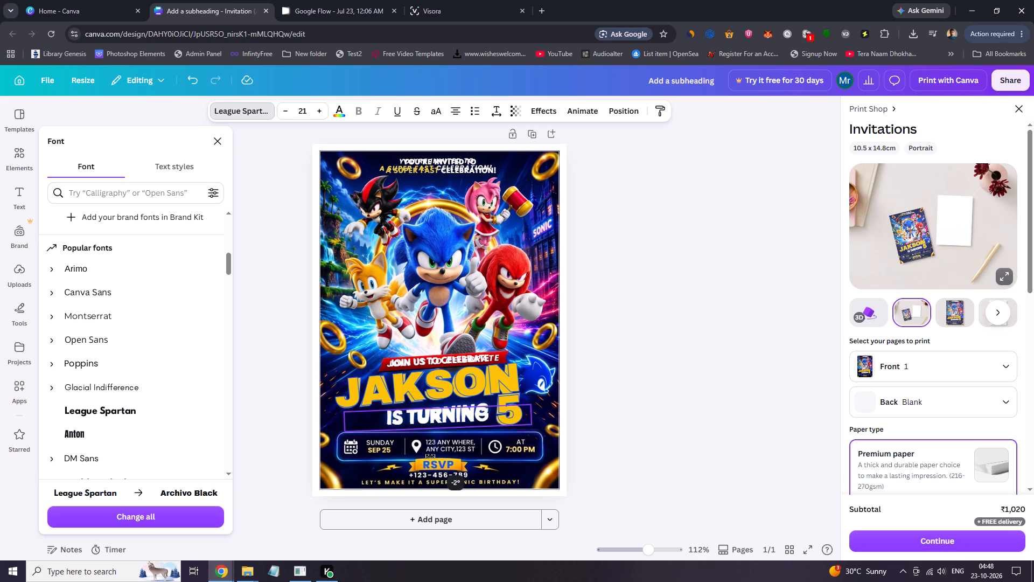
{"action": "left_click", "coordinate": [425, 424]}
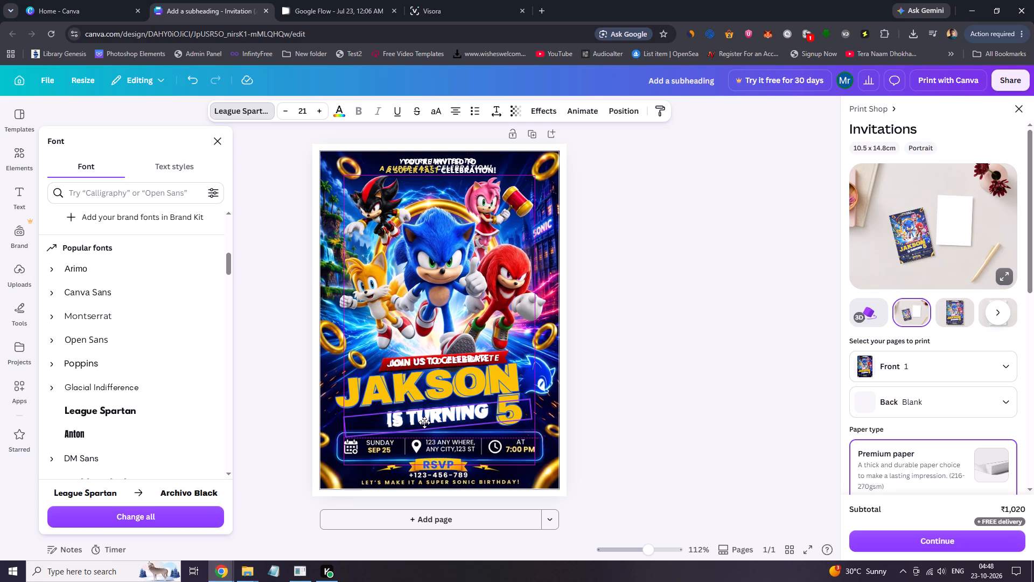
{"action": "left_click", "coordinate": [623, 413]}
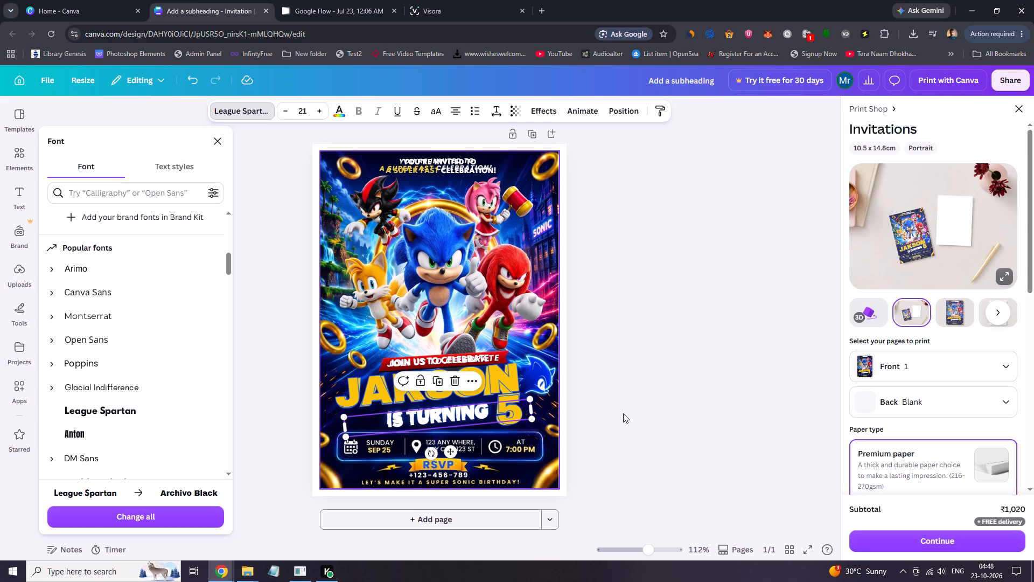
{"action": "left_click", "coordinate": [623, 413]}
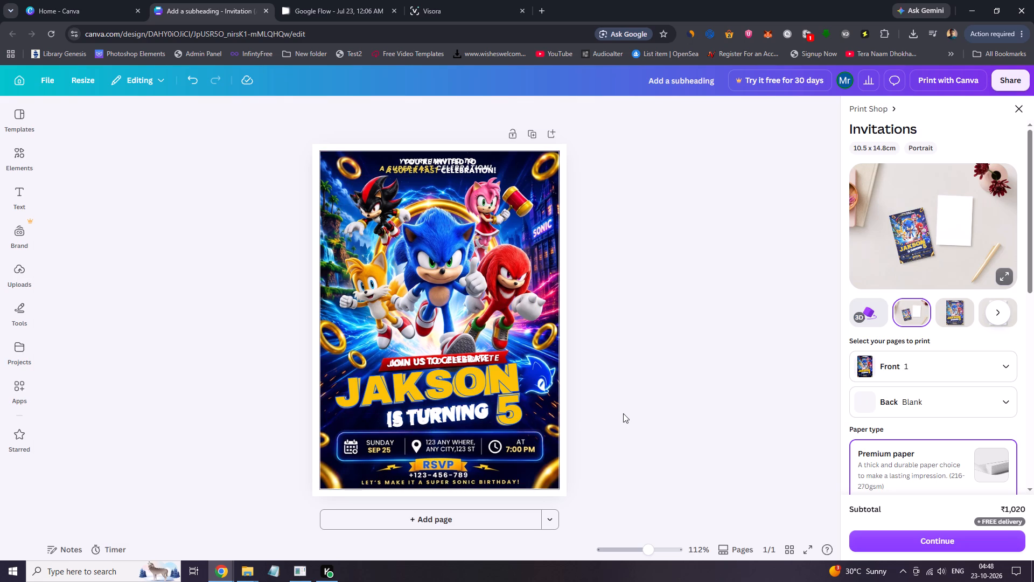
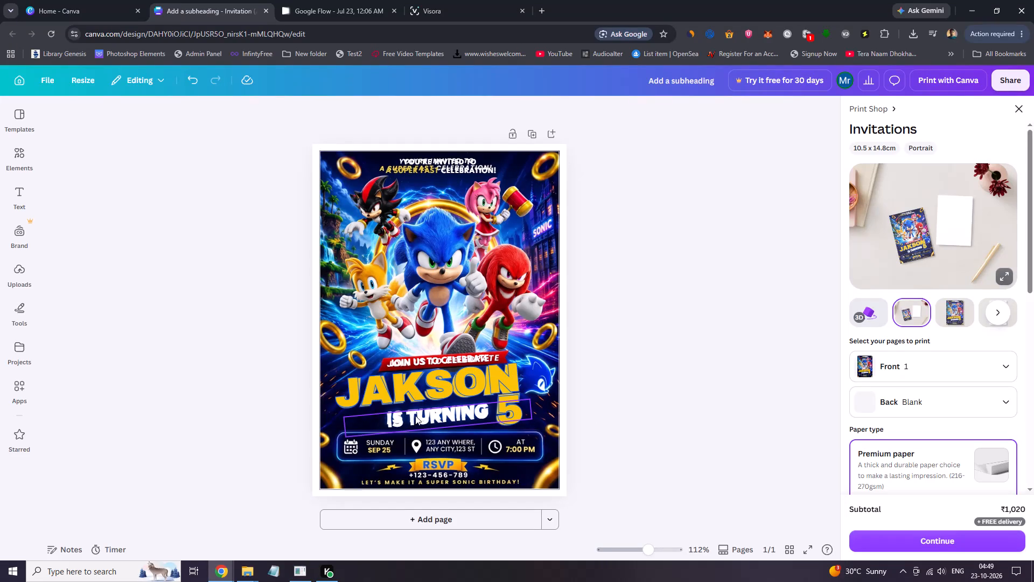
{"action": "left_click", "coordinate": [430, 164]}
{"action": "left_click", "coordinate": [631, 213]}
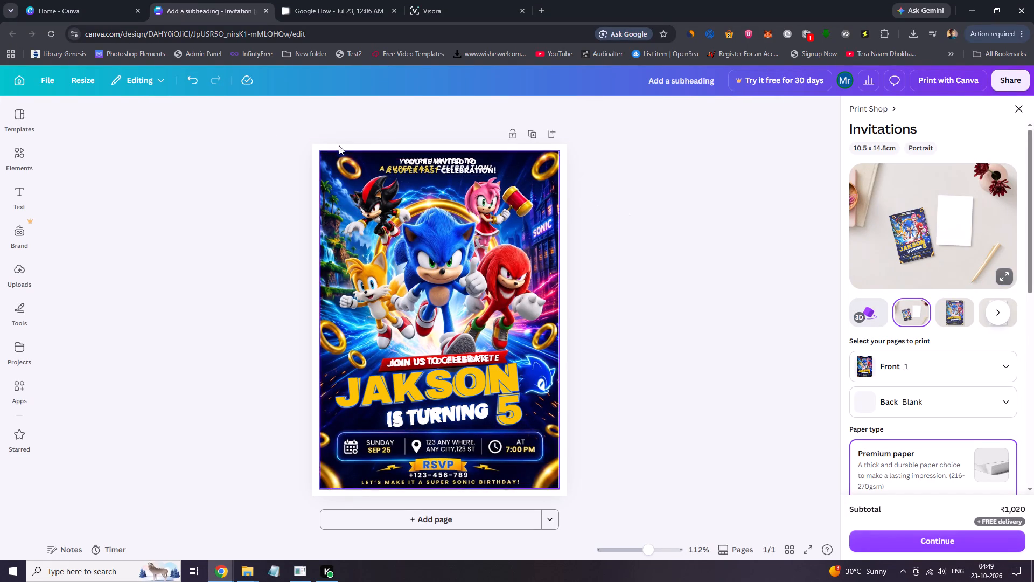
Add a body text box to the card reading SUNDAY.
{"action": "left_click", "coordinate": [25, 189]}
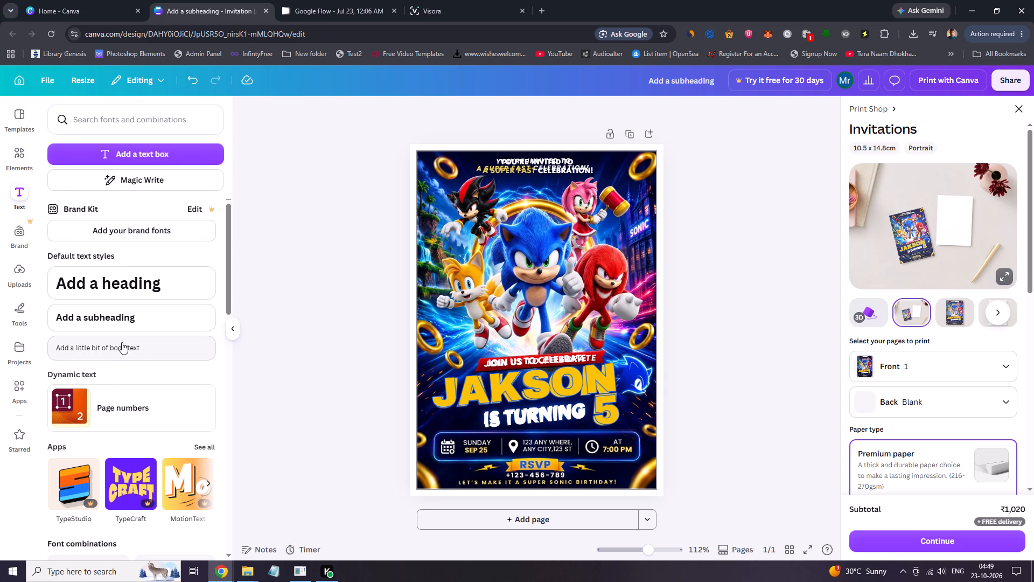
{"action": "left_click", "coordinate": [122, 343]}
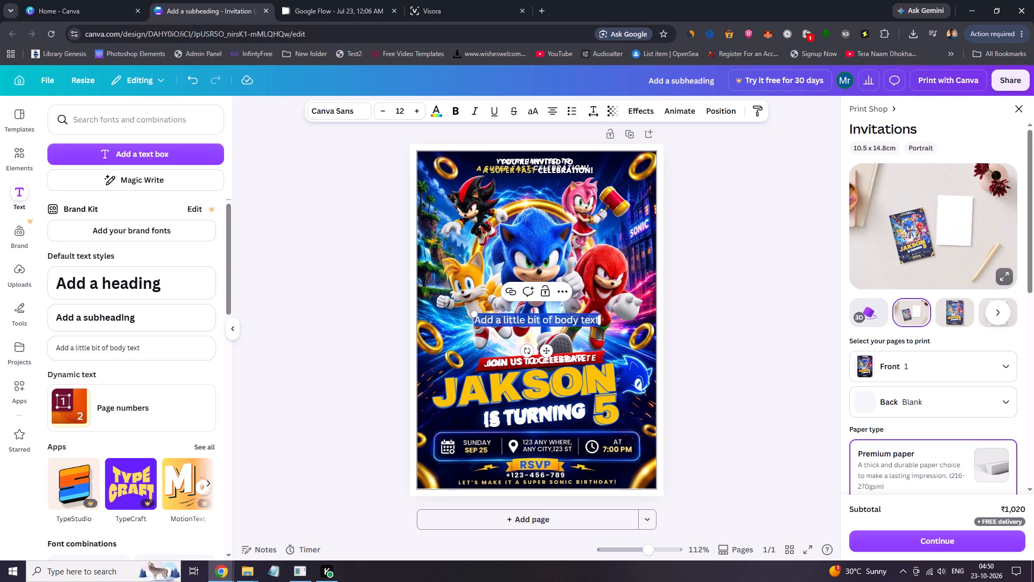
{"action": "type", "text": "SU"}
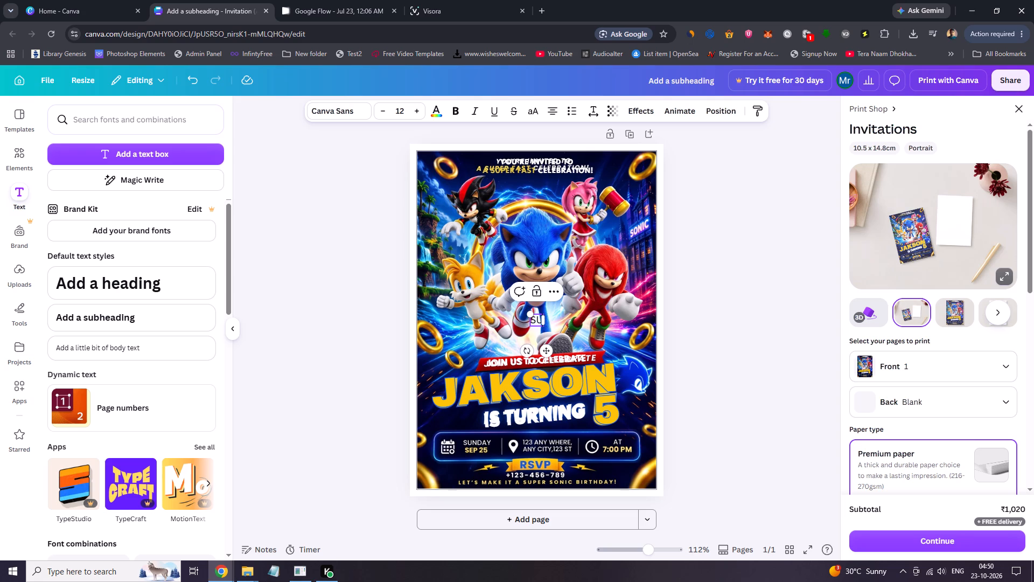
{"action": "type", "text": "NDAY"}
Colour the whole SUNDAY text white and reduce its font size to 8.
{"action": "key", "text": "ctrl+a"}
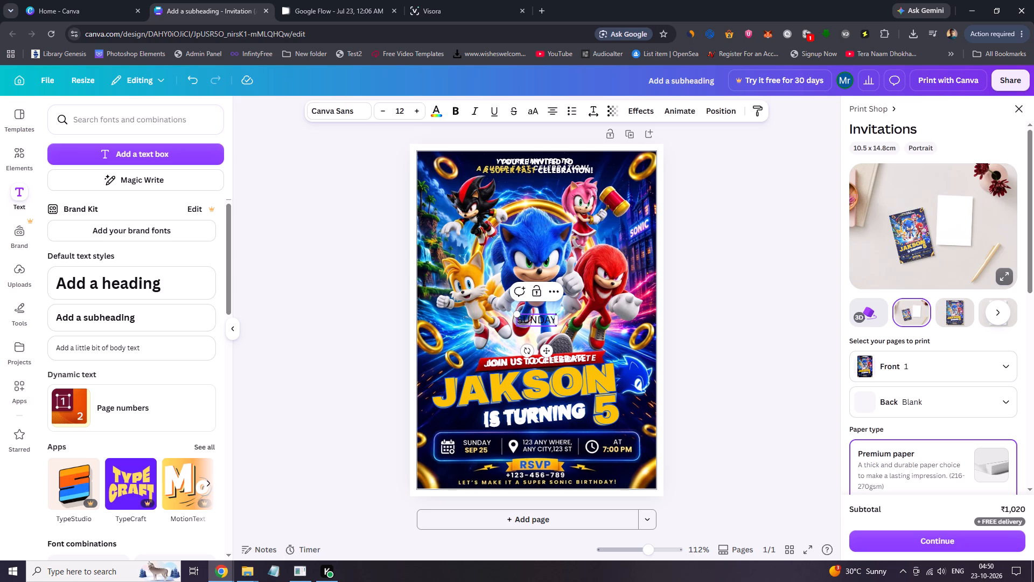
{"action": "left_click", "coordinate": [434, 116]}
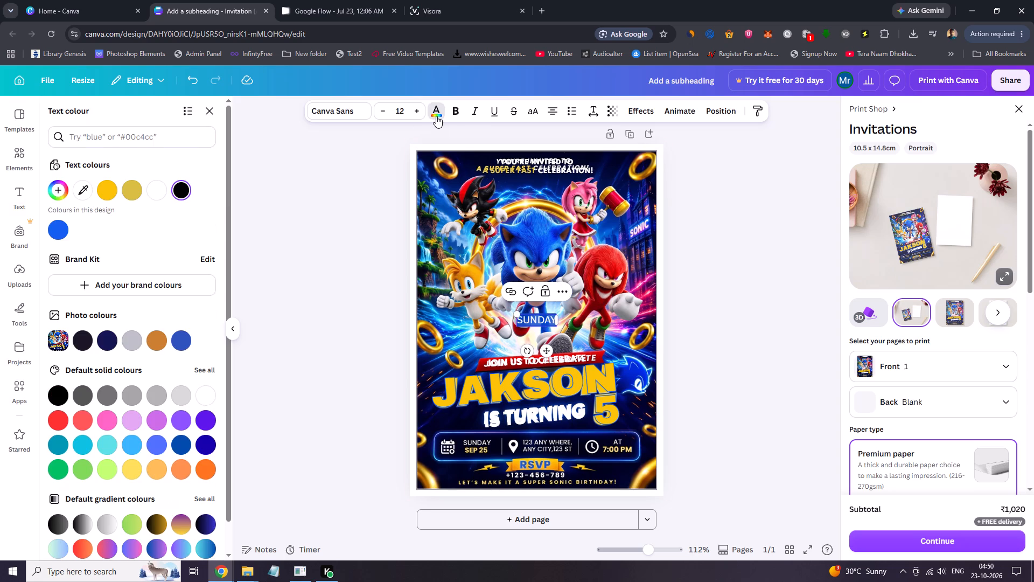
{"action": "left_click", "coordinate": [164, 186]}
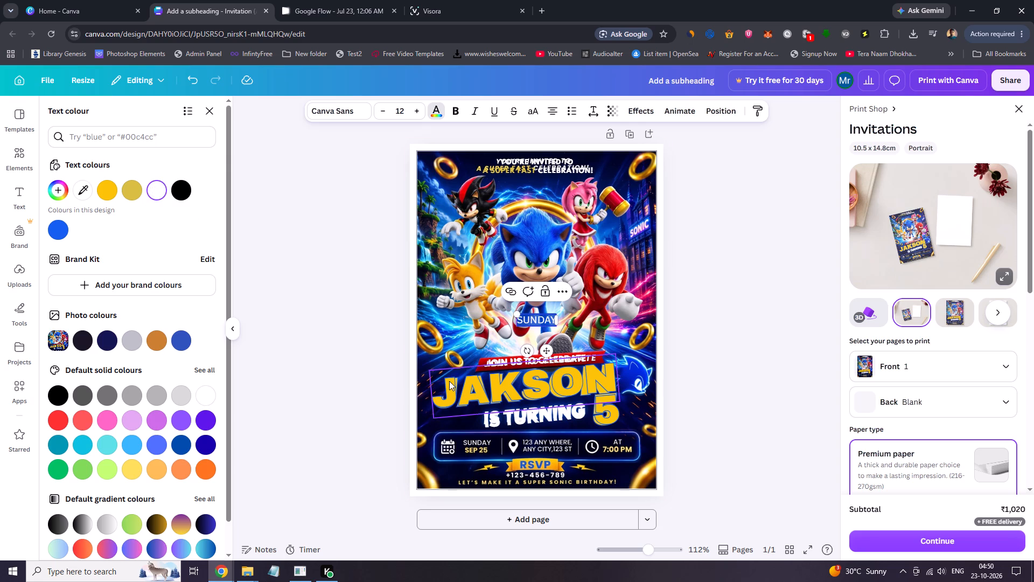
{"action": "left_click", "coordinate": [379, 108]}
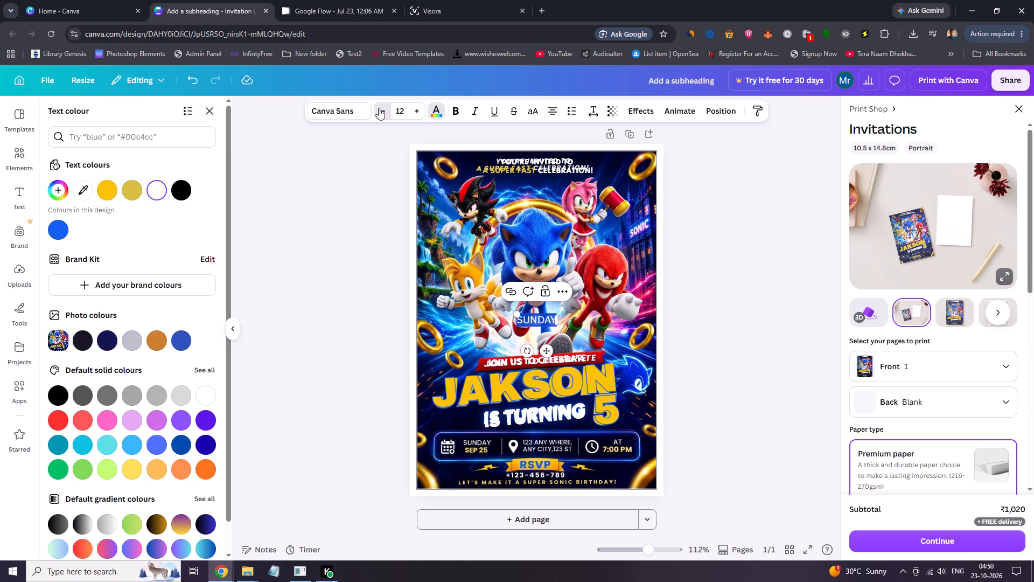
{"action": "left_click", "coordinate": [379, 108]}
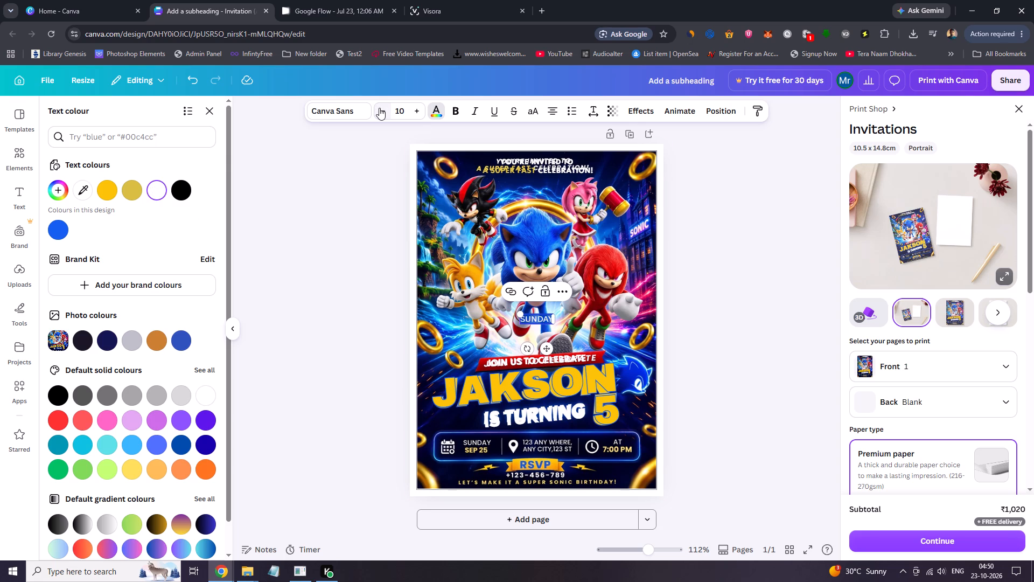
{"action": "left_click", "coordinate": [379, 108]}
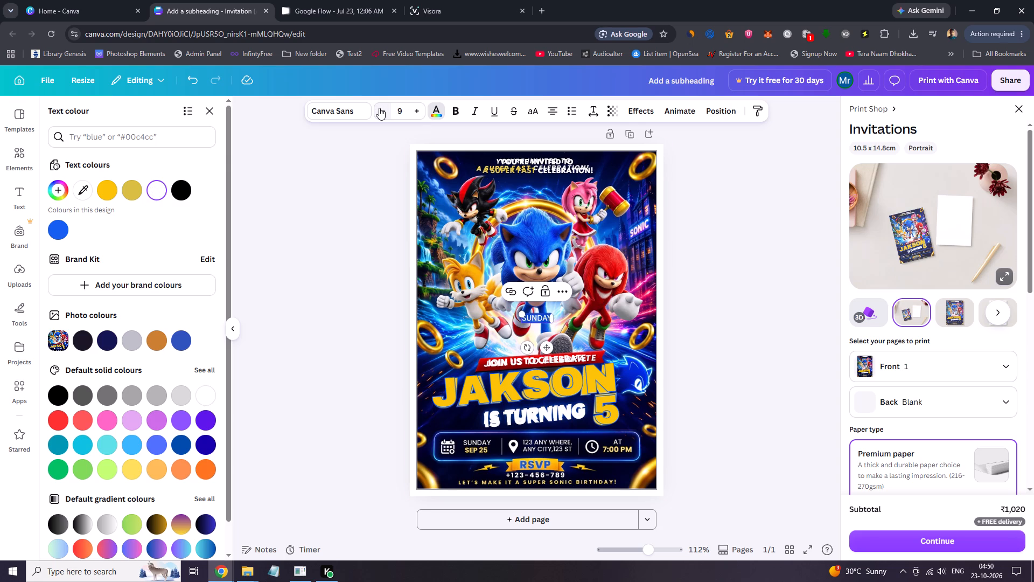
{"action": "left_click", "coordinate": [379, 108]}
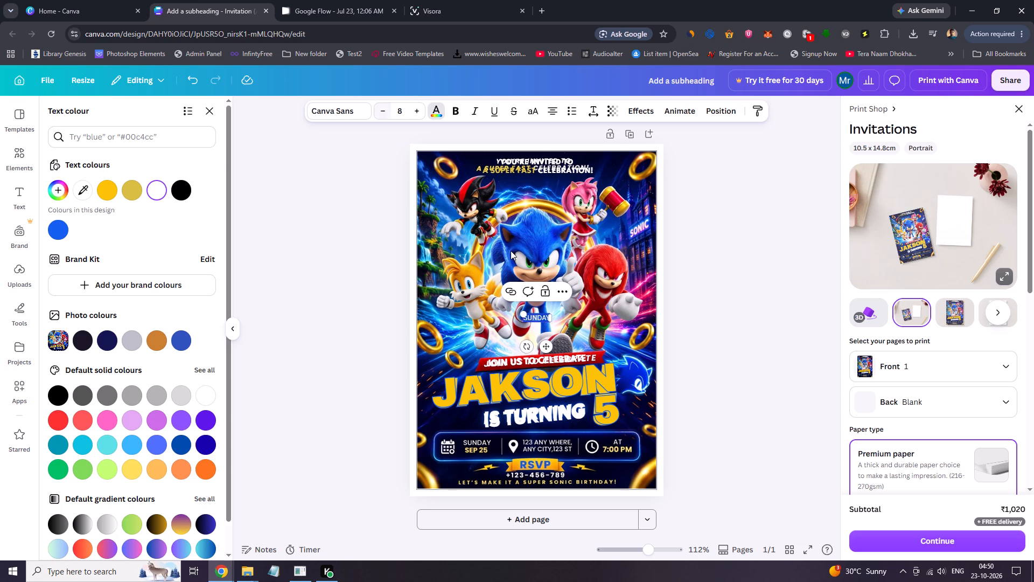
Position the new SUNDAY text exactly over the card's printed SUNDAY, above SEP 25 beside the calendar icon.
{"action": "left_click_drag", "start_coordinate": [543, 343], "coordinate": [509, 414]}
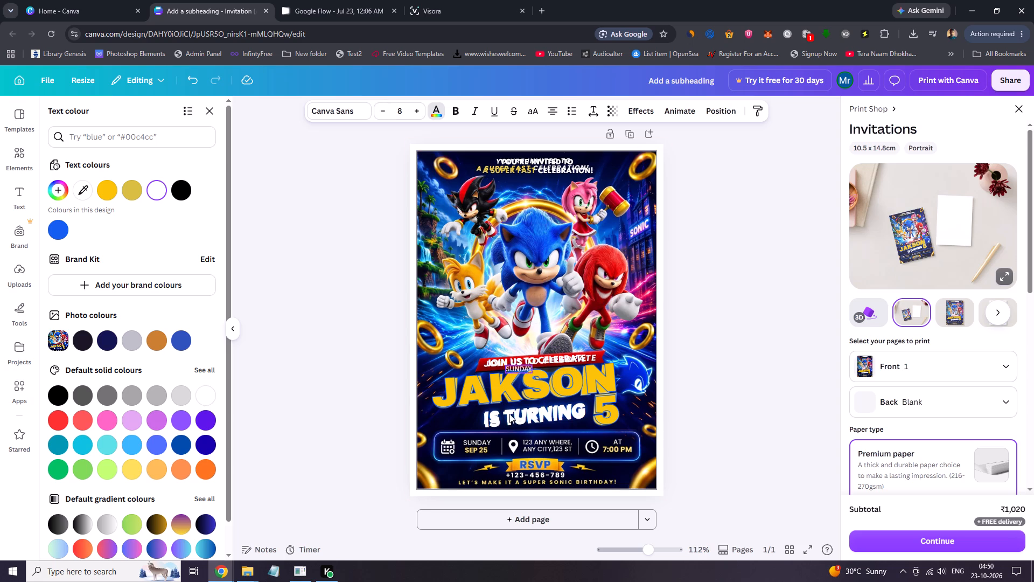
{"action": "left_click_drag", "start_coordinate": [509, 414], "coordinate": [483, 463]}
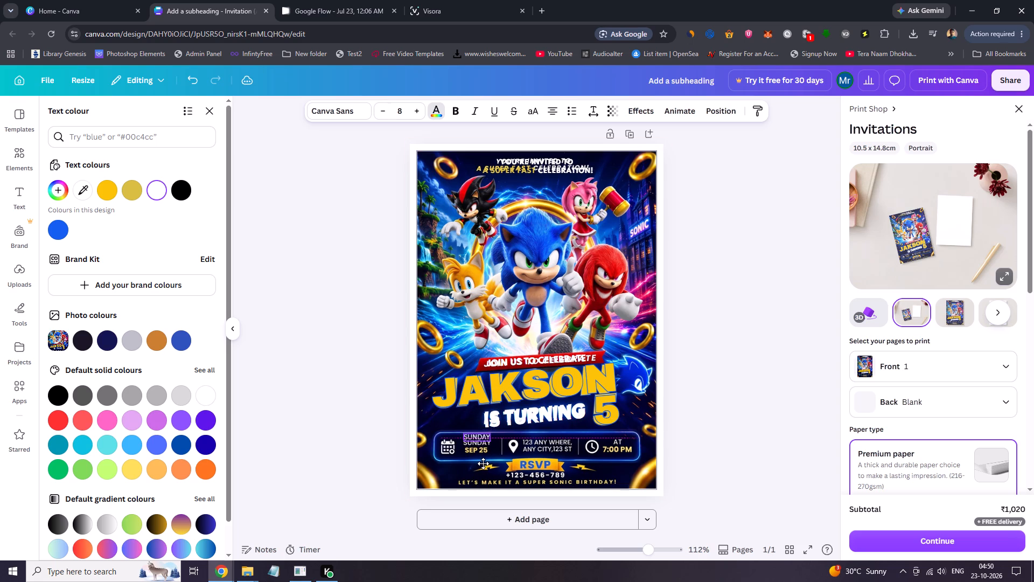
{"action": "left_click_drag", "start_coordinate": [483, 463], "coordinate": [483, 471]}
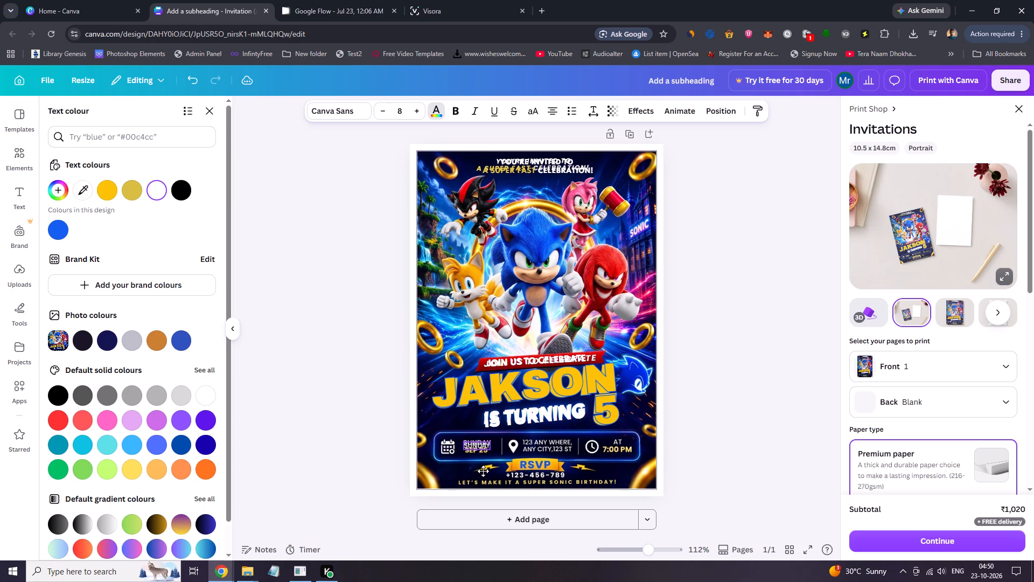
{"action": "left_click_drag", "start_coordinate": [483, 471], "coordinate": [484, 470]}
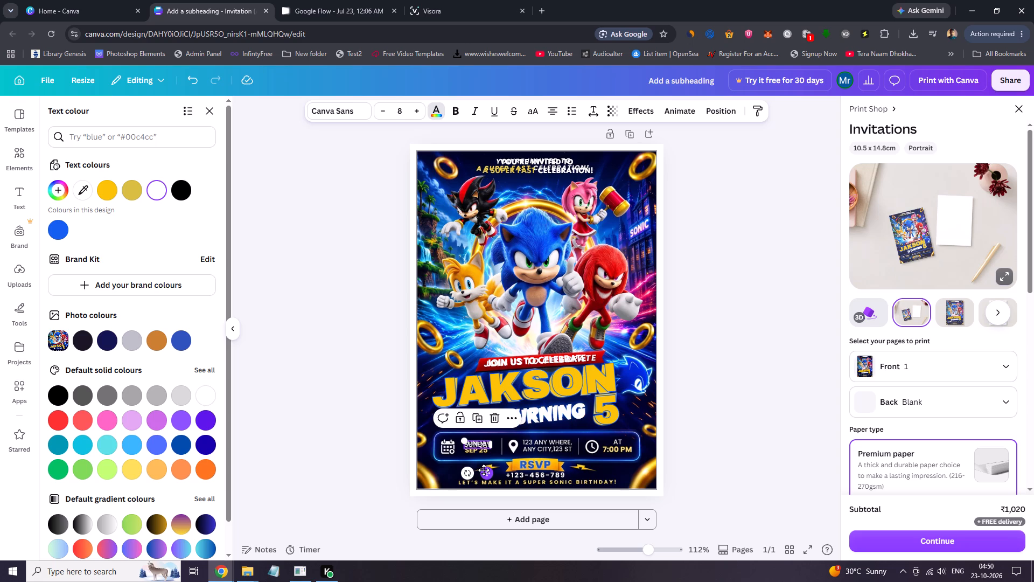
{"action": "key", "text": "Up"}
{"action": "key", "text": "Left"}
{"action": "key", "text": "Right"}
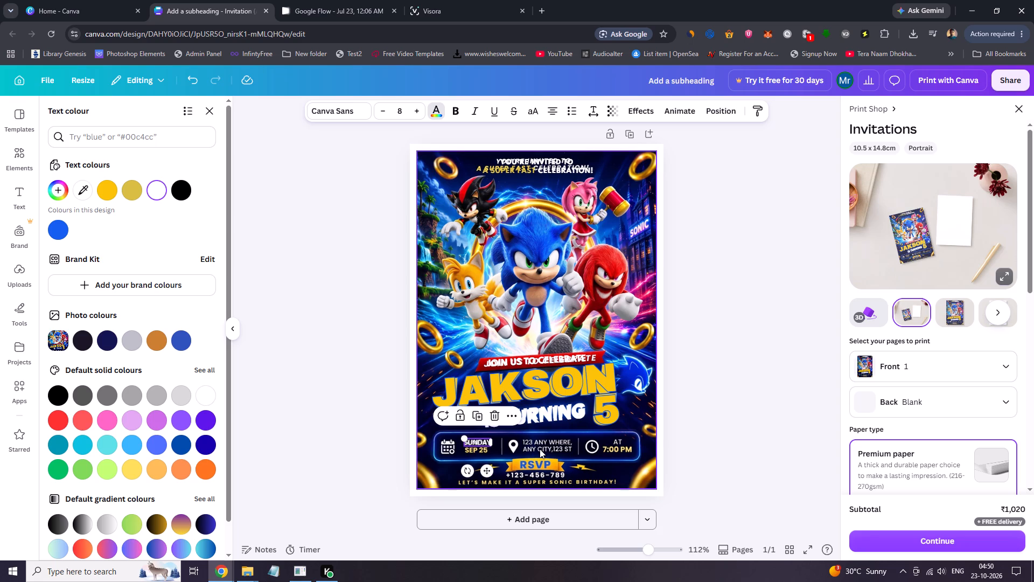
Duplicate the SUNDAY text and place the copy just above the printed address, below IS TURNING.
{"action": "left_click", "coordinate": [479, 418]}
{"action": "left_click_drag", "start_coordinate": [489, 452], "coordinate": [536, 452]}
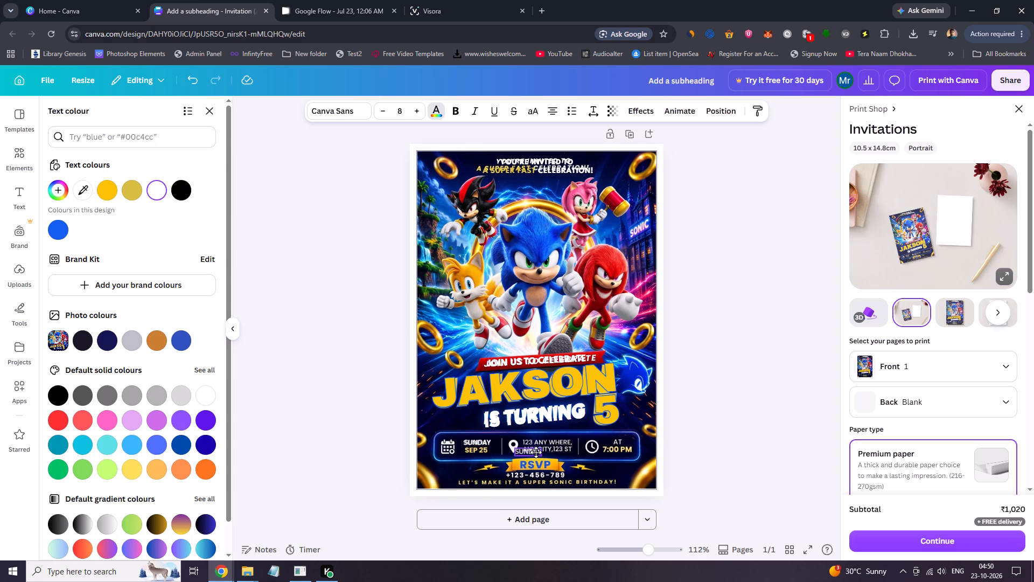
{"action": "left_click_drag", "start_coordinate": [536, 452], "coordinate": [540, 444]}
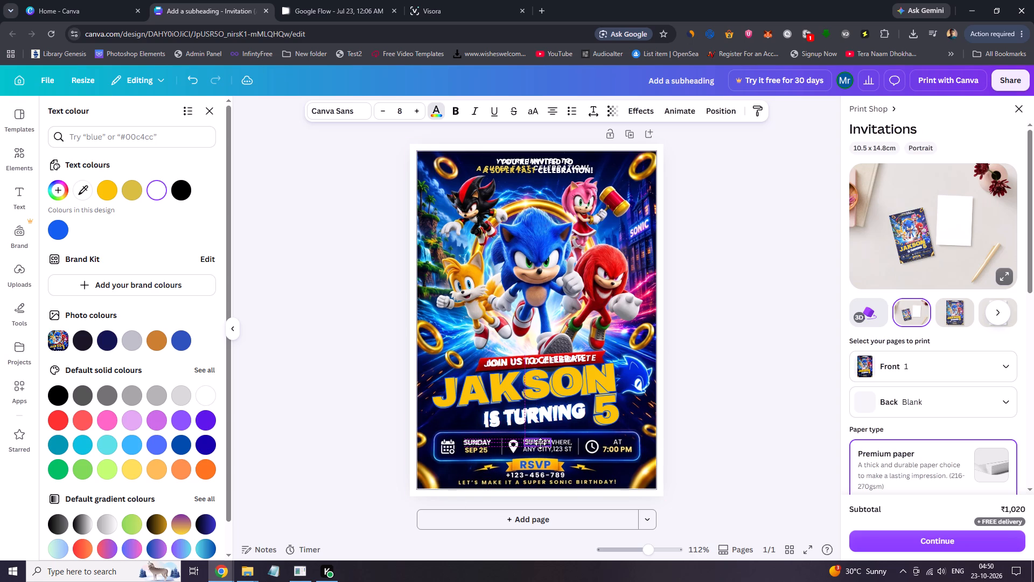
{"action": "left_click_drag", "start_coordinate": [540, 444], "coordinate": [540, 444]}
{"action": "double_click", "coordinate": [538, 440]}
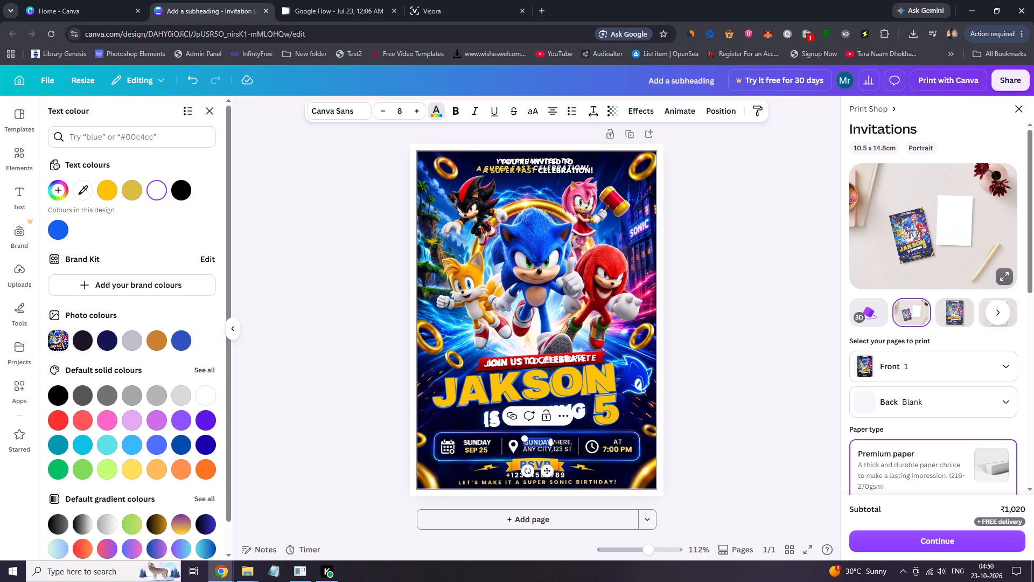
{"action": "left_click_drag", "start_coordinate": [549, 474], "coordinate": [544, 454]}
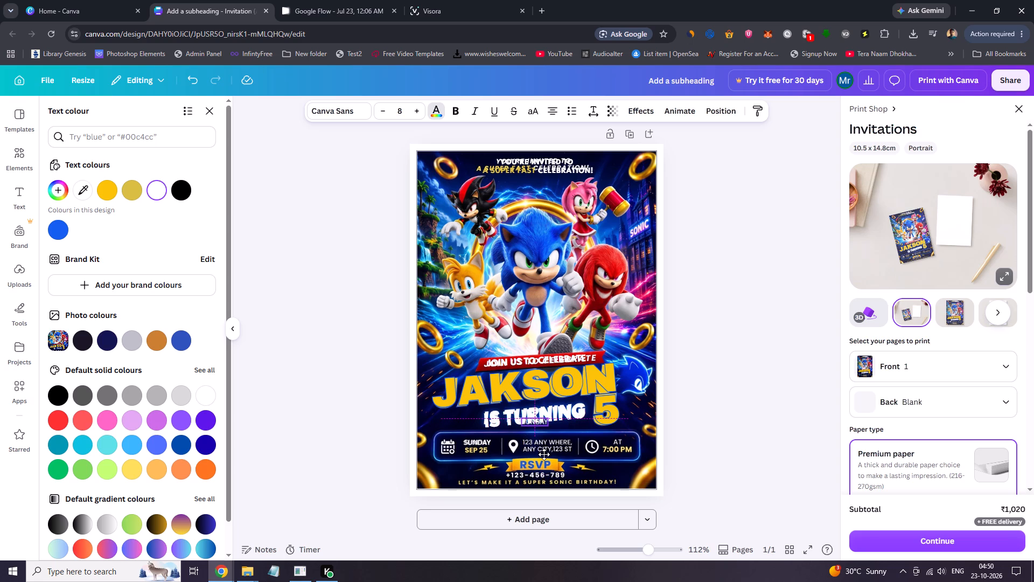
{"action": "left_click_drag", "start_coordinate": [544, 454], "coordinate": [545, 459]}
Replace the copied text with the placeholder address on two lines, starting "123 ANY WHERE," and "ANY CITY,".
{"action": "double_click", "coordinate": [533, 426]}
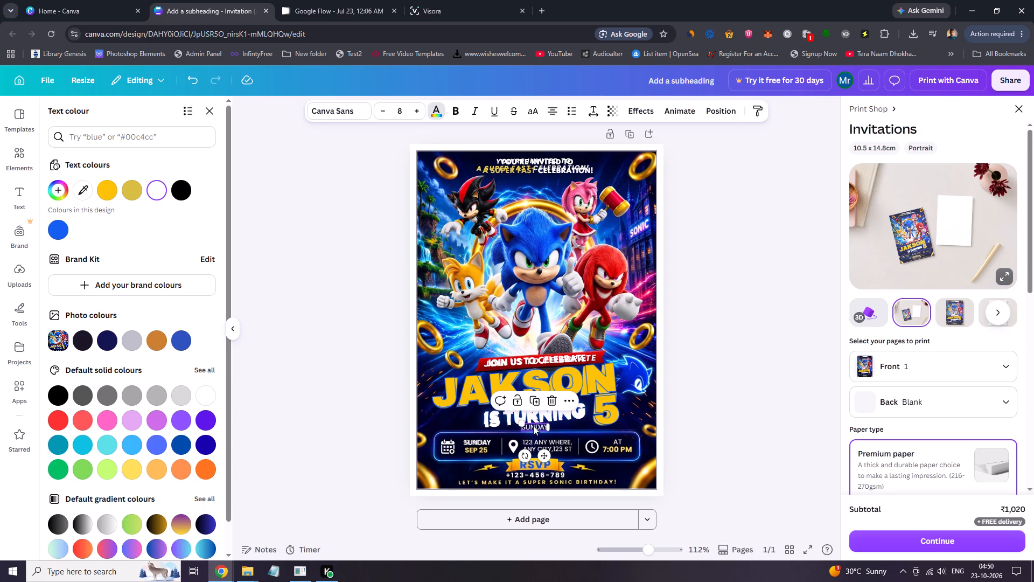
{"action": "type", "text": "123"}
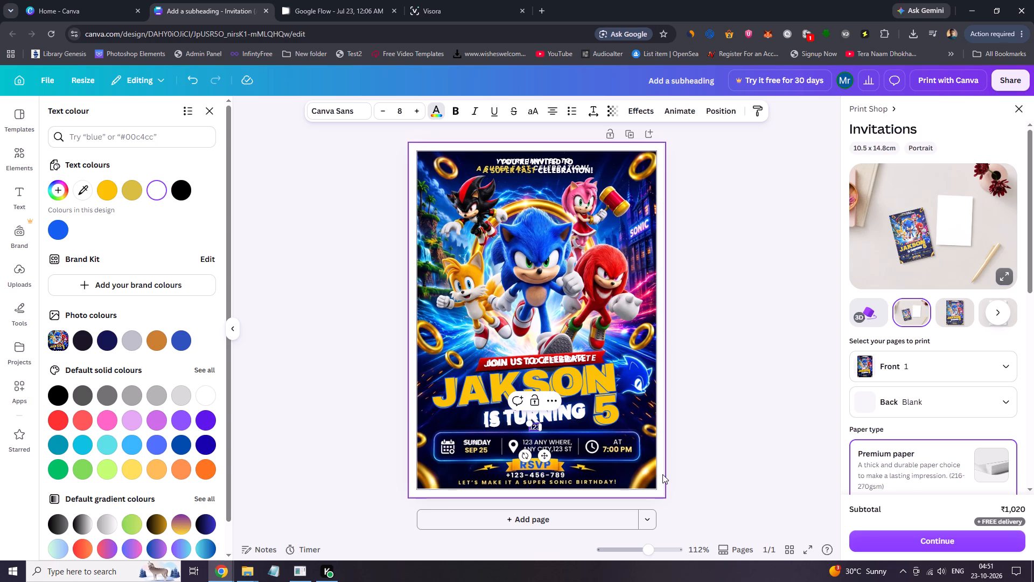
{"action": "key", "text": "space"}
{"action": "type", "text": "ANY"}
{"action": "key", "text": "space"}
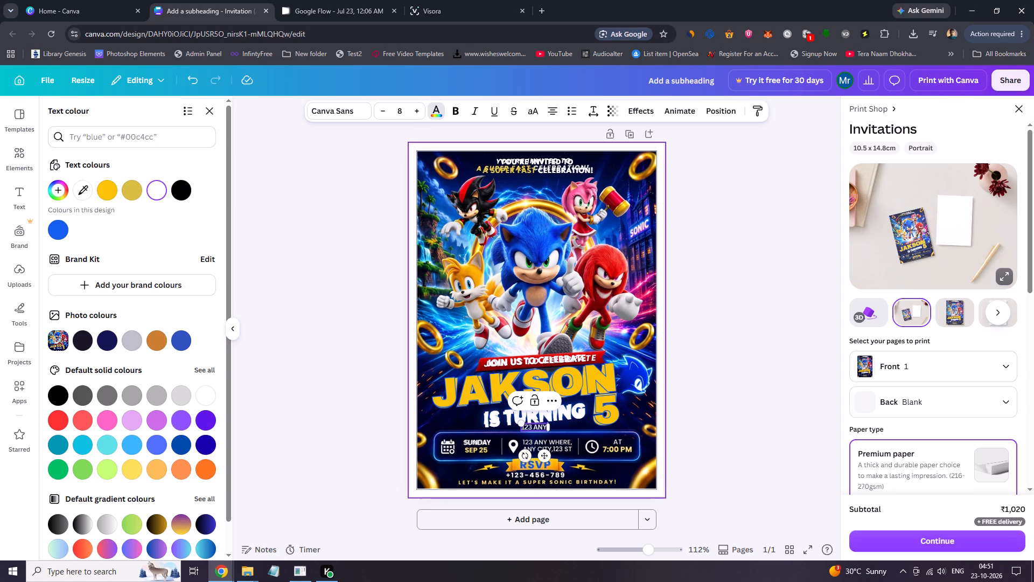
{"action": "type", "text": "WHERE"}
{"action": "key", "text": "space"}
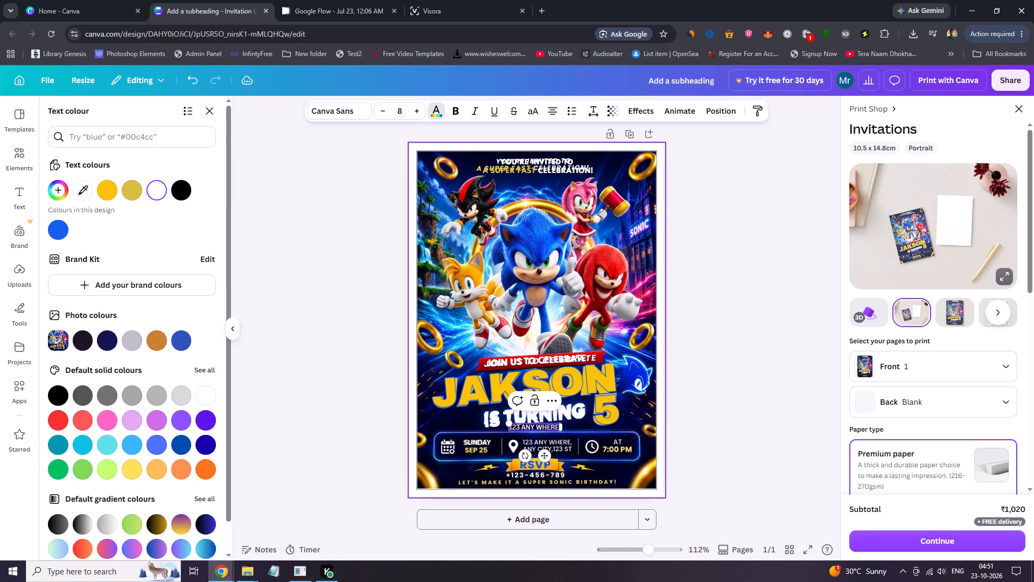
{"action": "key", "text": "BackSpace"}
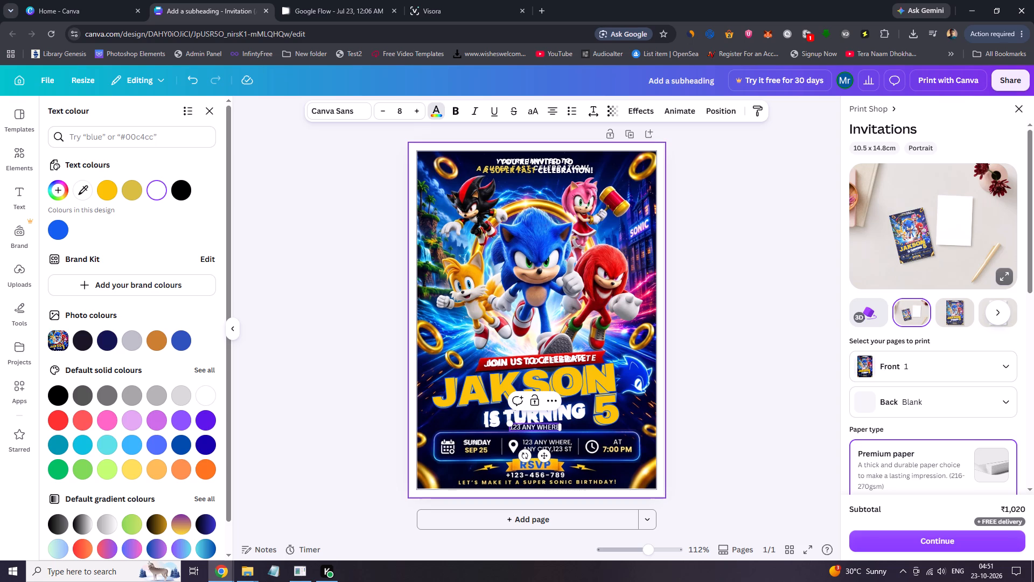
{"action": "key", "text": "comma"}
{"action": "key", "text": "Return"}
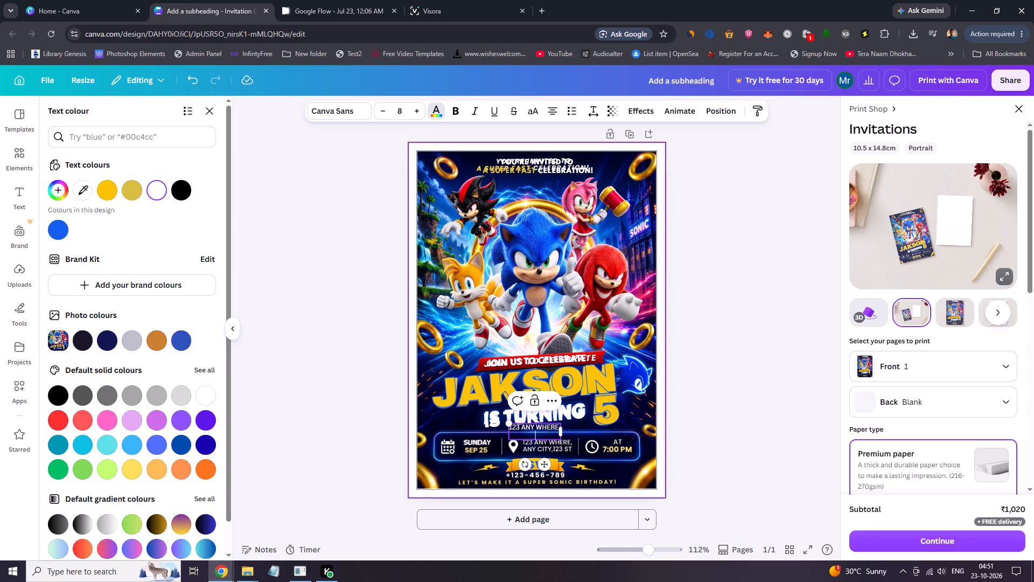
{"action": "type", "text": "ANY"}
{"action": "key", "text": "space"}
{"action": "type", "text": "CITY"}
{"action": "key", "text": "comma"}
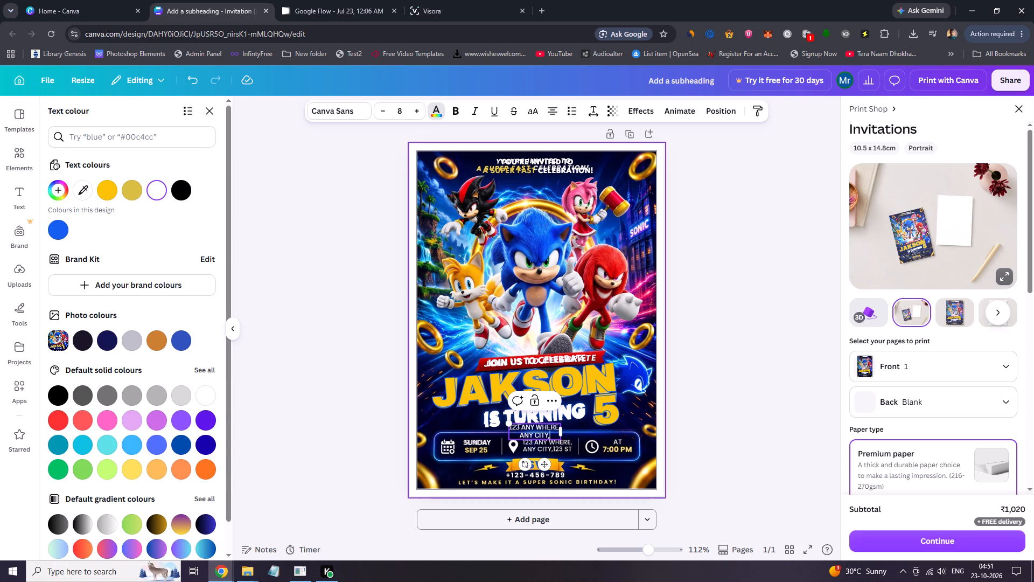
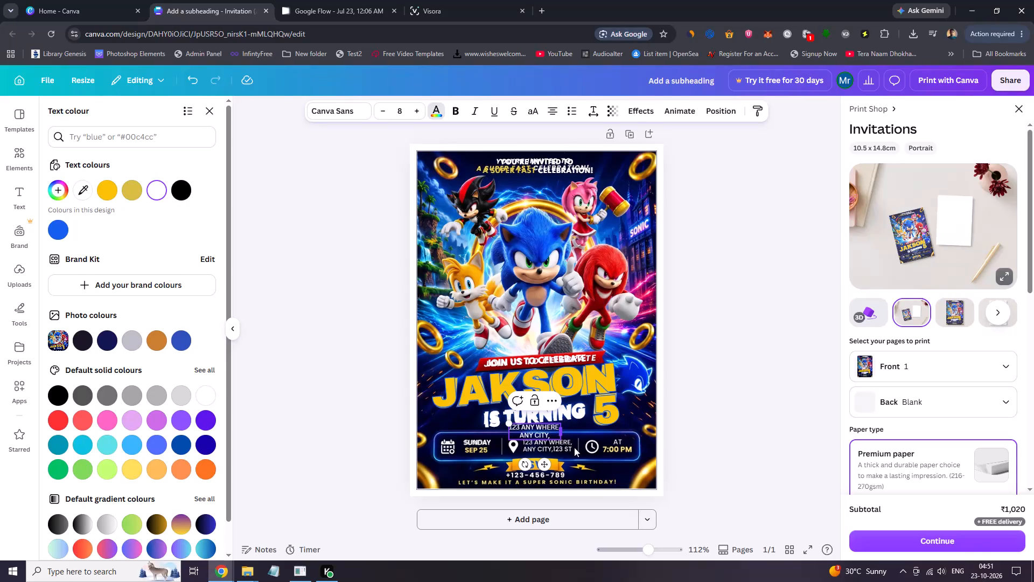
Complete the second line of the placeholder address with "123 ST" after "ANY CITY,".
{"action": "key", "text": "space"}
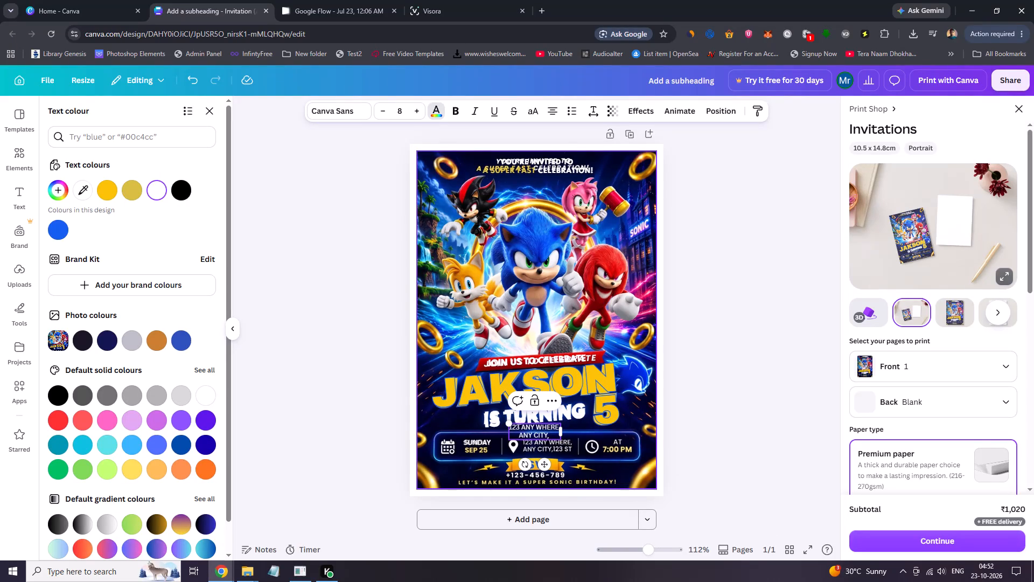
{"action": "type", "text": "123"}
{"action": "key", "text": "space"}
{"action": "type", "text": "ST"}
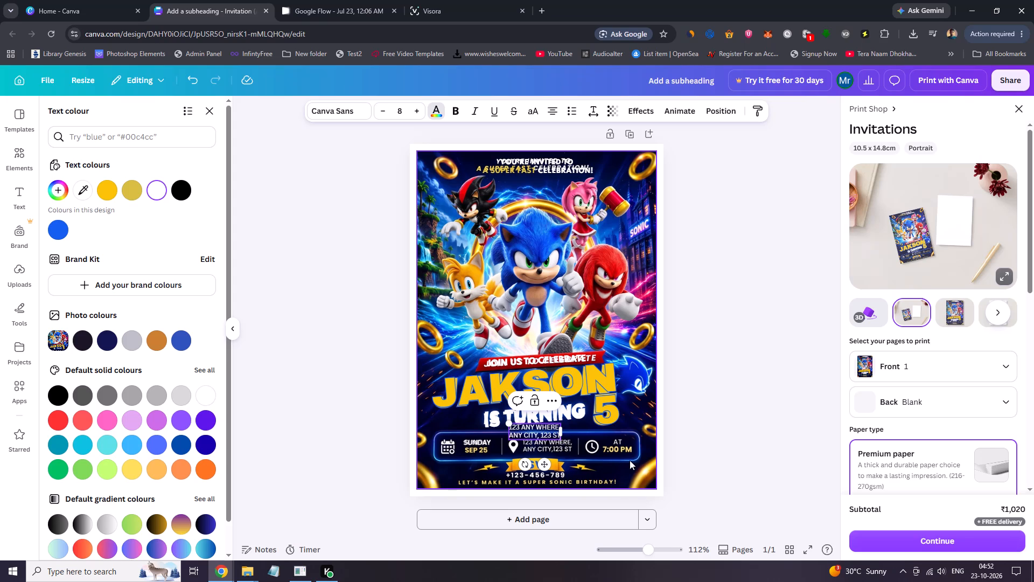
Position the new address text over the card's printed address beside the location pin.
{"action": "left_click_drag", "start_coordinate": [544, 460], "coordinate": [560, 470]}
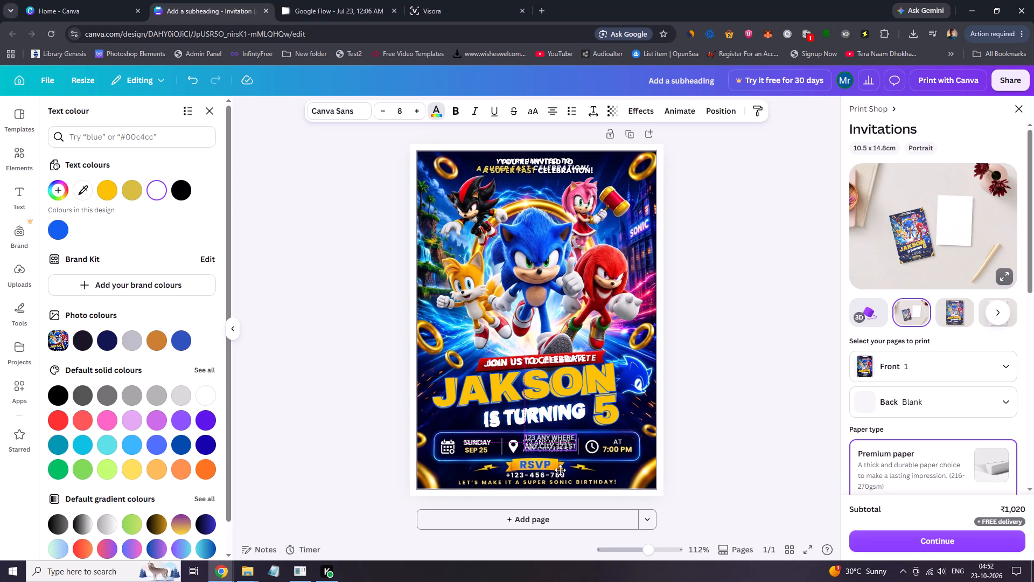
{"action": "left_click_drag", "start_coordinate": [560, 470], "coordinate": [558, 474]}
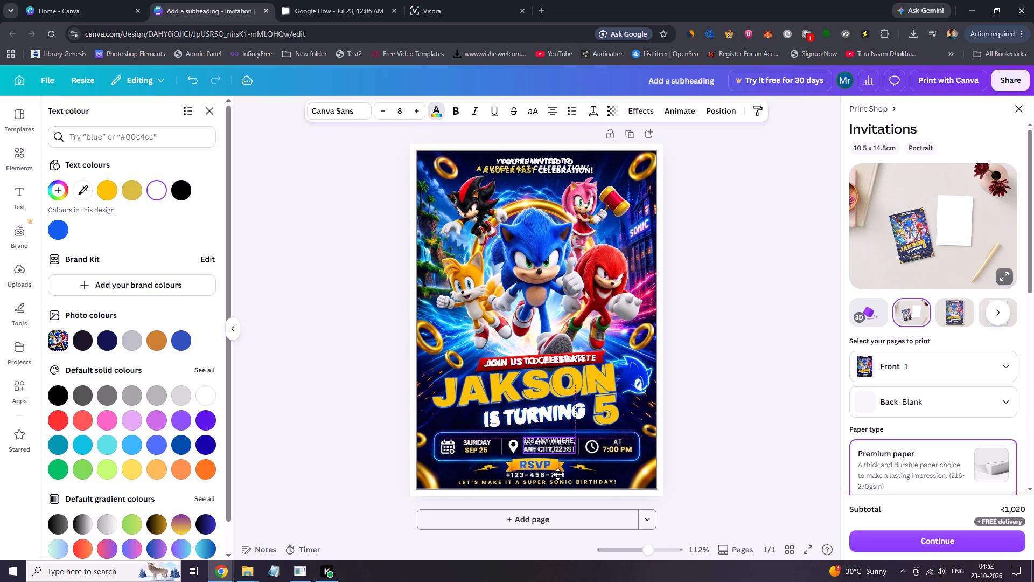
{"action": "left_click_drag", "start_coordinate": [558, 474], "coordinate": [558, 475]}
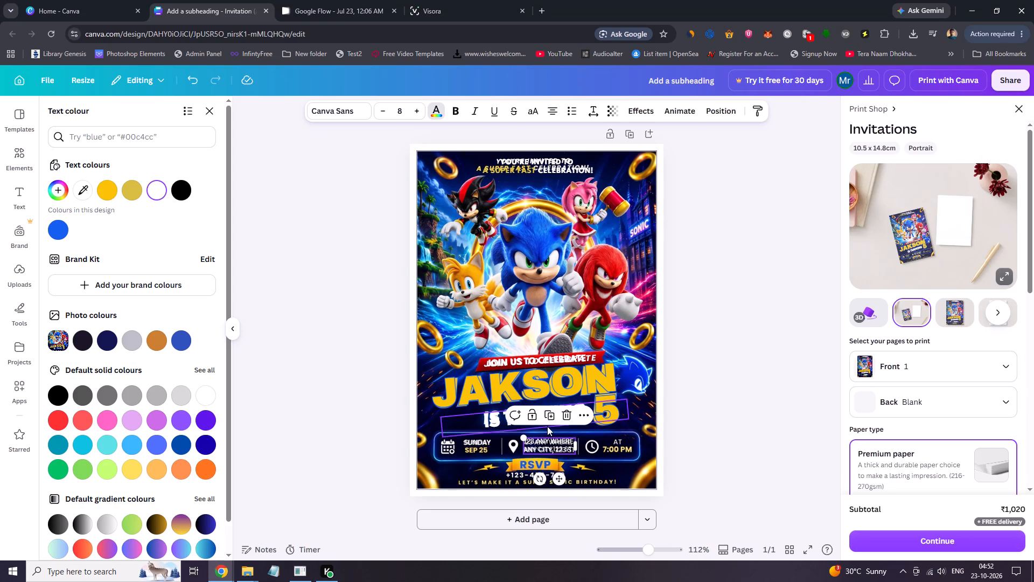
Duplicate the address text and place the copy over the printed time beside the clock icon.
{"action": "left_click", "coordinate": [547, 419]}
{"action": "left_click_drag", "start_coordinate": [615, 444], "coordinate": [595, 444]}
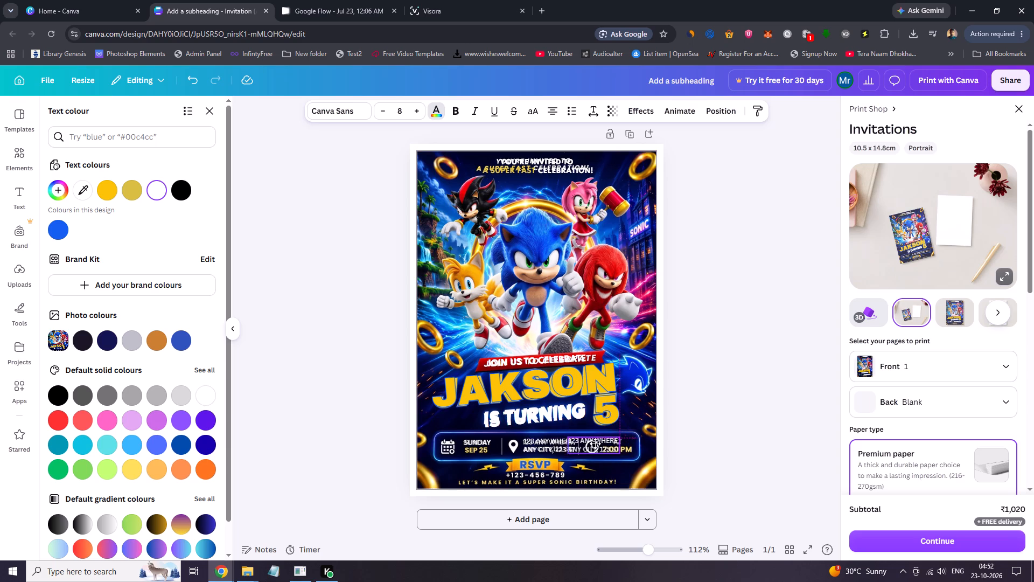
{"action": "left_click_drag", "start_coordinate": [595, 444], "coordinate": [607, 444]}
{"action": "left_click_drag", "start_coordinate": [607, 444], "coordinate": [621, 443]}
Replace the copied address text with "AT" and widen its text box to about 10.7 wide.
{"action": "double_click", "coordinate": [621, 443]}
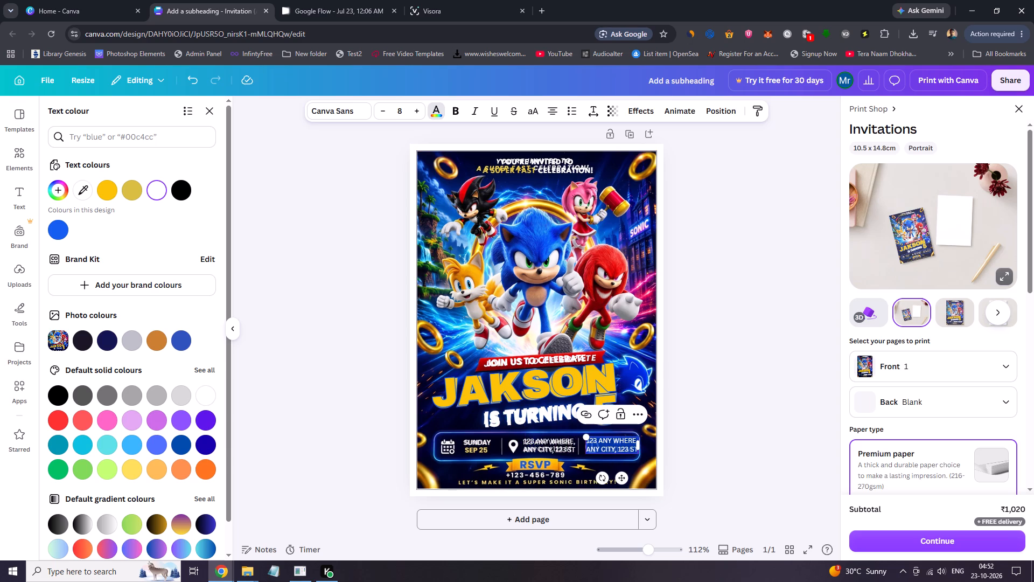
{"action": "type", "text": "AT"}
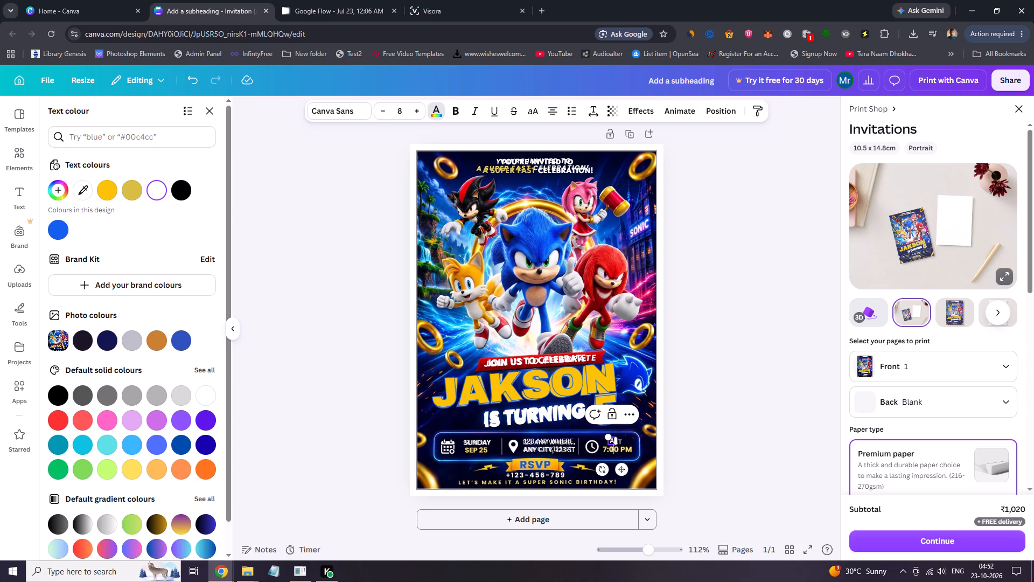
{"action": "key", "text": "BackSpace"}
{"action": "key", "text": "t"}
{"action": "key", "text": "BackSpace"}
{"action": "key", "text": "shift+t"}
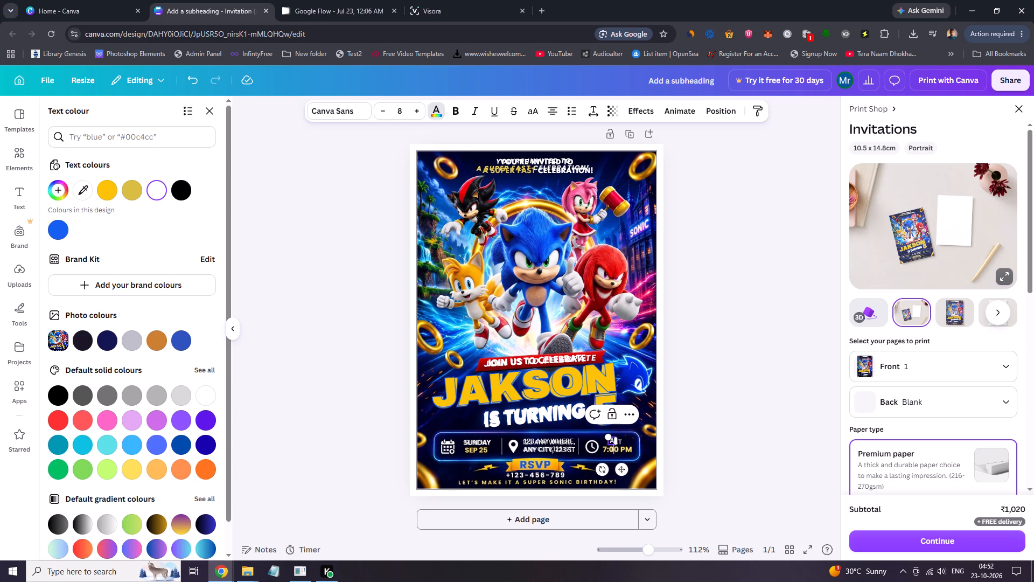
{"action": "left_click", "coordinate": [614, 441]}
{"action": "left_click_drag", "start_coordinate": [619, 441], "coordinate": [637, 442]}
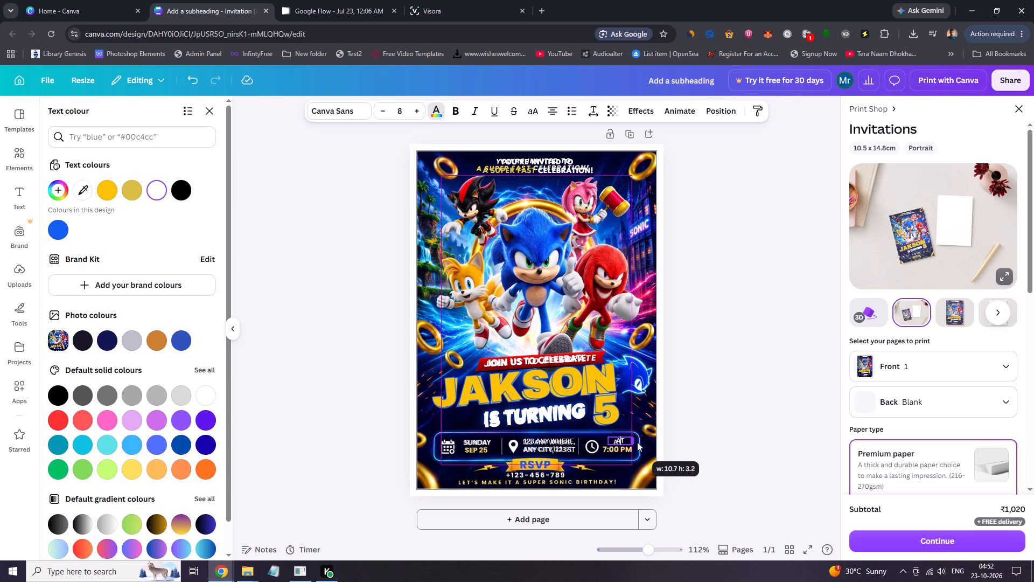
{"action": "left_click_drag", "start_coordinate": [637, 442], "coordinate": [638, 442]}
Add a second line below AT for the time, reading 07"00 PM.
{"action": "left_click", "coordinate": [630, 441]}
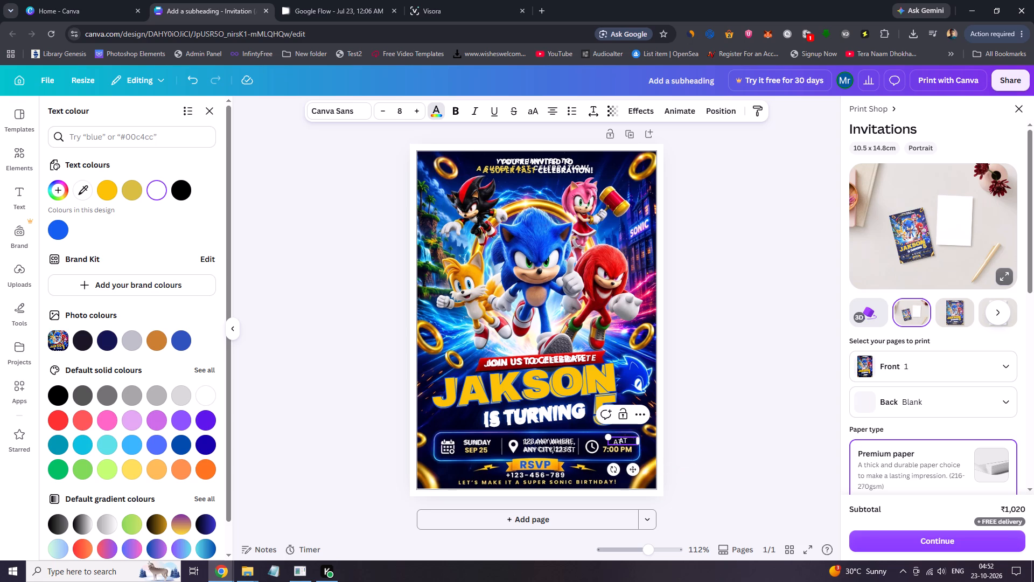
{"action": "key", "text": "Return"}
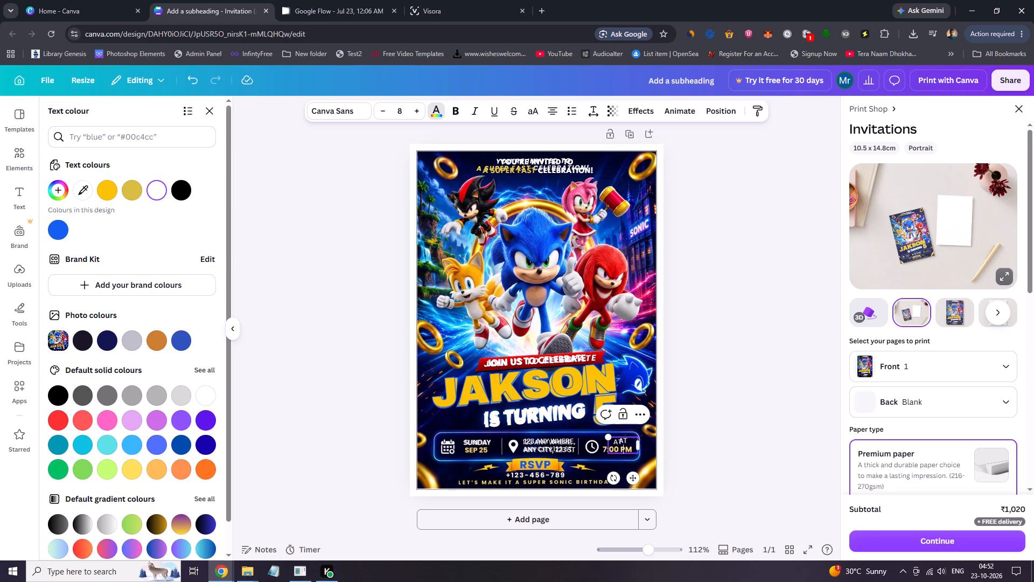
{"action": "key", "text": "7"}
{"action": "key", "text": "shift+quotedbl"}
{"action": "type", "text": "00"}
{"action": "key", "text": "space"}
{"action": "type", "text": "PM"}
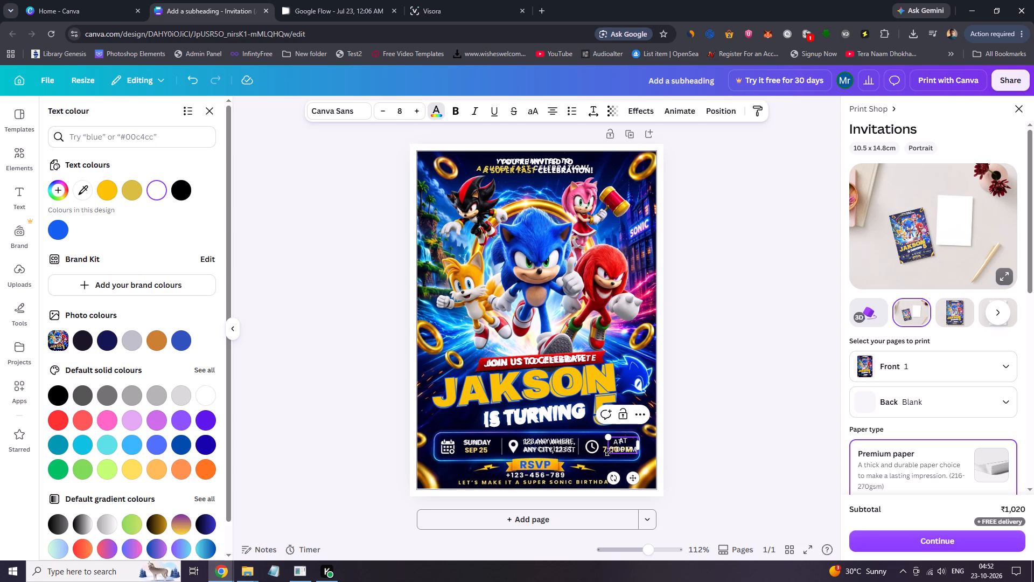
{"action": "left_click", "coordinate": [612, 450]}
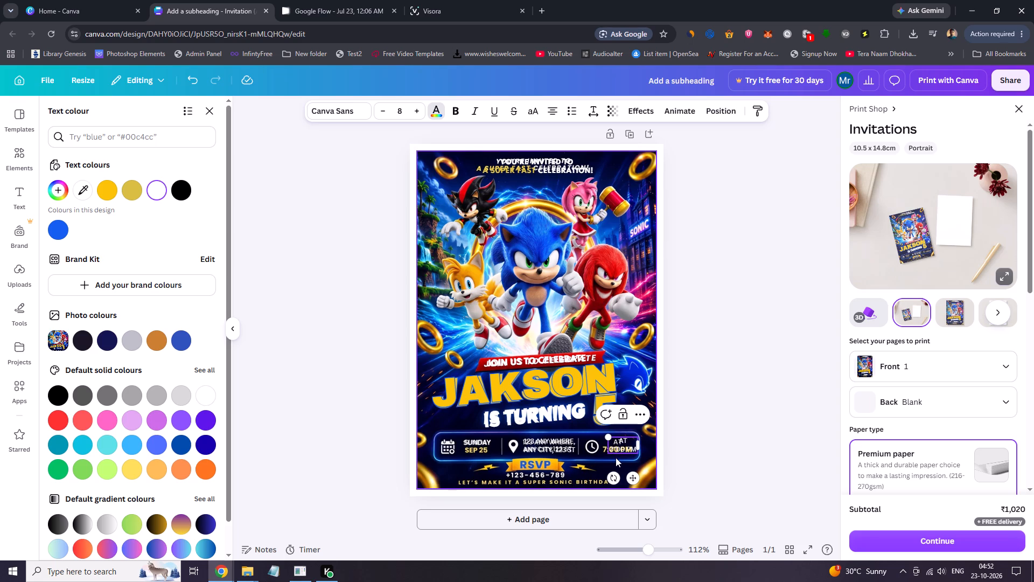
{"action": "key", "text": "Left"}
{"action": "key", "text": "0"}
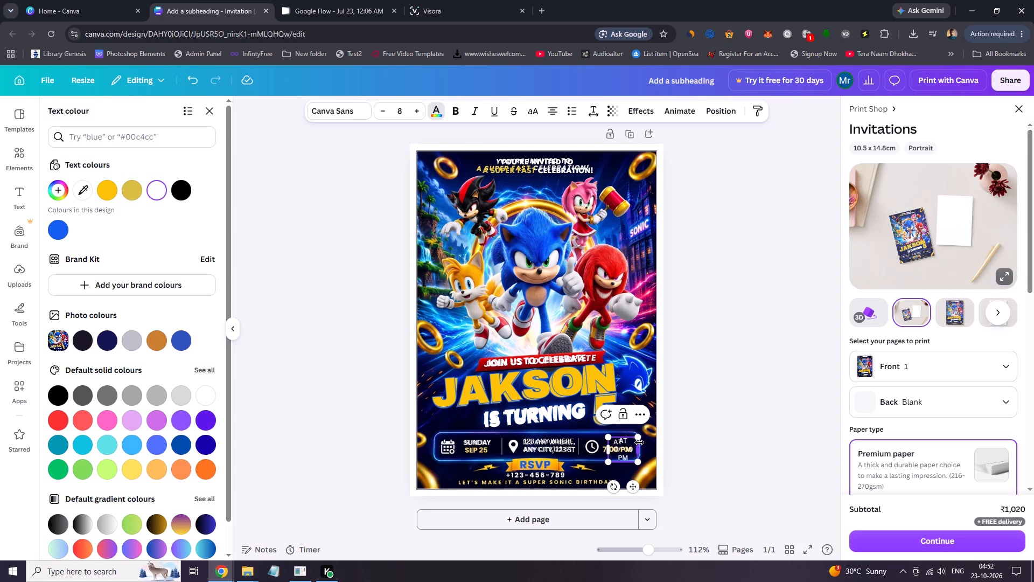
Widen the time text box so 07"00 PM fits on one line and align it over the printed AT and time.
{"action": "left_click_drag", "start_coordinate": [637, 448], "coordinate": [642, 449]}
{"action": "left_click_drag", "start_coordinate": [641, 449], "coordinate": [646, 449]}
{"action": "left_click_drag", "start_coordinate": [635, 473], "coordinate": [627, 474]}
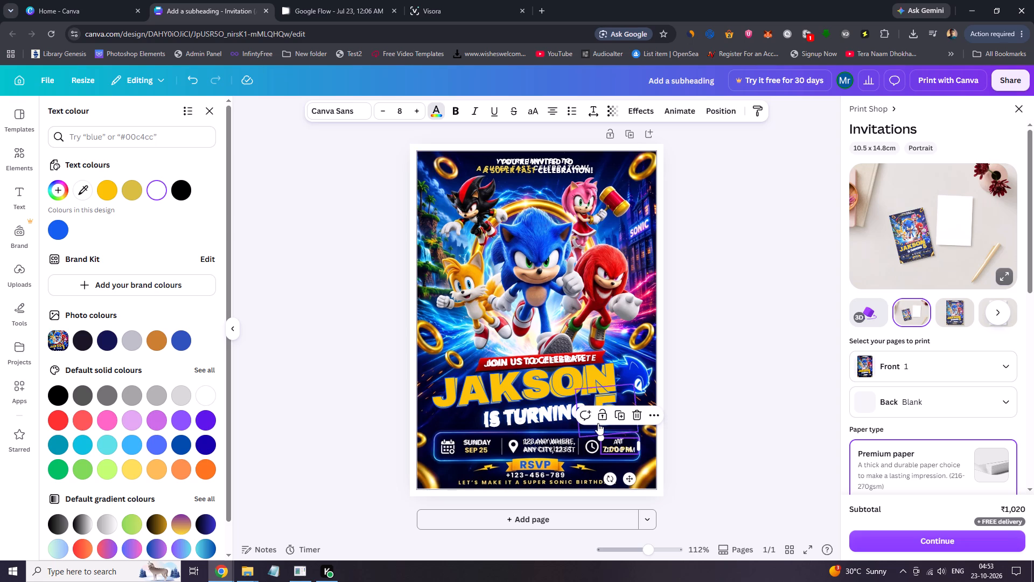
Make the time line below AT bold.
{"action": "double_click", "coordinate": [612, 447]}
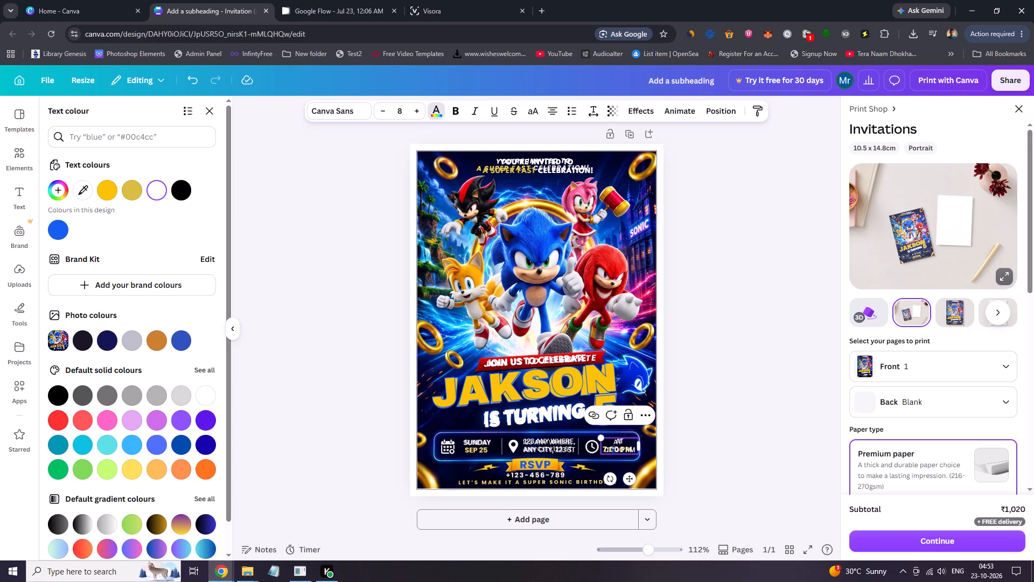
{"action": "left_click_drag", "start_coordinate": [604, 449], "coordinate": [641, 452]}
{"action": "left_click", "coordinate": [456, 109]}
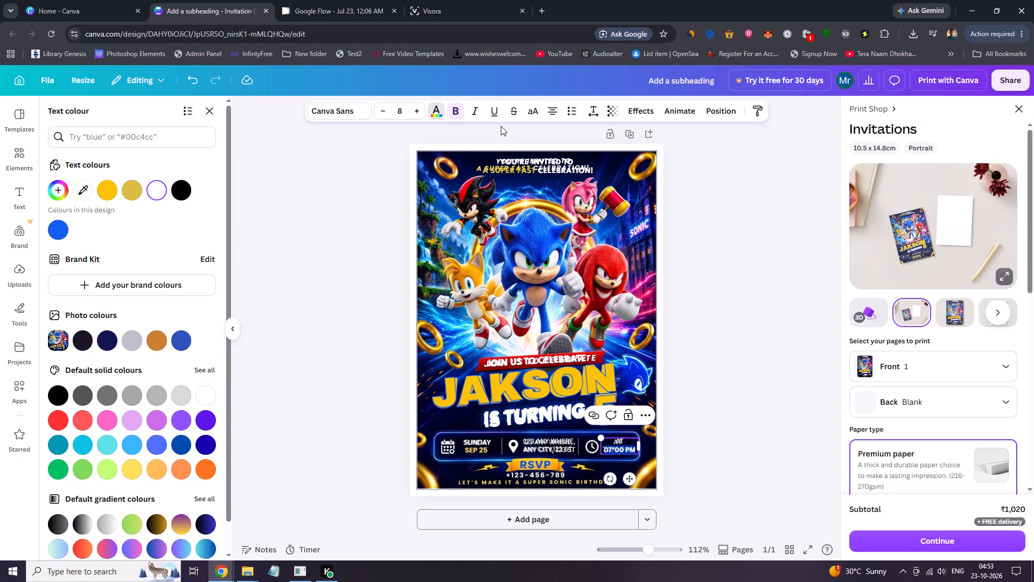
Correct the separator between the hour and minutes to a colon so the time reads 07:00 PM.
{"action": "left_click", "coordinate": [614, 453]}
{"action": "key", "text": "BackSpace"}
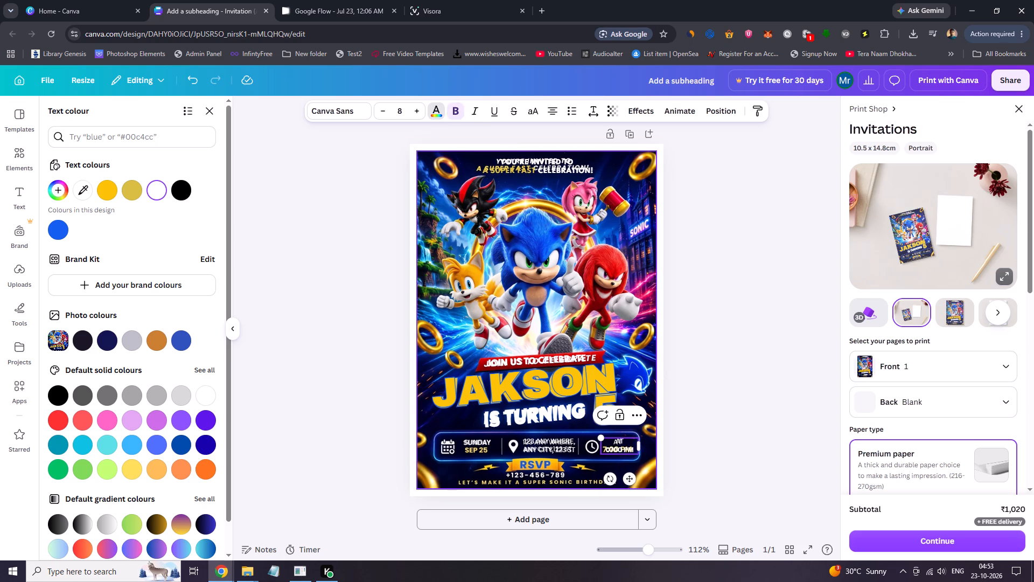
{"action": "key", "text": "shift+colon"}
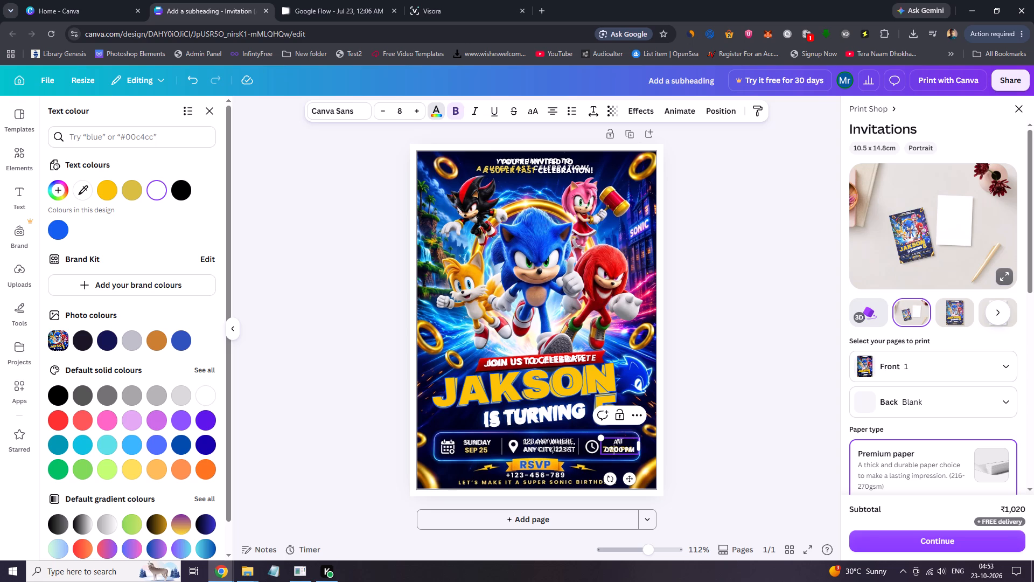
Colour only the 07:00 PM line golden yellow, leaving AT white.
{"action": "left_click_drag", "start_coordinate": [603, 449], "coordinate": [634, 452]}
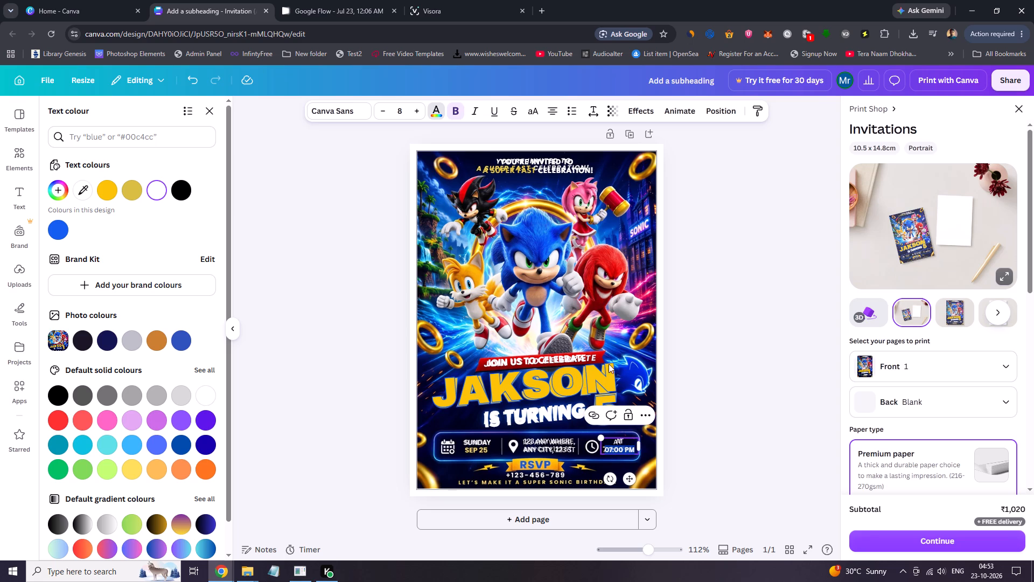
{"action": "left_click", "coordinate": [110, 186]}
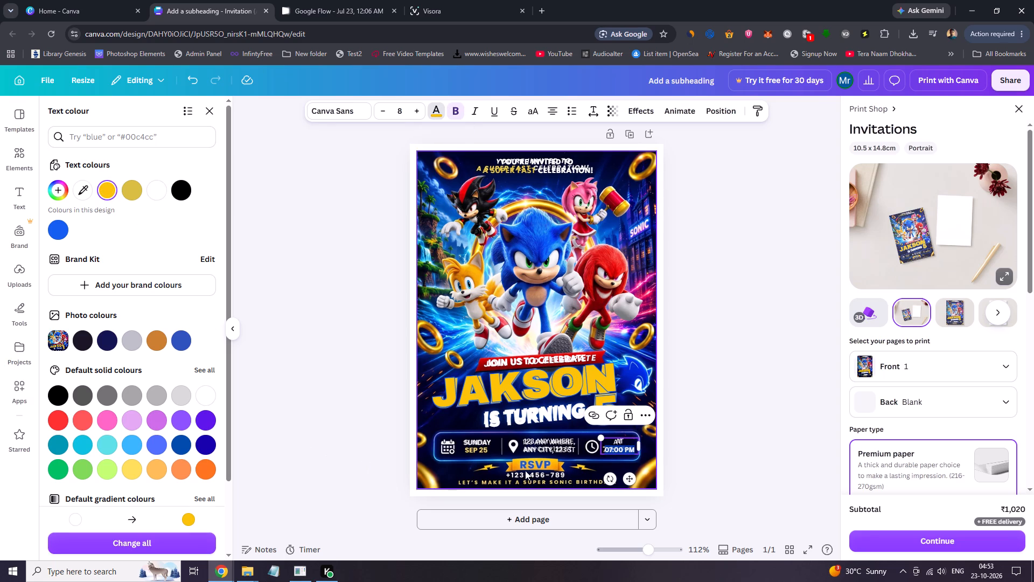
{"action": "left_click", "coordinate": [631, 479]}
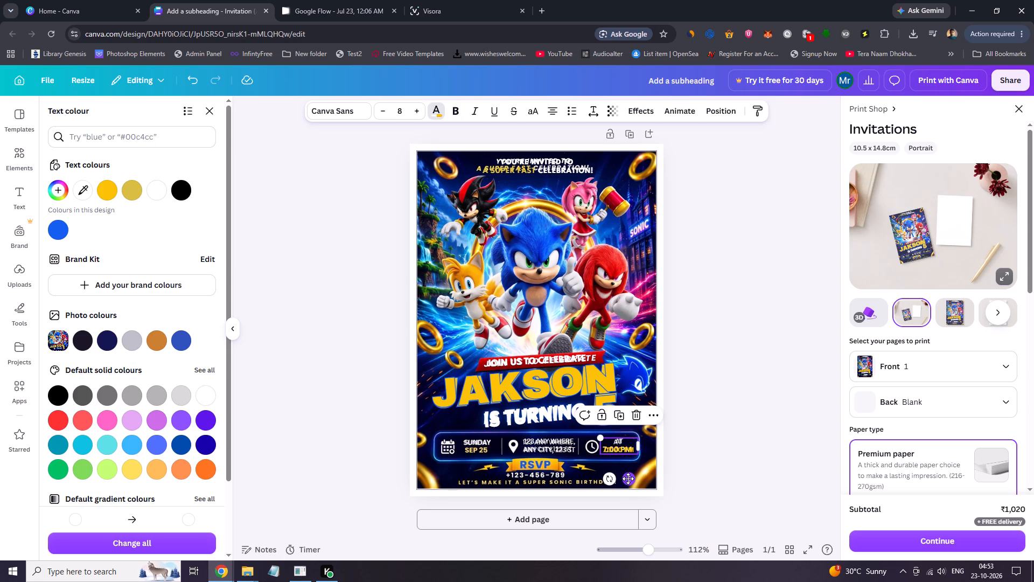
Move the SUNDAY text box down so it sits over the printed SEP 25 line.
{"action": "left_click", "coordinate": [475, 443]}
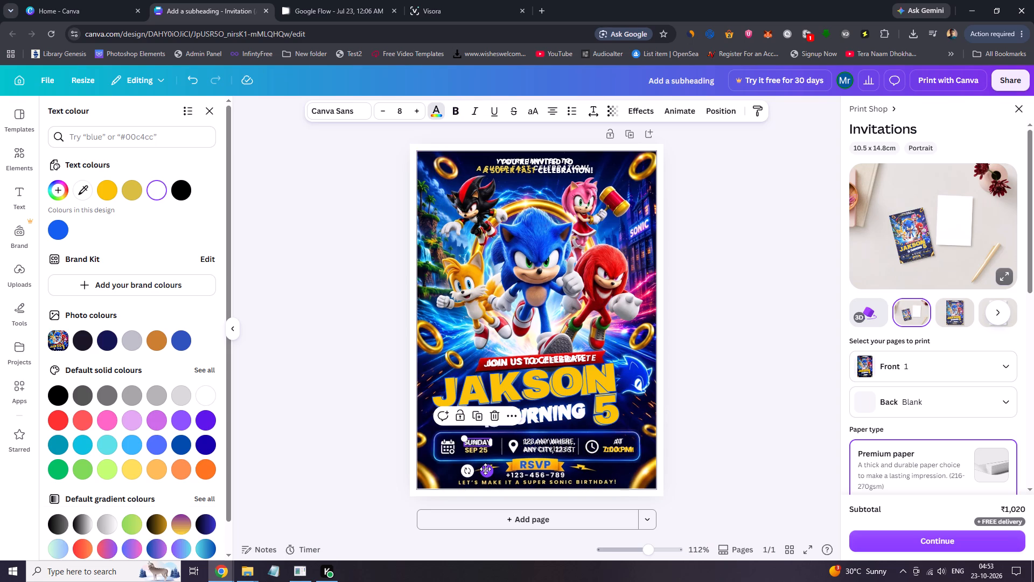
{"action": "left_click_drag", "start_coordinate": [485, 469], "coordinate": [485, 476], "text": "ctrl+alt"}
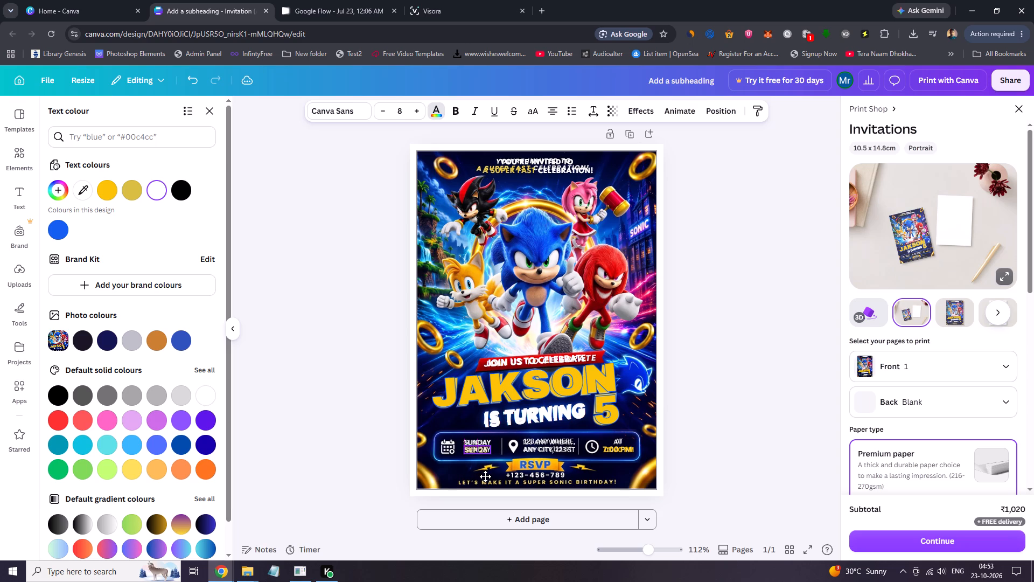
{"action": "left_click_drag", "start_coordinate": [485, 476], "coordinate": [485, 477], "text": "ctrl+alt"}
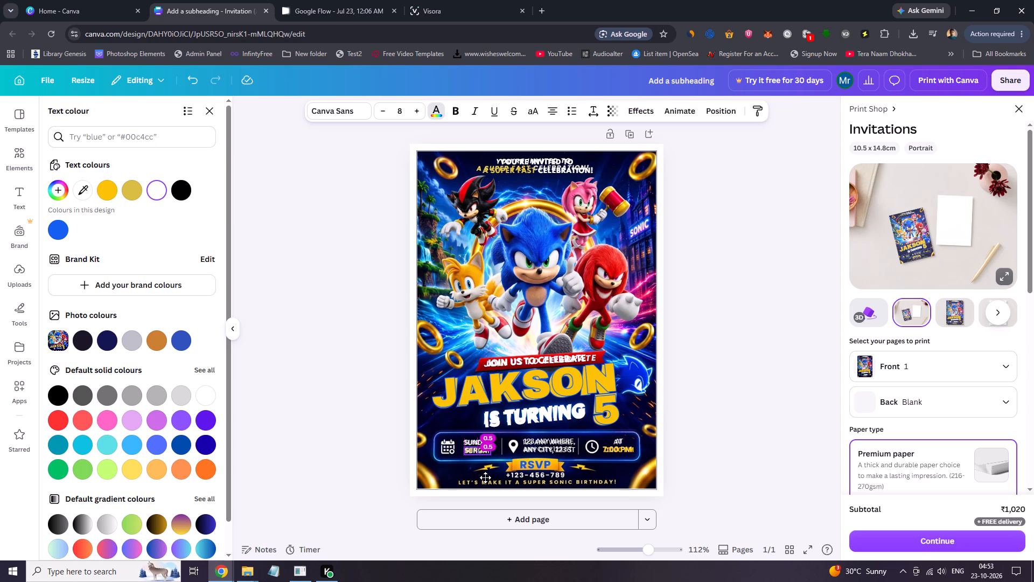
{"action": "left_click_drag", "start_coordinate": [485, 477], "coordinate": [486, 476], "text": "ctrl+alt"}
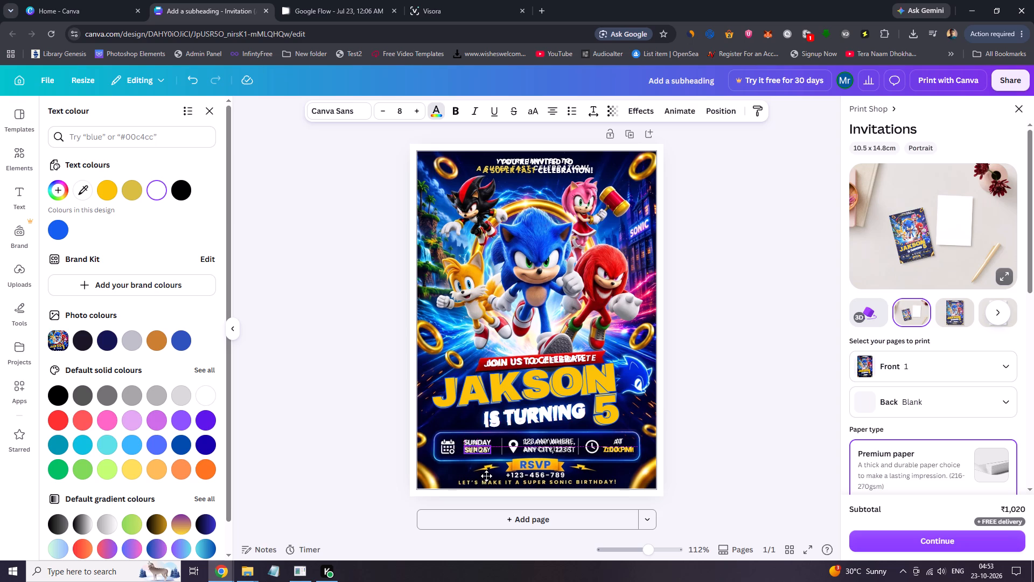
{"action": "left_click_drag", "start_coordinate": [486, 476], "coordinate": [487, 476], "text": "ctrl+alt"}
{"action": "left_click_drag", "start_coordinate": [487, 476], "coordinate": [487, 477], "text": "ctrl+alt"}
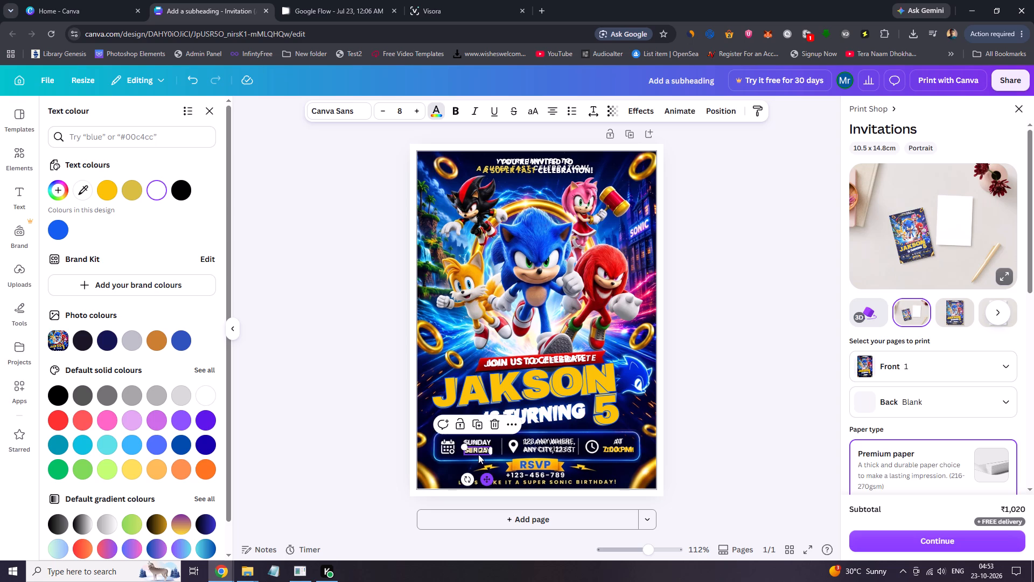
Replace the wording of the moved SUNDAY text box with SEP 25.
{"action": "left_click", "coordinate": [477, 452]}
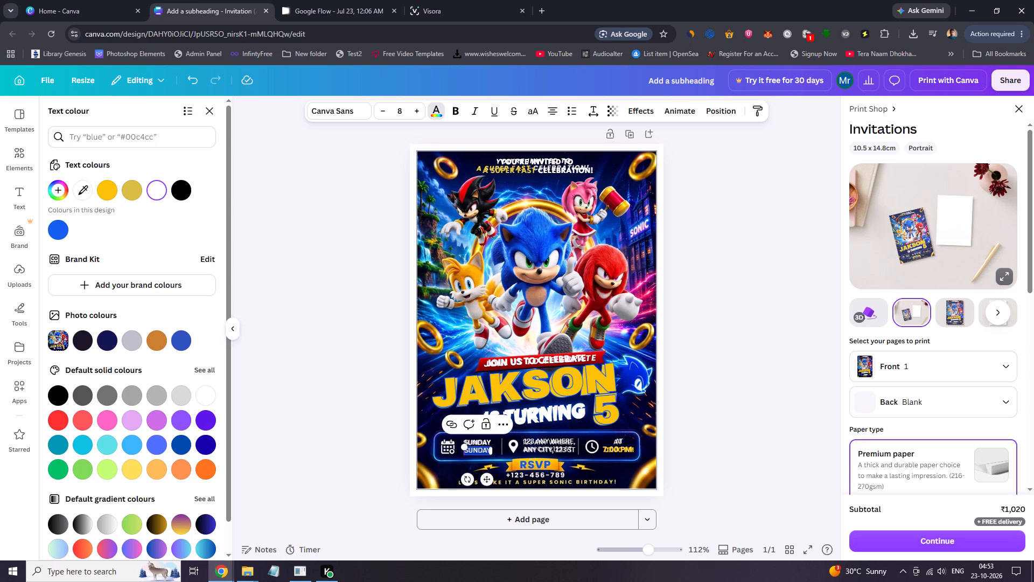
{"action": "type", "text": "SEP"}
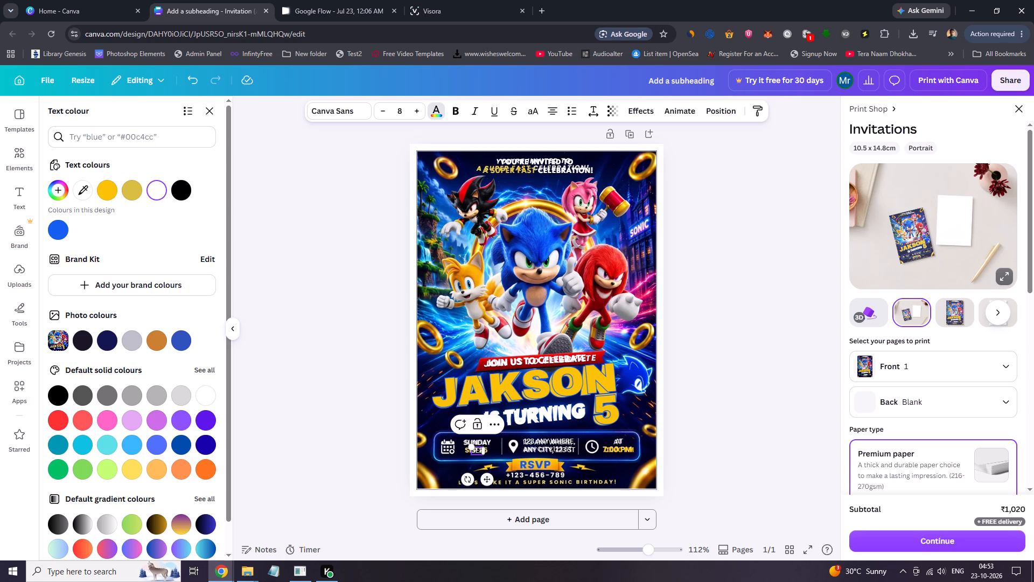
{"action": "key", "text": "space"}
{"action": "type", "text": "25"}
Make the SEP 25 text bold and golden yellow, and align it over the printed date.
{"action": "key", "text": "ctrl+a"}
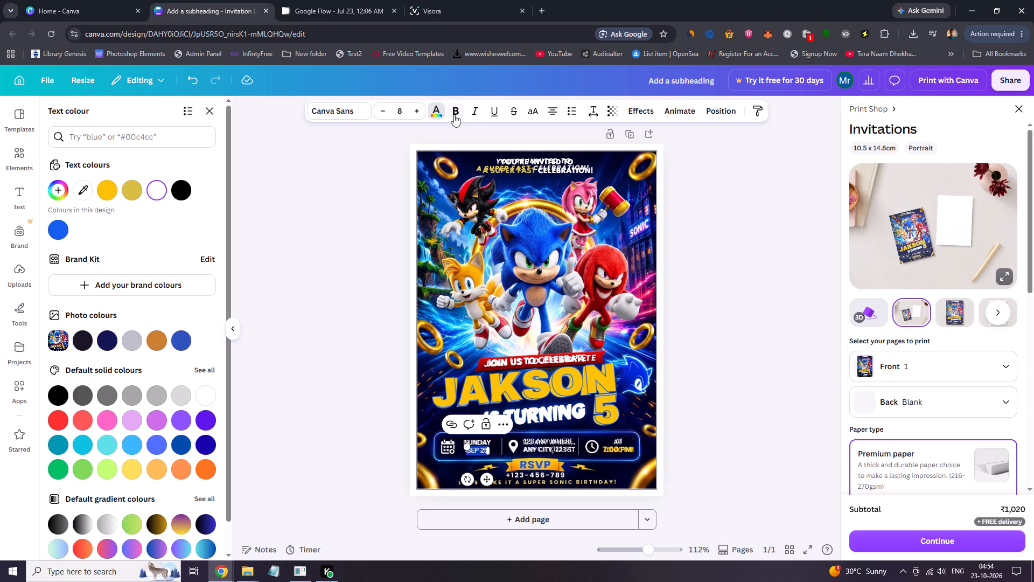
{"action": "left_click", "coordinate": [454, 115]}
{"action": "left_click", "coordinate": [438, 110]}
{"action": "left_click", "coordinate": [438, 110]}
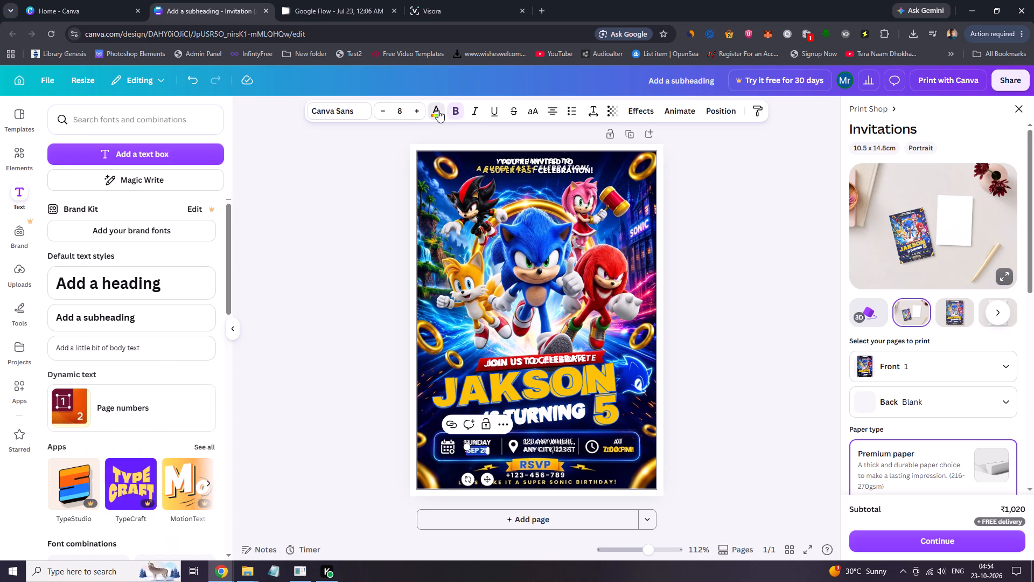
{"action": "left_click", "coordinate": [110, 189]}
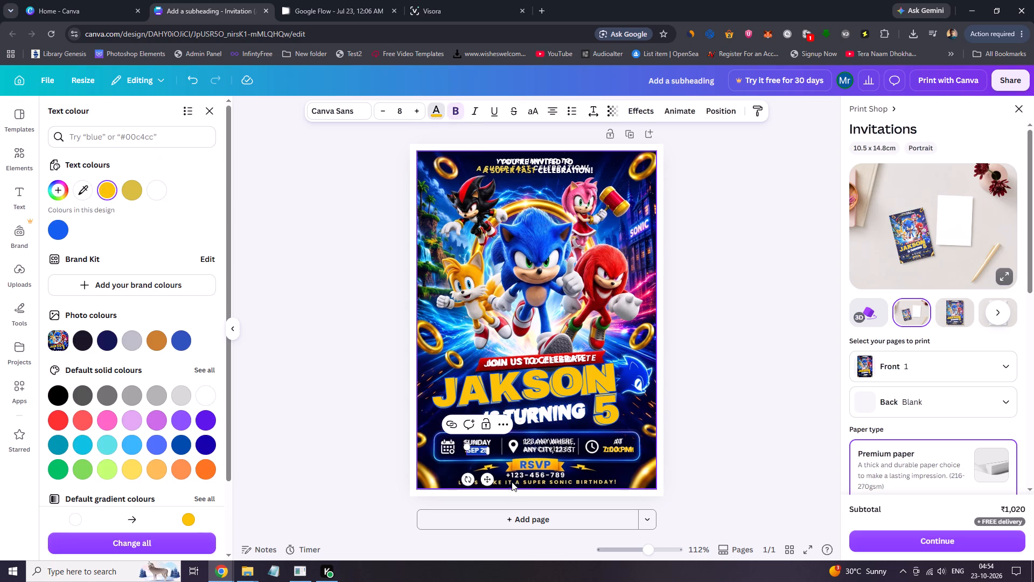
{"action": "left_click", "coordinate": [490, 477]}
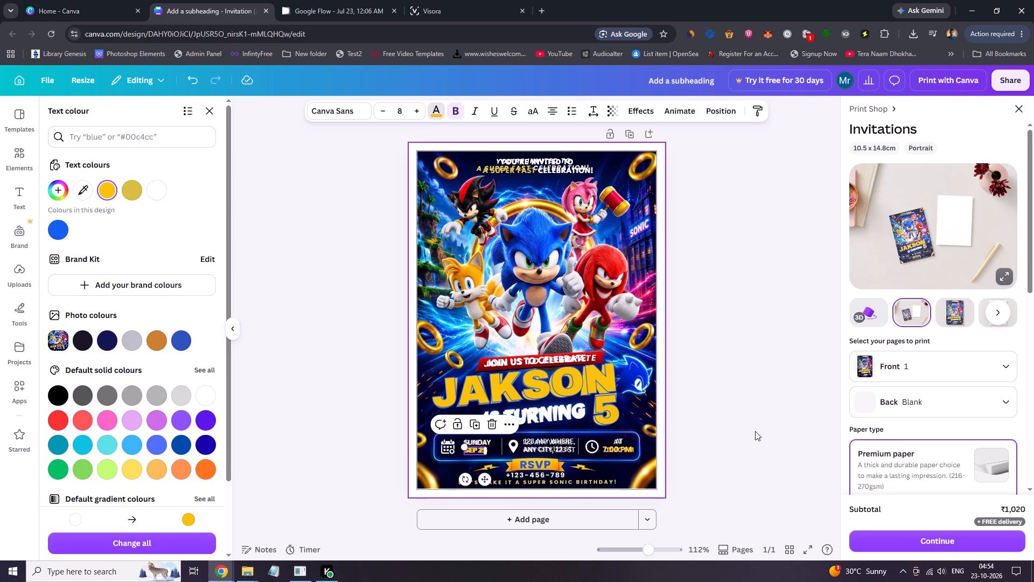
{"action": "left_click", "coordinate": [699, 372]}
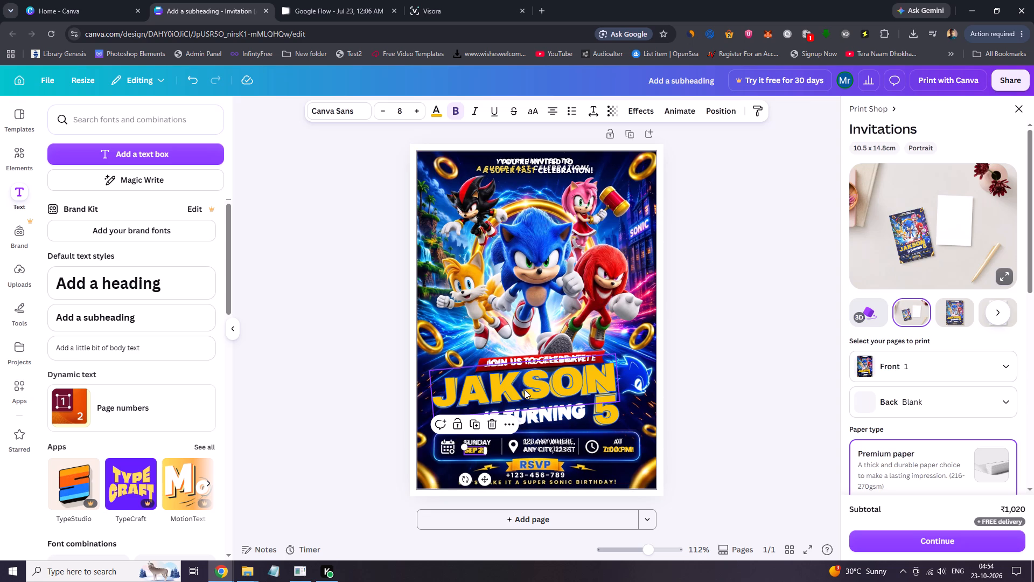
Duplicate the YOU'RE INVITED TO A SUPER FAST CELEBRATION! heading, place the copy lower on the card and change its text to RSVP.
{"action": "left_click", "coordinate": [537, 165]}
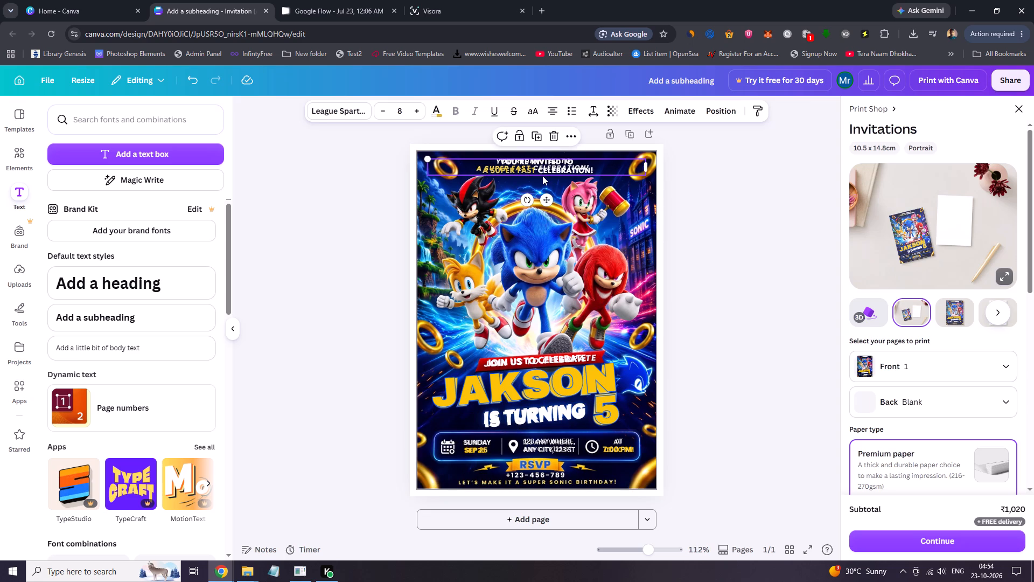
{"action": "left_click", "coordinate": [541, 136]}
{"action": "left_click_drag", "start_coordinate": [553, 179], "coordinate": [556, 243]}
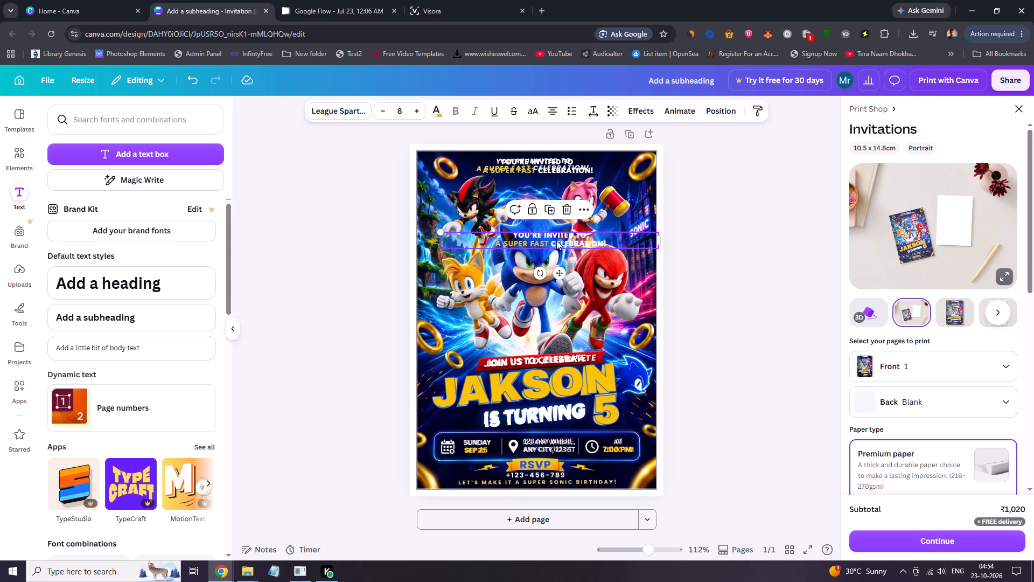
{"action": "double_click", "coordinate": [556, 240]}
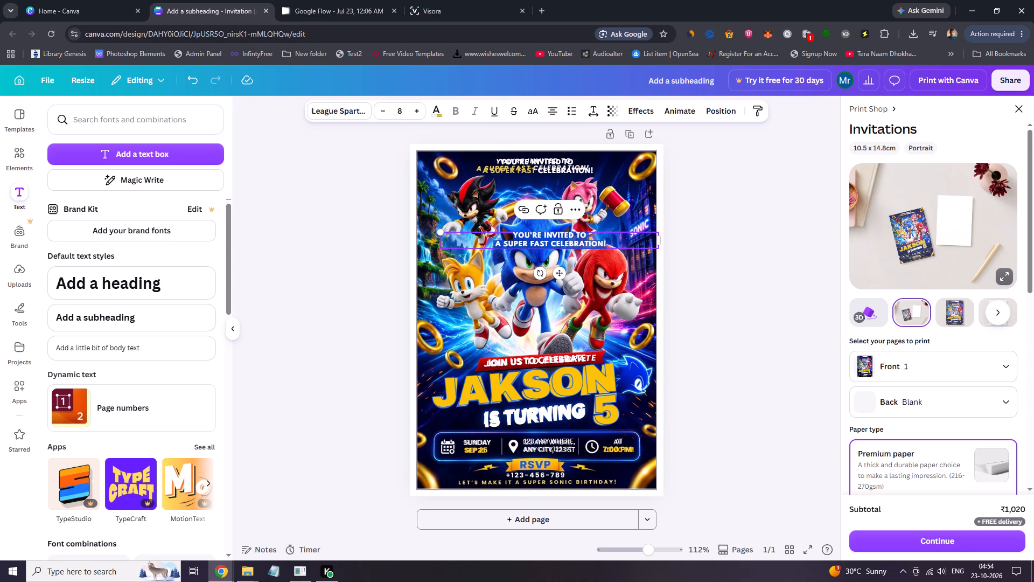
{"action": "type", "text": "RS"}
{"action": "type", "text": "VP"}
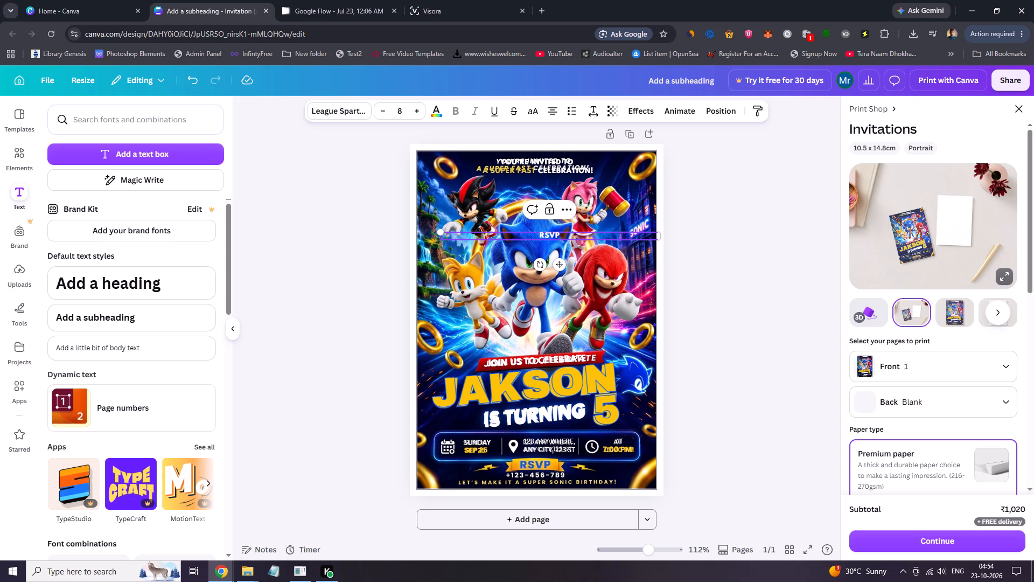
Enlarge the RSVP text to size 16 and move it down over the printed RSVP banner.
{"action": "left_click", "coordinate": [417, 112]}
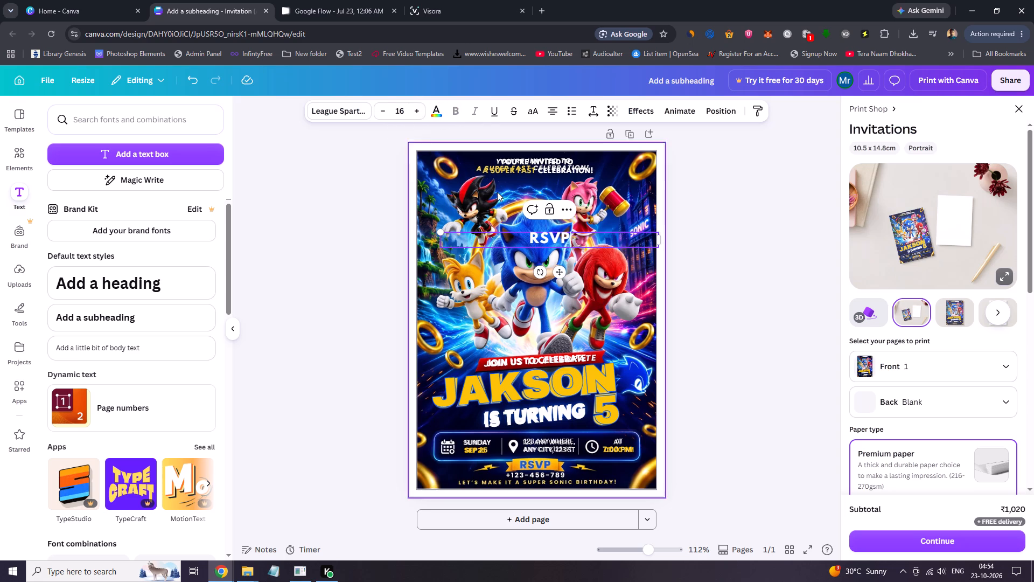
{"action": "left_click", "coordinate": [560, 271]}
{"action": "left_click_drag", "start_coordinate": [558, 286], "coordinate": [548, 446]}
{"action": "left_click", "coordinate": [535, 237]}
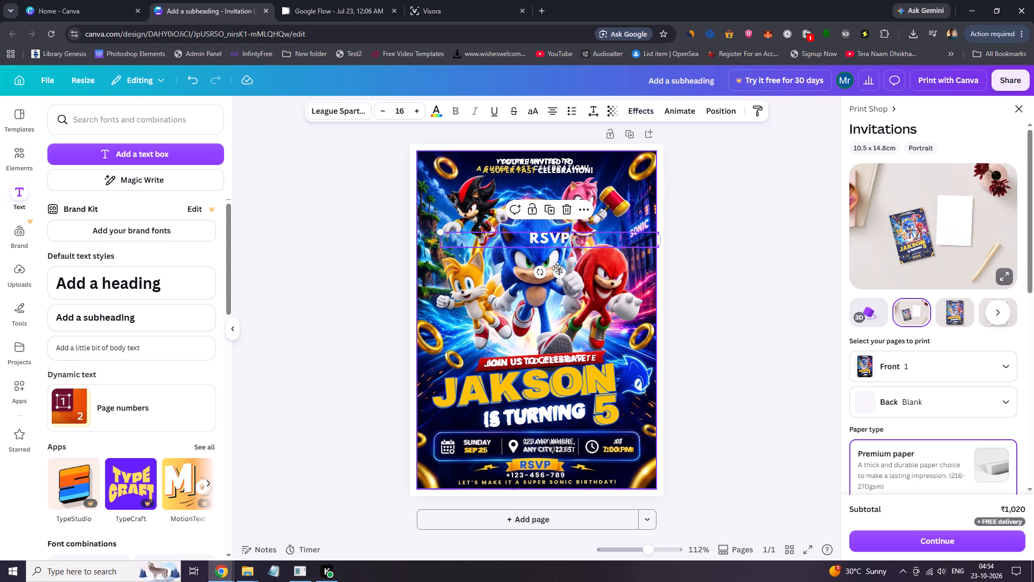
{"action": "left_click_drag", "start_coordinate": [561, 271], "coordinate": [556, 495]}
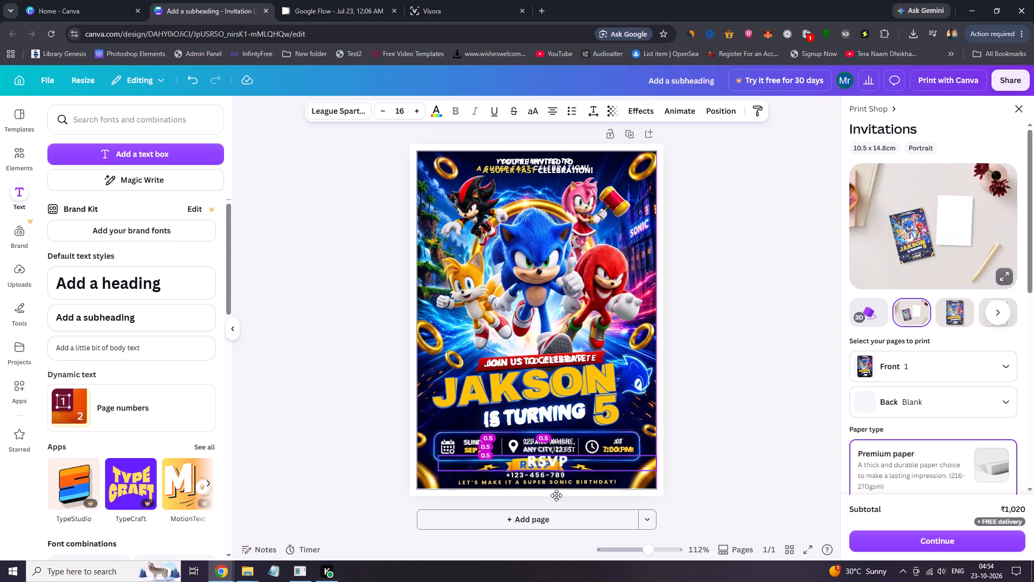
{"action": "left_click_drag", "start_coordinate": [556, 495], "coordinate": [550, 500]}
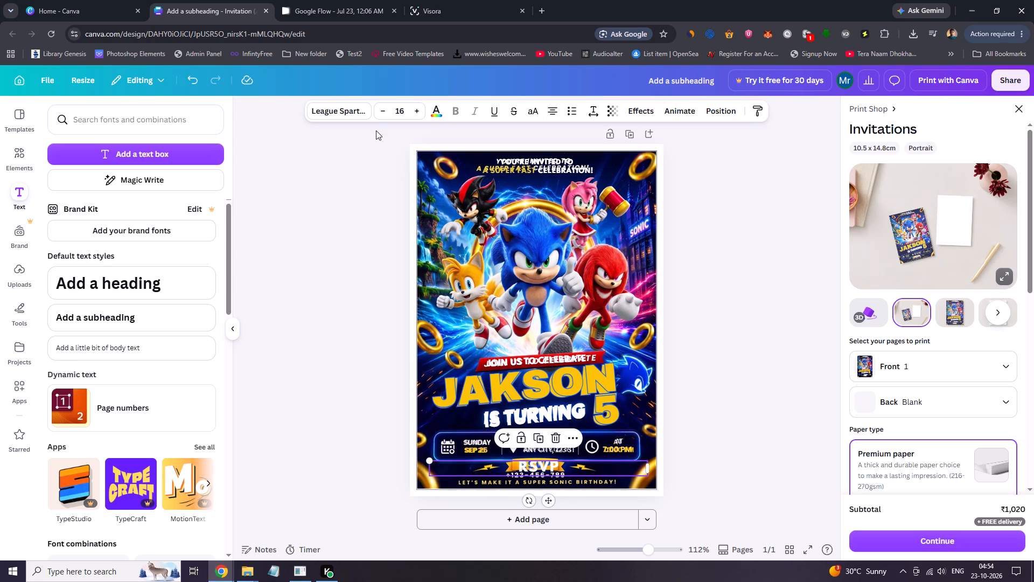
Reduce the RSVP text to size 13 and fine-tune its position over the printed RSVP.
{"action": "left_click", "coordinate": [379, 111]}
{"action": "left_click", "coordinate": [379, 111]}
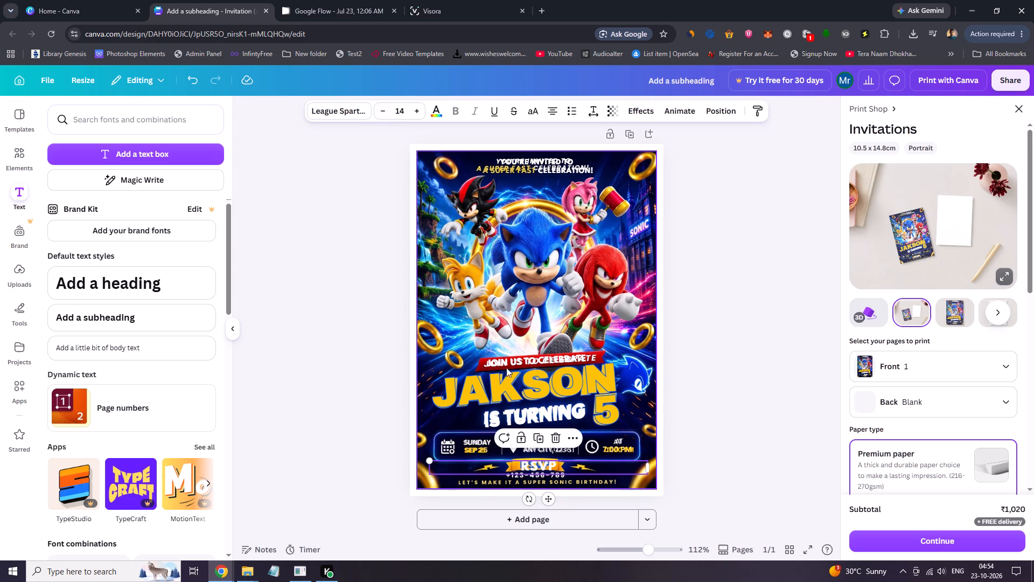
{"action": "left_click", "coordinate": [551, 500]}
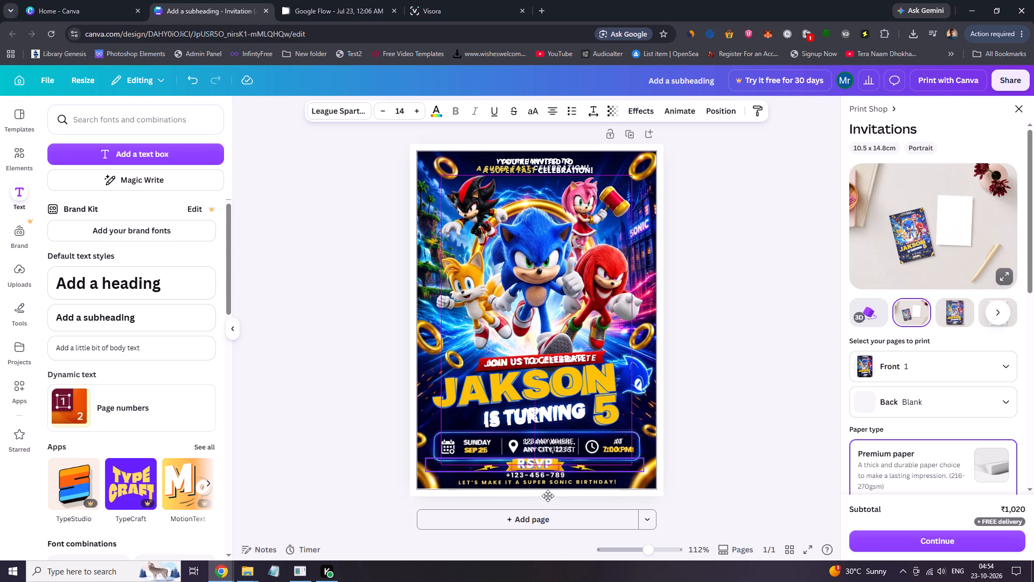
{"action": "left_click", "coordinate": [385, 106]}
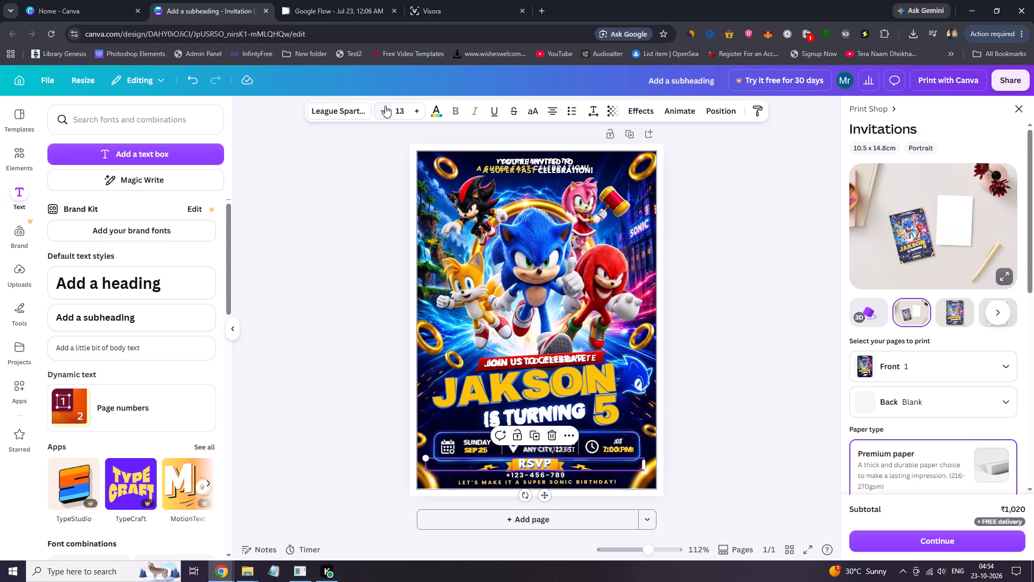
{"action": "key", "text": "Down"}
{"action": "key", "text": "Right"}
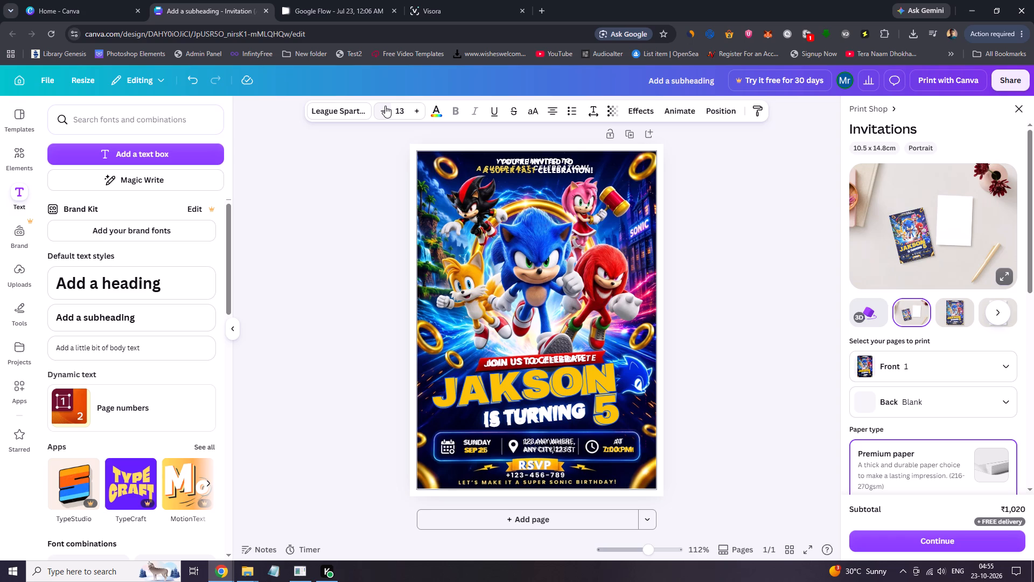
{"action": "key", "text": "Up"}
{"action": "key", "text": "Left"}
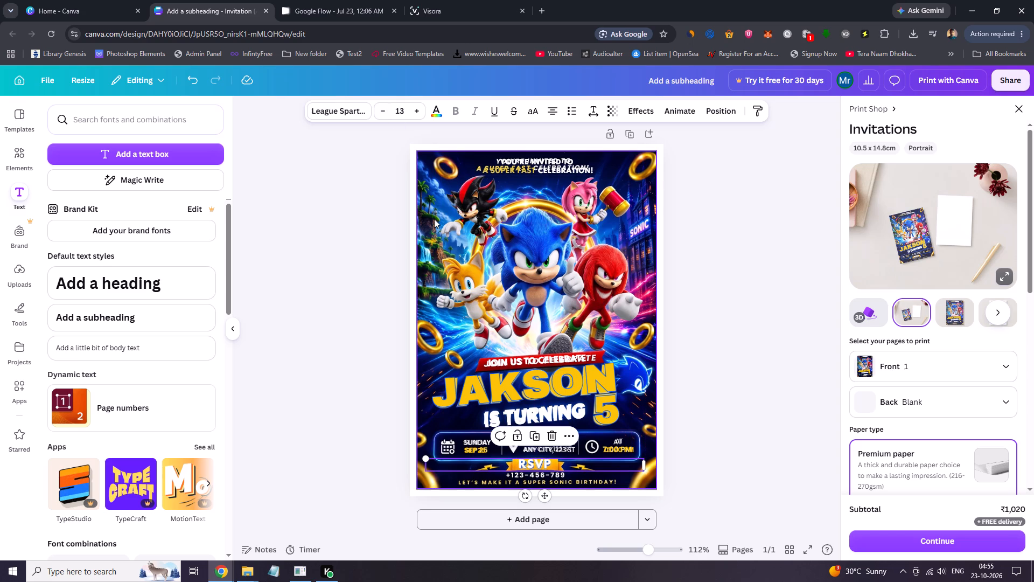
Colour the RSVP text with the design's blue and nudge it slightly right over the printed lettering.
{"action": "left_click", "coordinate": [437, 115]}
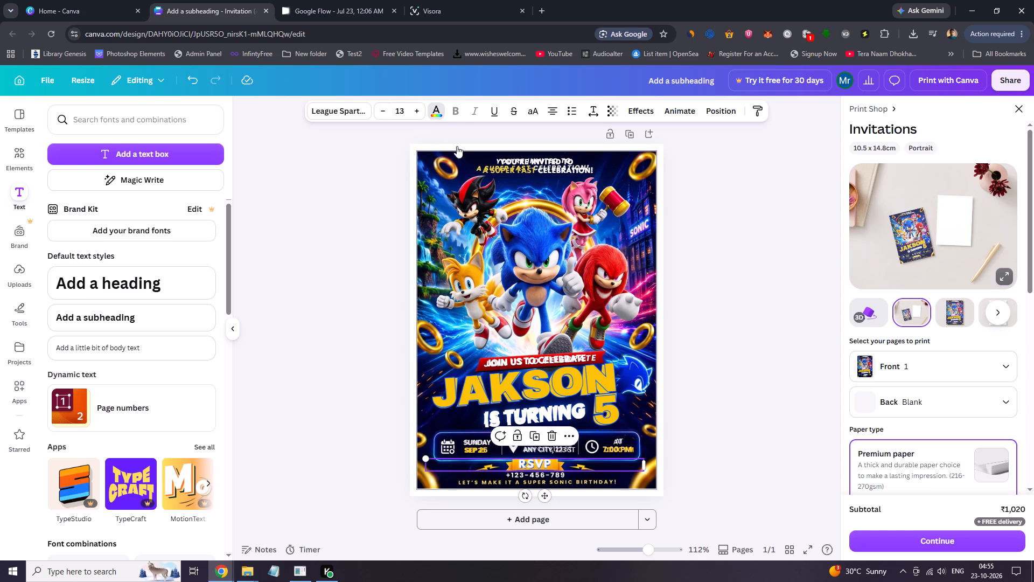
{"action": "left_click", "coordinate": [55, 234]}
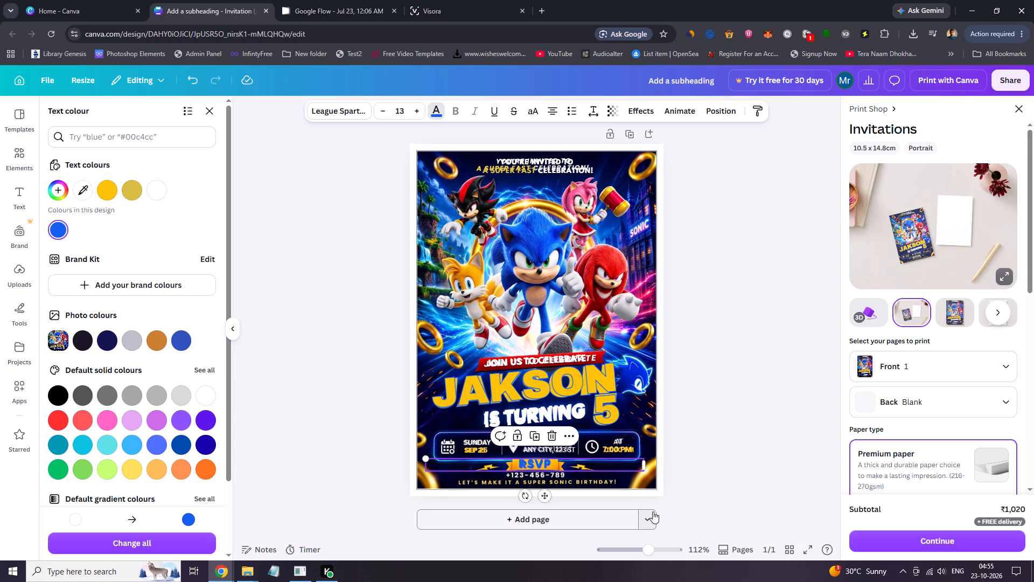
{"action": "key", "text": "Right"}
{"action": "left_click", "coordinate": [765, 446]}
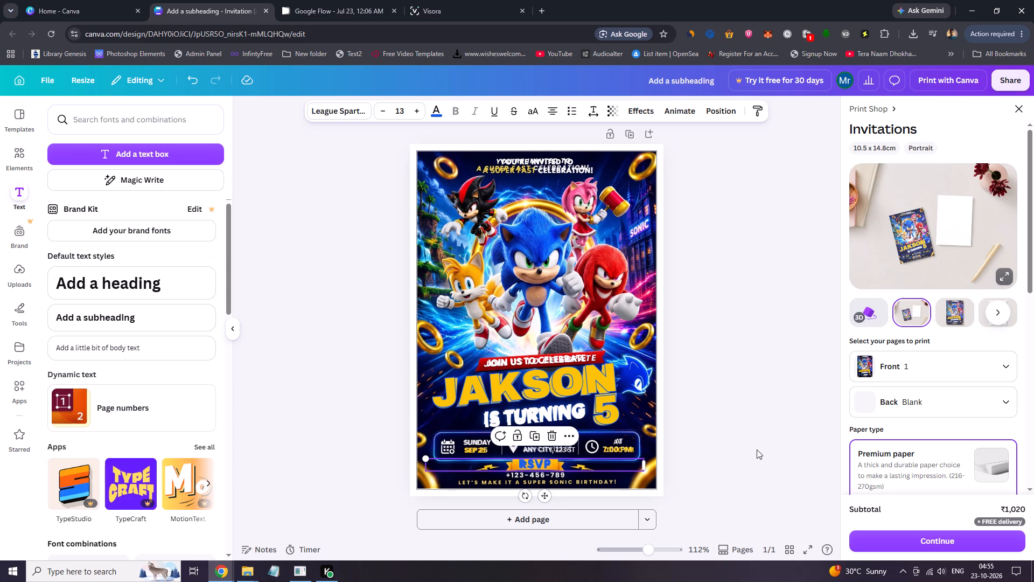
{"action": "key", "text": "Right"}
{"action": "left_click", "coordinate": [550, 462]}
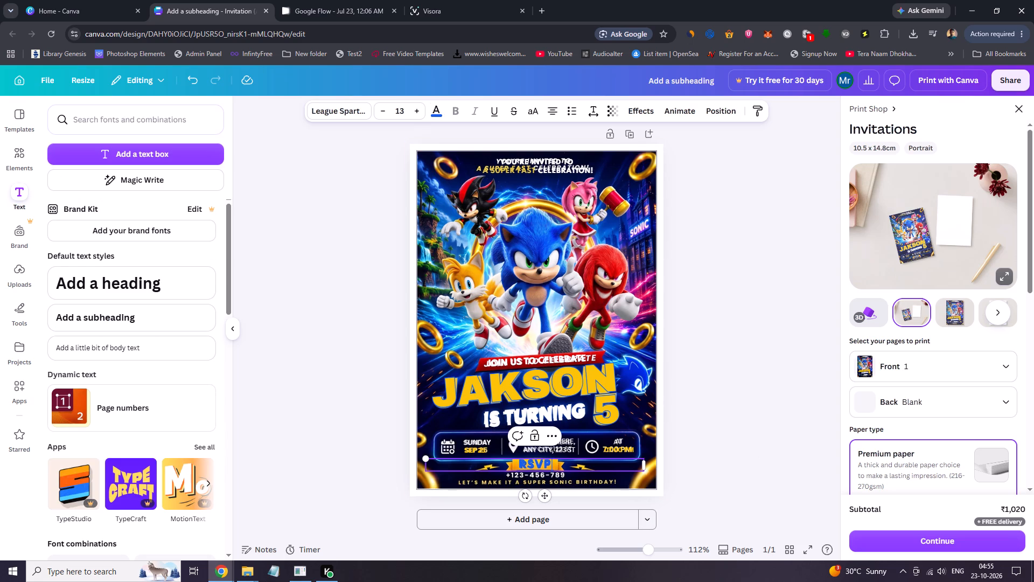
{"action": "left_click", "coordinate": [722, 463]}
Apply the League Spartan font to the RSVP text.
{"action": "left_click", "coordinate": [539, 464]}
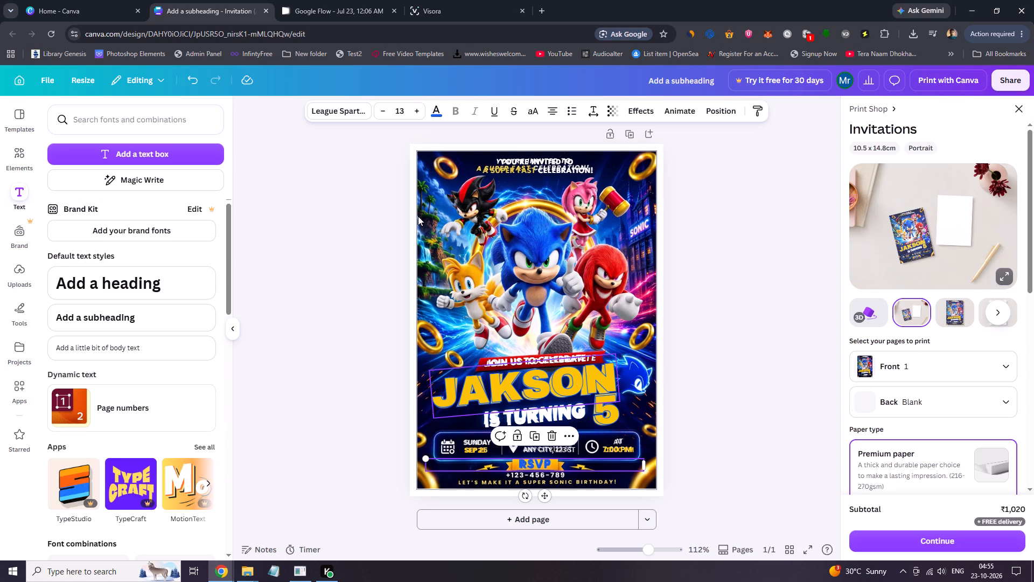
{"action": "left_click", "coordinate": [344, 106]}
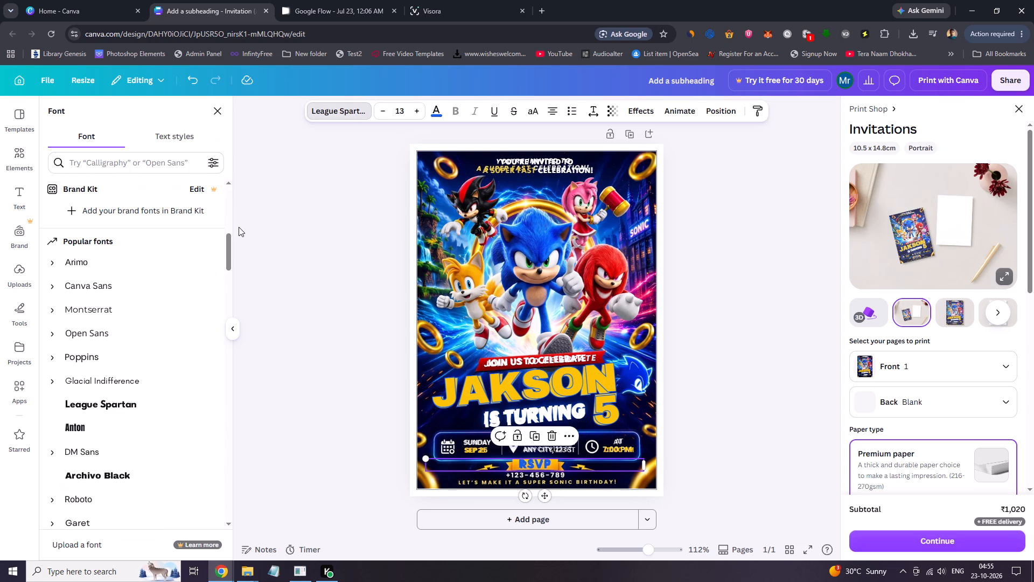
{"action": "left_click", "coordinate": [108, 405]}
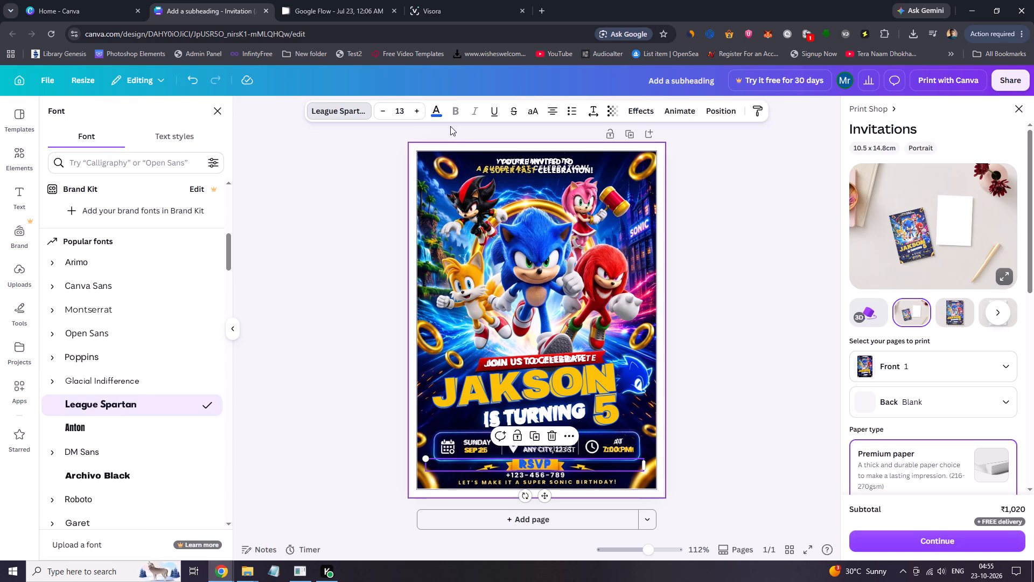
Change the RSVP text to the bold style of the Canva Sans font.
{"action": "left_click", "coordinate": [472, 452]}
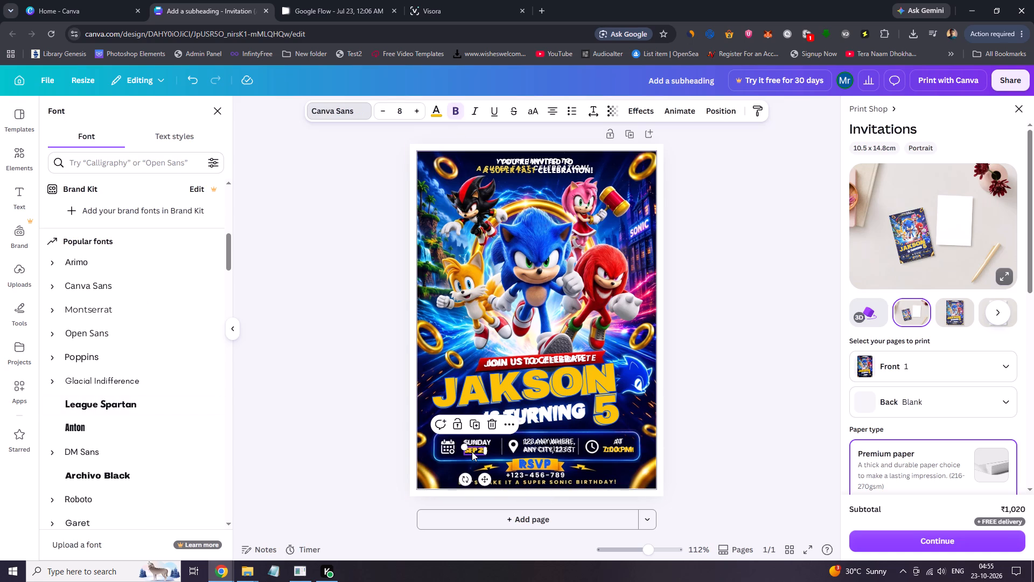
{"action": "left_click", "coordinate": [530, 463]}
{"action": "left_click", "coordinate": [340, 118]}
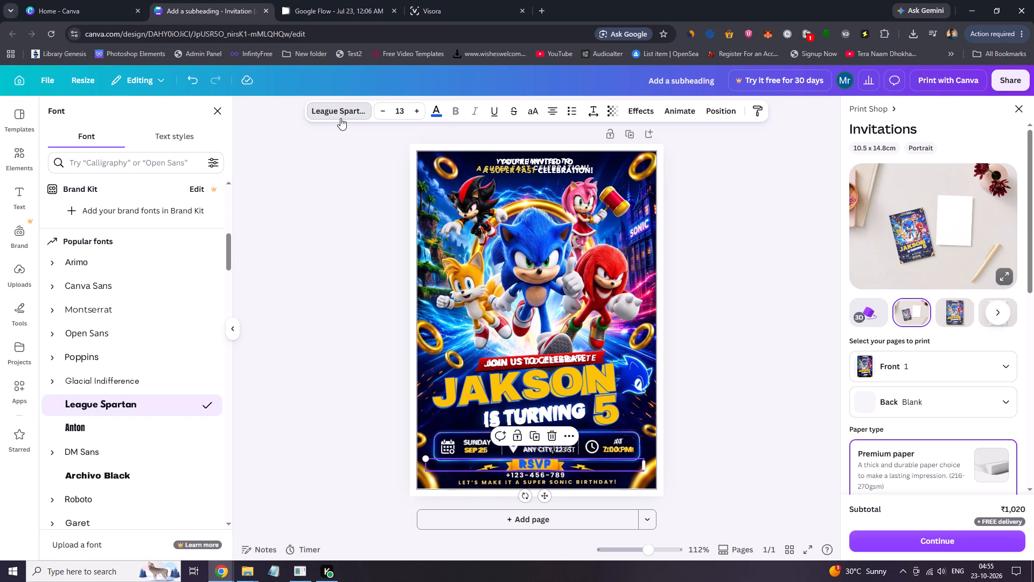
{"action": "left_click", "coordinate": [340, 117]}
{"action": "left_click_drag", "start_coordinate": [230, 253], "coordinate": [230, 246]}
{"action": "left_click", "coordinate": [121, 351]}
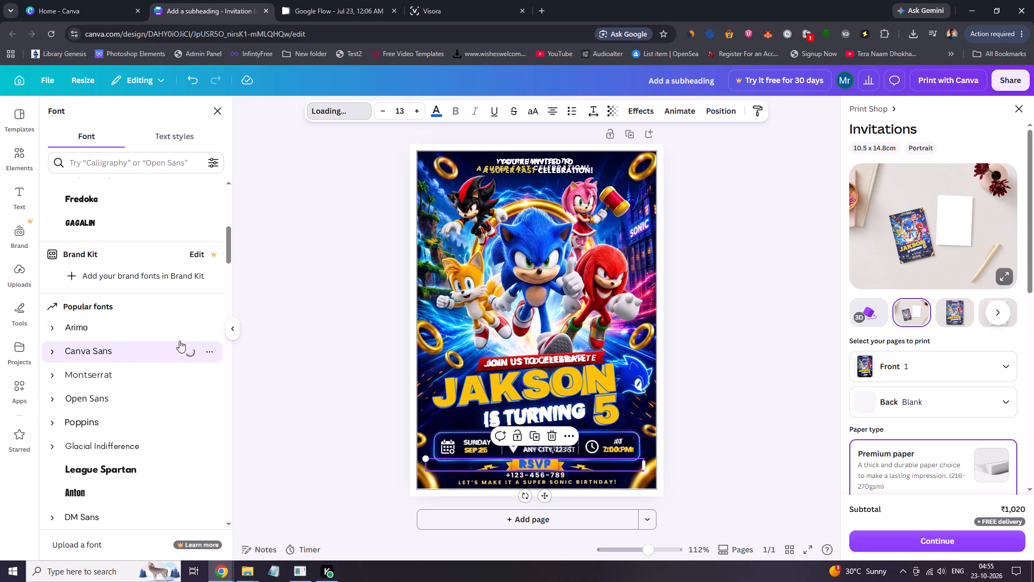
{"action": "left_click", "coordinate": [459, 112]}
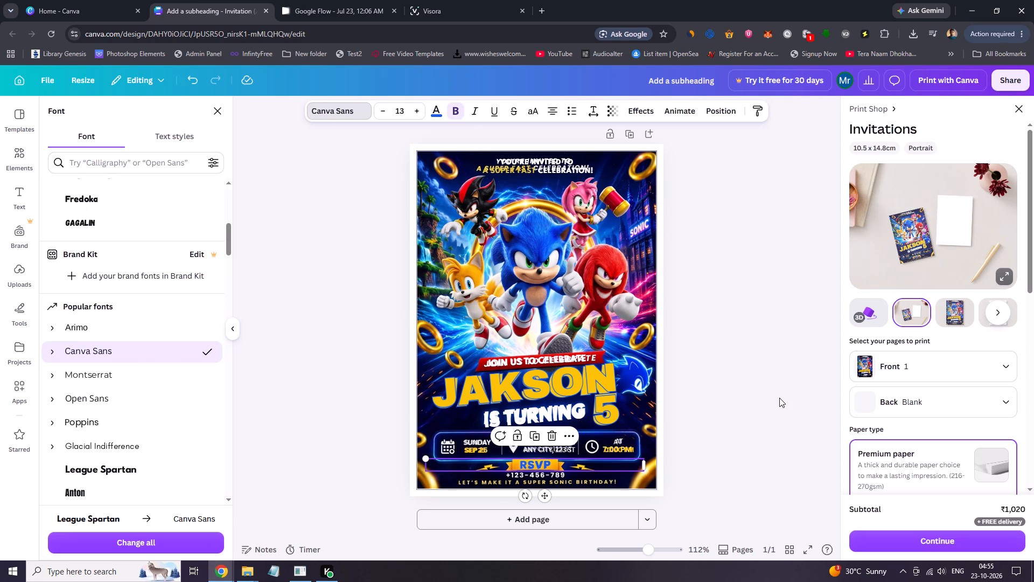
{"action": "key", "text": "Right"}
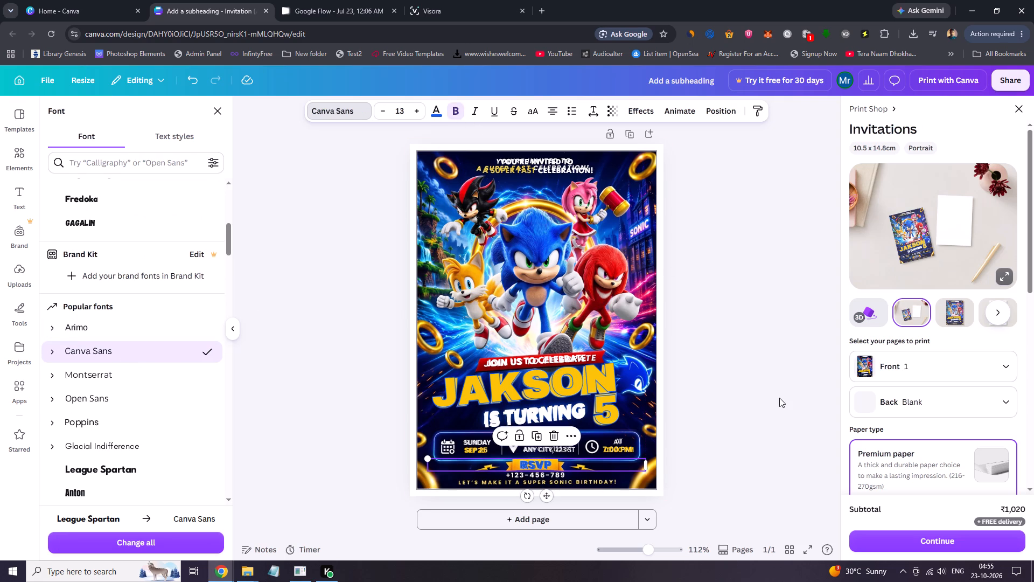
{"action": "key", "text": "Left"}
{"action": "left_click", "coordinate": [52, 351]}
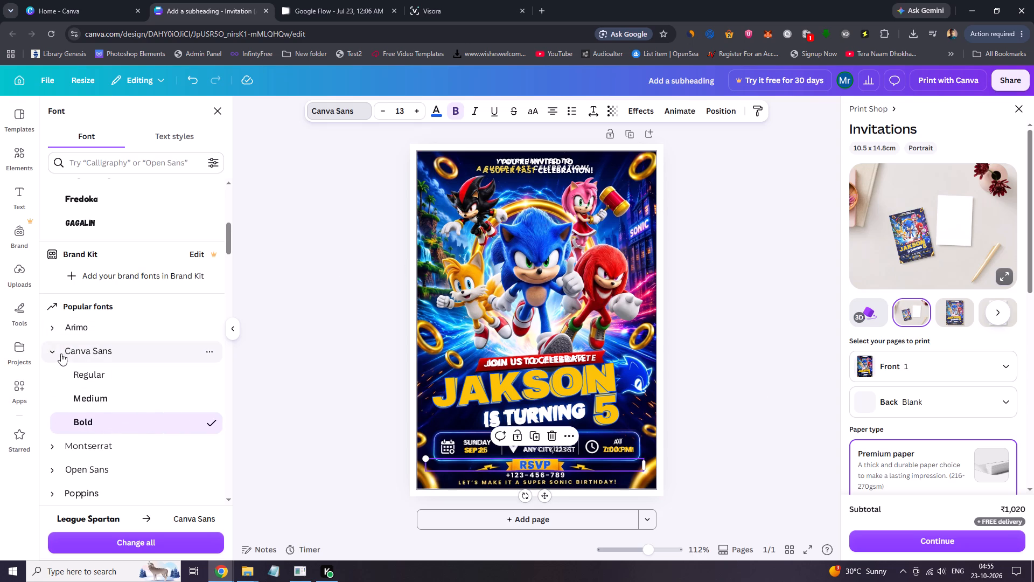
{"action": "left_click", "coordinate": [53, 351]}
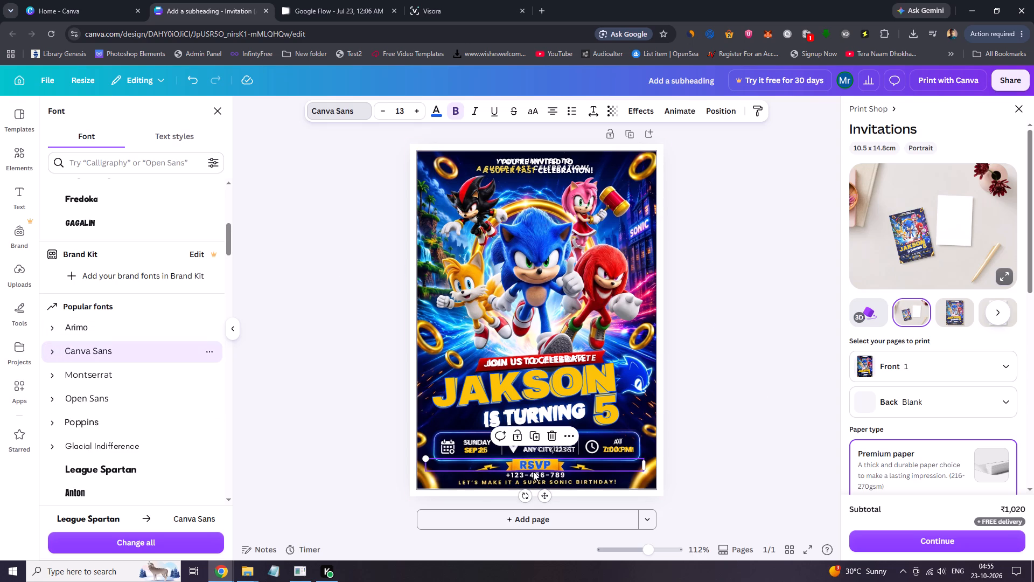
{"action": "left_click", "coordinate": [723, 420]}
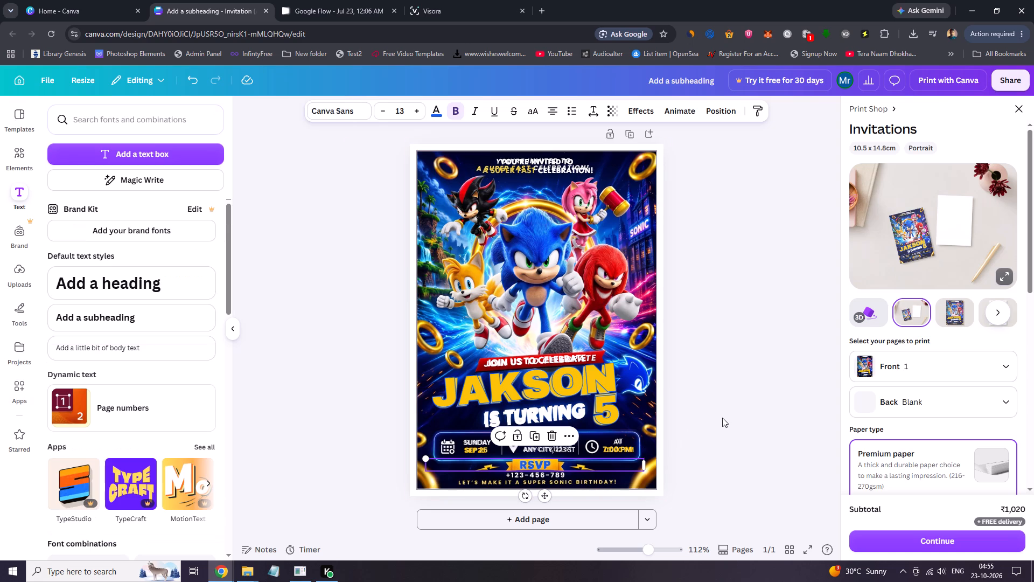
{"action": "left_click", "coordinate": [718, 413]}
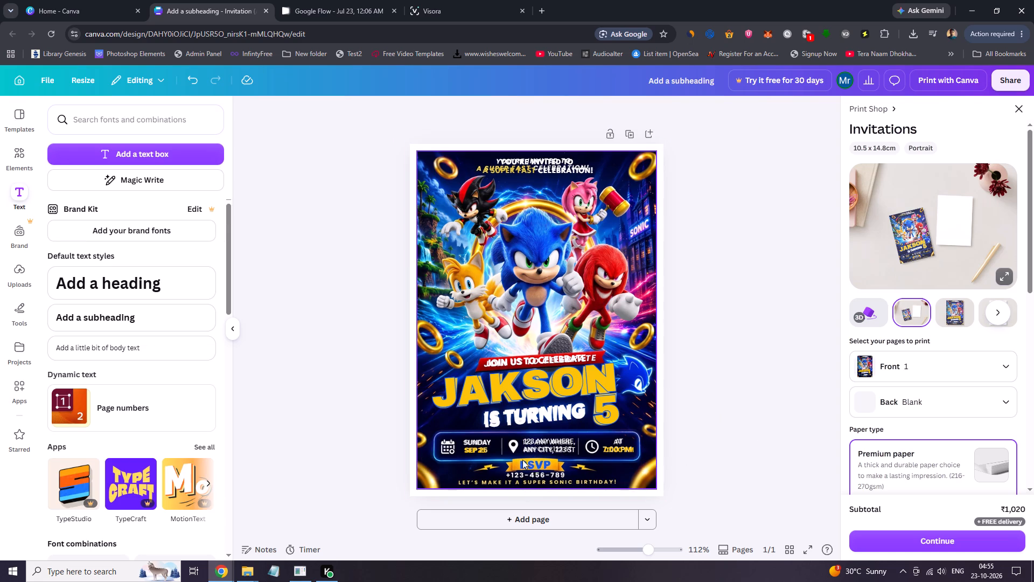
Duplicate the SUNDAY text and place the copy below the date, beside the printed phone number.
{"action": "left_click", "coordinate": [484, 441]}
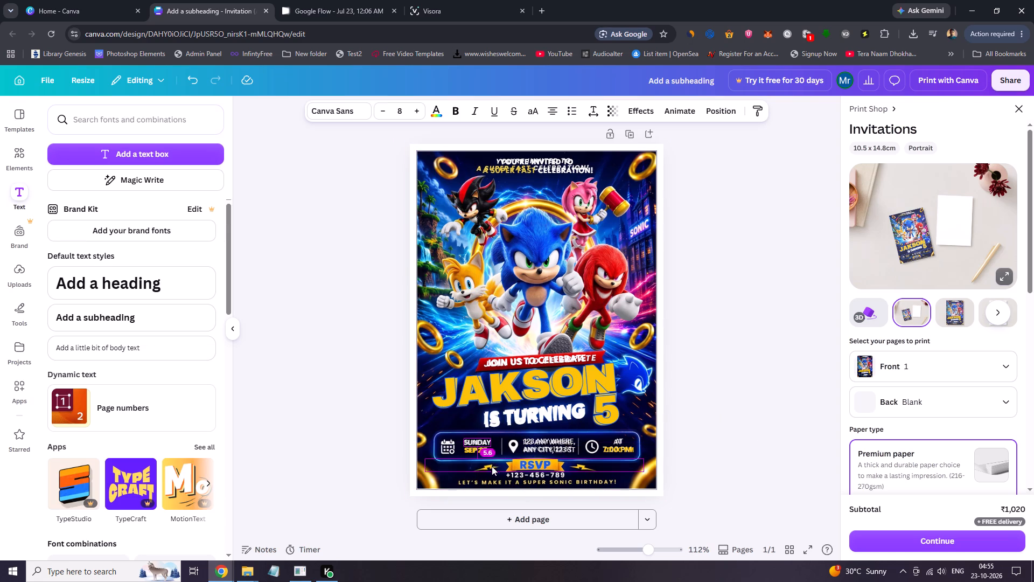
{"action": "left_click", "coordinate": [478, 418]}
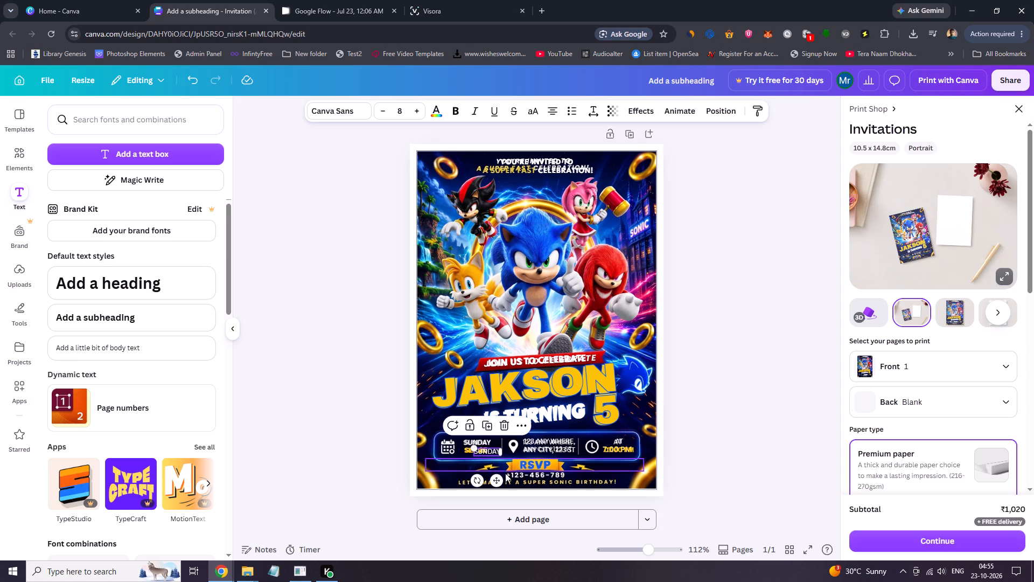
{"action": "left_click_drag", "start_coordinate": [499, 480], "coordinate": [507, 496]}
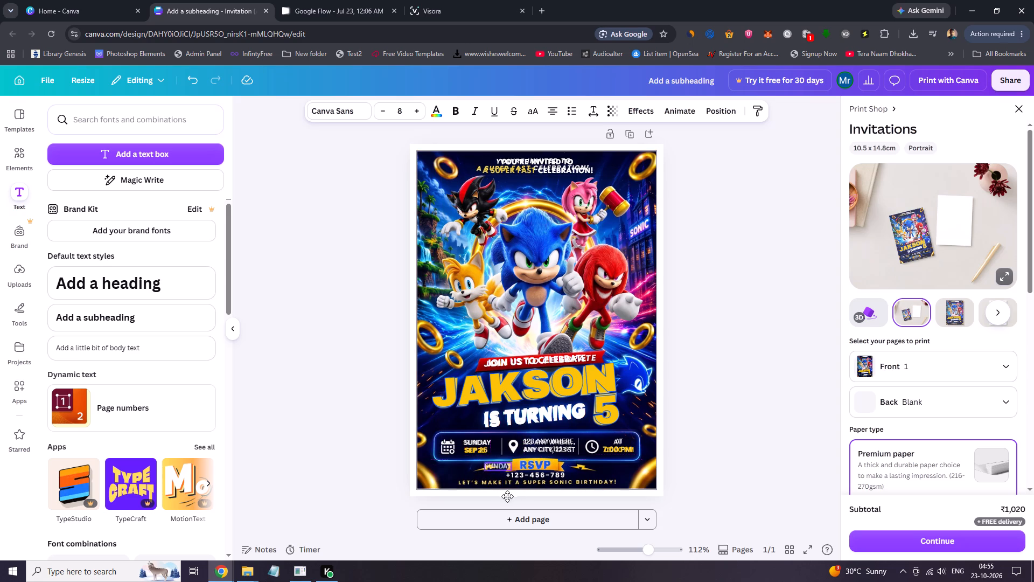
{"action": "left_click_drag", "start_coordinate": [507, 496], "coordinate": [488, 504]}
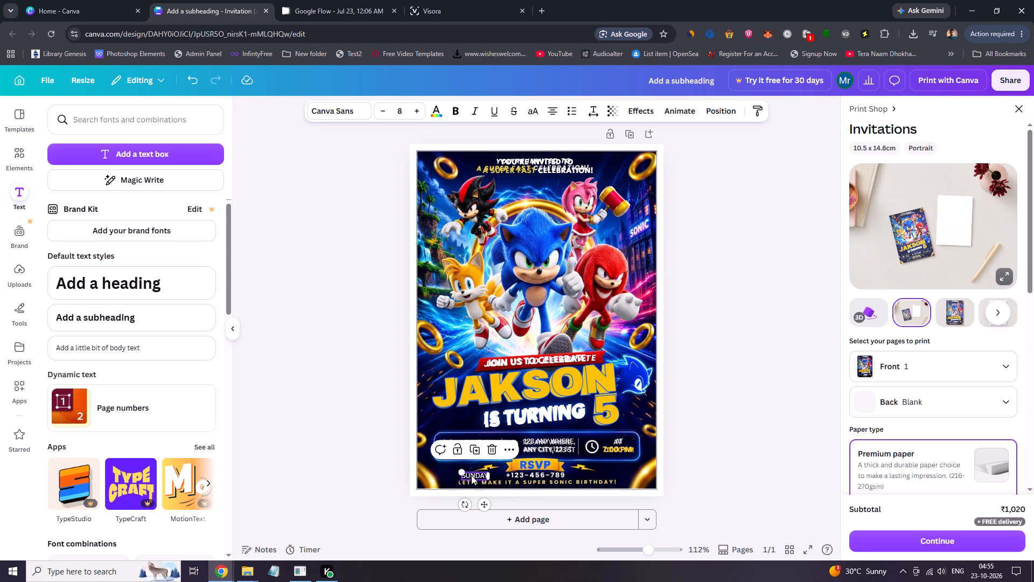
Replace the duplicated SUNDAY wording with the placeholder phone number for the RSVP line.
{"action": "double_click", "coordinate": [471, 475]}
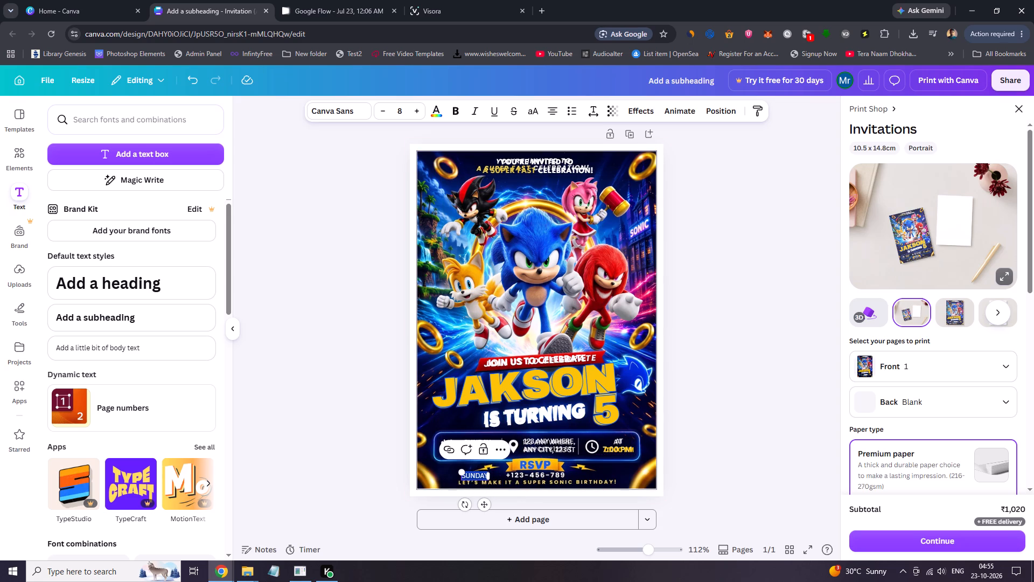
{"action": "key", "text": "shift+plus"}
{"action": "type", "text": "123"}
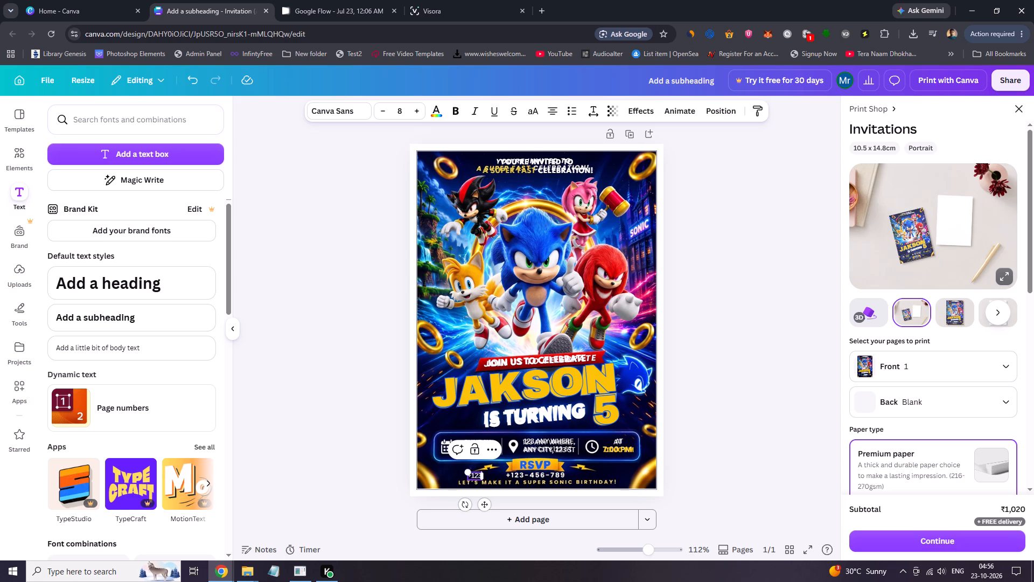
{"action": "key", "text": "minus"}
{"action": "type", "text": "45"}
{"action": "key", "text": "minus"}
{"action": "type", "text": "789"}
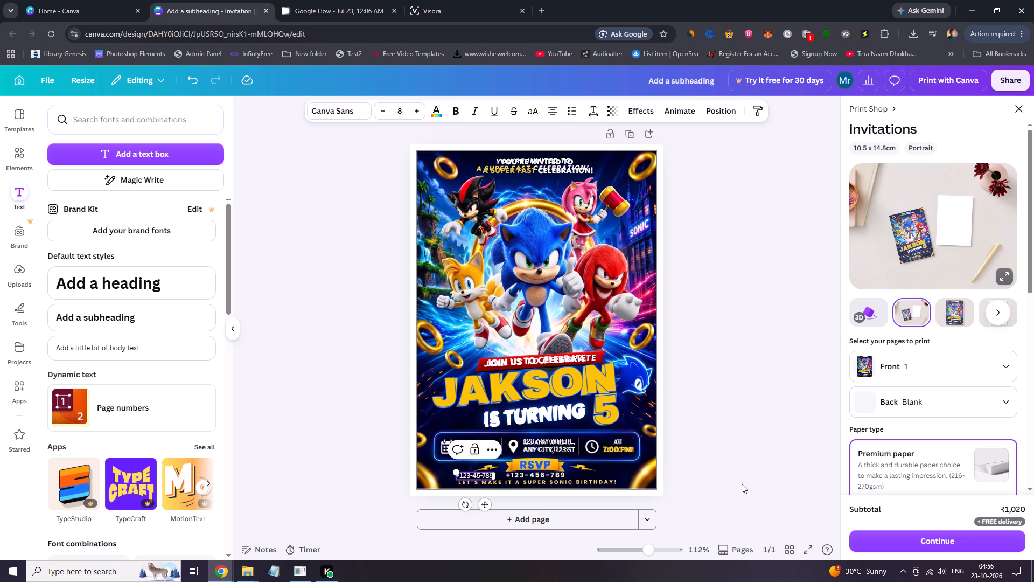
{"action": "left_click", "coordinate": [742, 484]}
Move the new phone number text across and slightly up until it overlays the start of the printed number.
{"action": "left_click", "coordinate": [482, 477]}
{"action": "key", "text": "Right"}
{"action": "key", "text": "Right"}
{"action": "key", "text": "Right"}
{"action": "key", "text": "Right"}
{"action": "key", "text": "Right"}
{"action": "key", "text": "Right"}
{"action": "key", "text": "Right"}
{"action": "key", "text": "Right"}
{"action": "key", "text": "Right"}
{"action": "key", "text": "Right"}
{"action": "key", "text": "Right"}
{"action": "key", "text": "Right"}
{"action": "key", "text": "Right"}
{"action": "key", "text": "Right"}
{"action": "key", "text": "Right"}
{"action": "key", "text": "Right"}
{"action": "key", "text": "Right"}
{"action": "key", "text": "Right"}
{"action": "key", "text": "Right"}
{"action": "key", "text": "Right"}
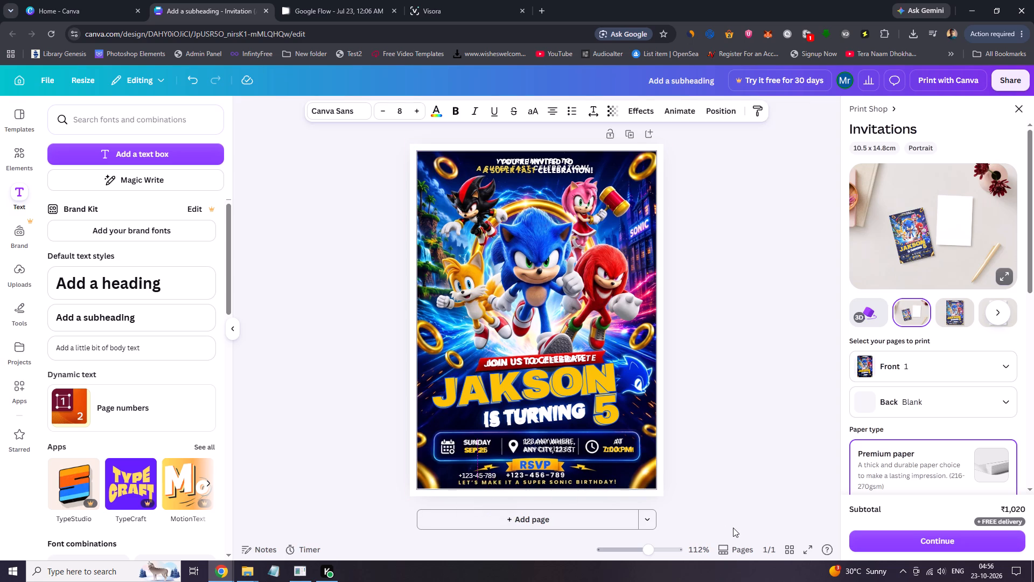
{"action": "key", "text": "Right"}
{"action": "key", "text": "Right"}
{"action": "key", "text": "Left"}
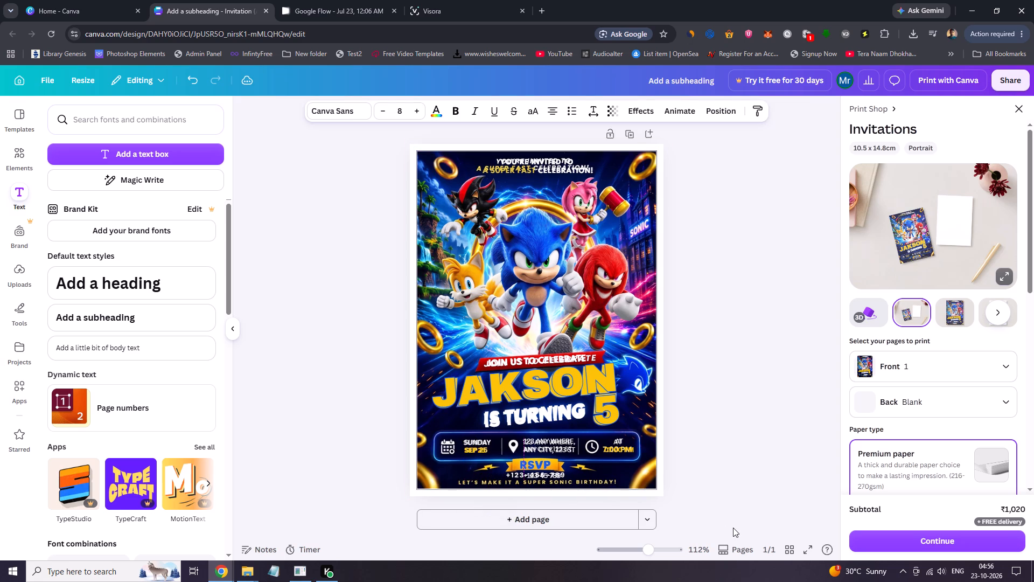
{"action": "key", "text": "Left"}
{"action": "key", "text": "Left"}
{"action": "key", "text": "Left"}
{"action": "key", "text": "Up"}
{"action": "key", "text": "Left"}
{"action": "key", "text": "Left"}
{"action": "key", "text": "Left"}
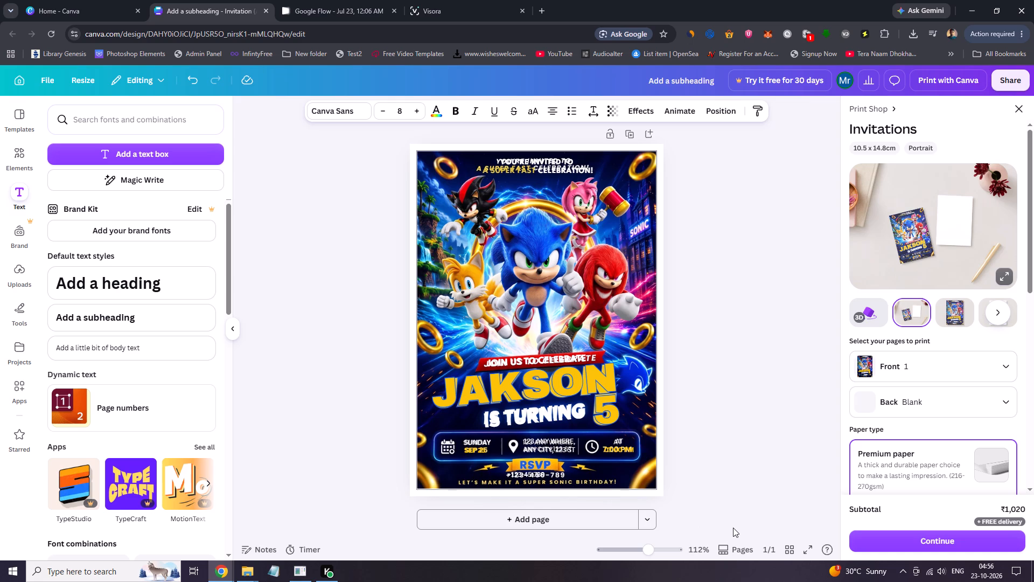
{"action": "key", "text": "Left"}
Make the phone number text bold and widen its letter spacing to 188.
{"action": "left_click", "coordinate": [457, 108]}
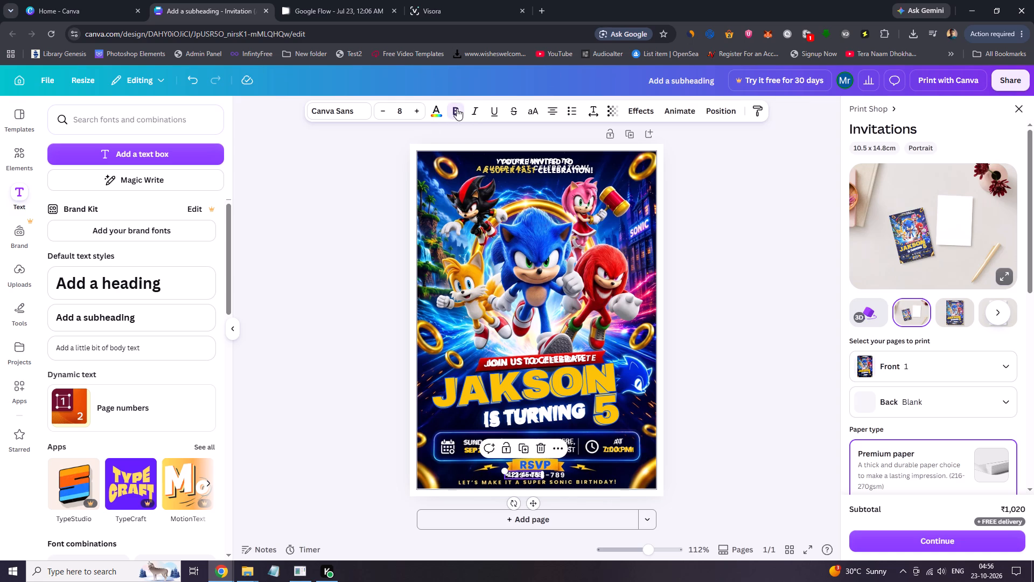
{"action": "left_click", "coordinate": [585, 107]}
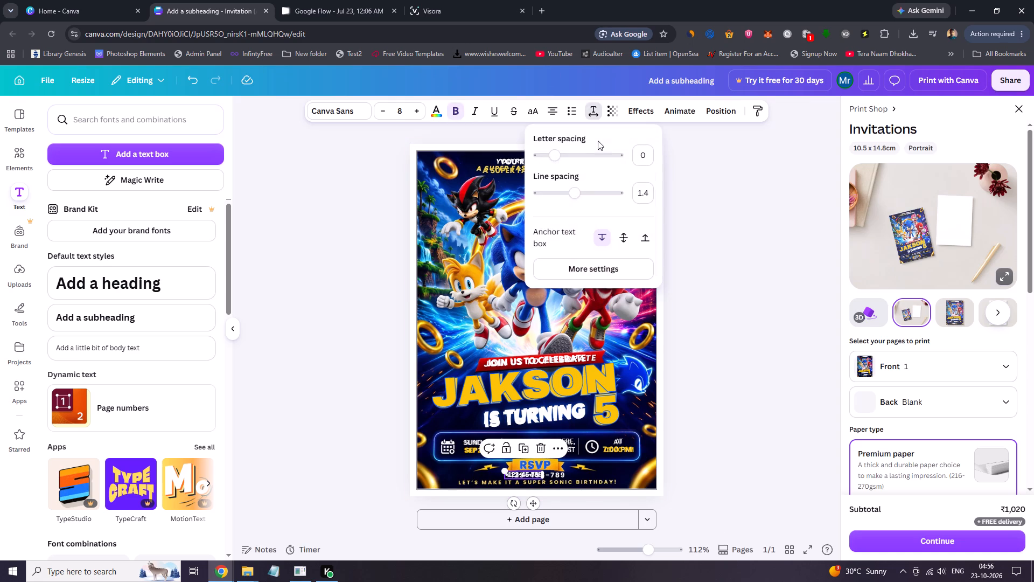
{"action": "left_click", "coordinate": [559, 156]}
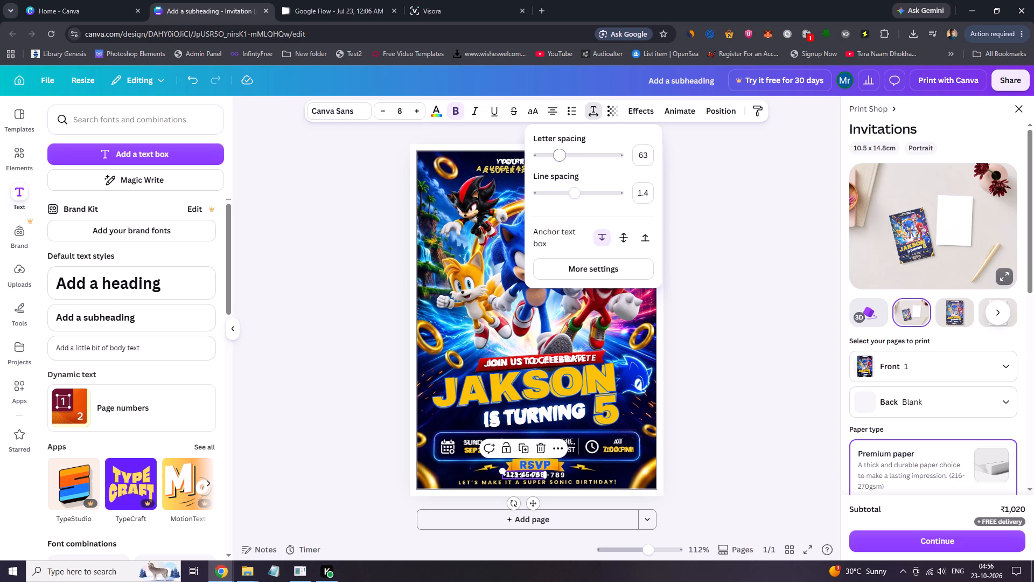
{"action": "key", "text": "Right"}
{"action": "key", "text": "Left"}
{"action": "left_click_drag", "start_coordinate": [561, 156], "coordinate": [564, 156]}
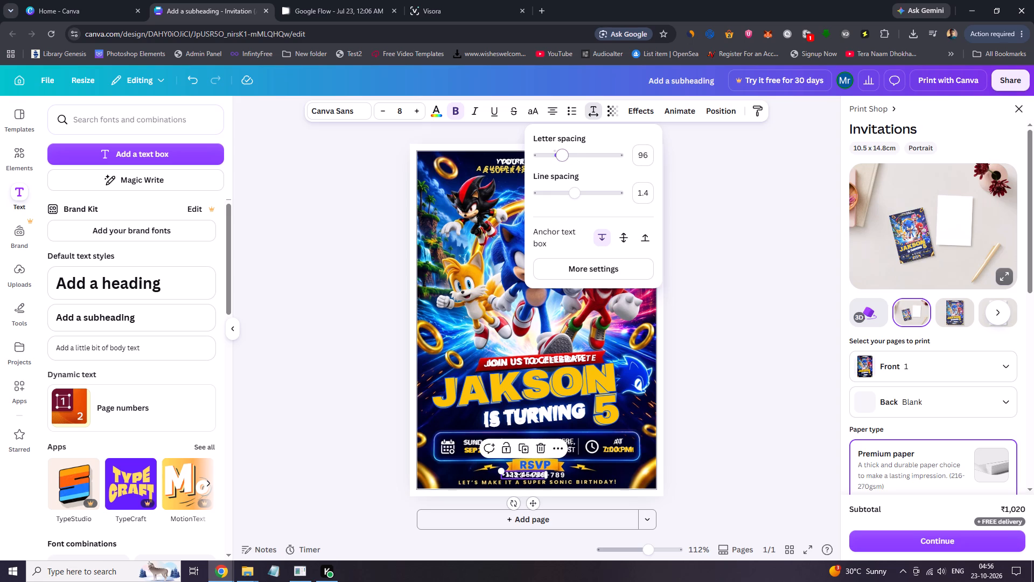
{"action": "left_click_drag", "start_coordinate": [564, 156], "coordinate": [569, 156]}
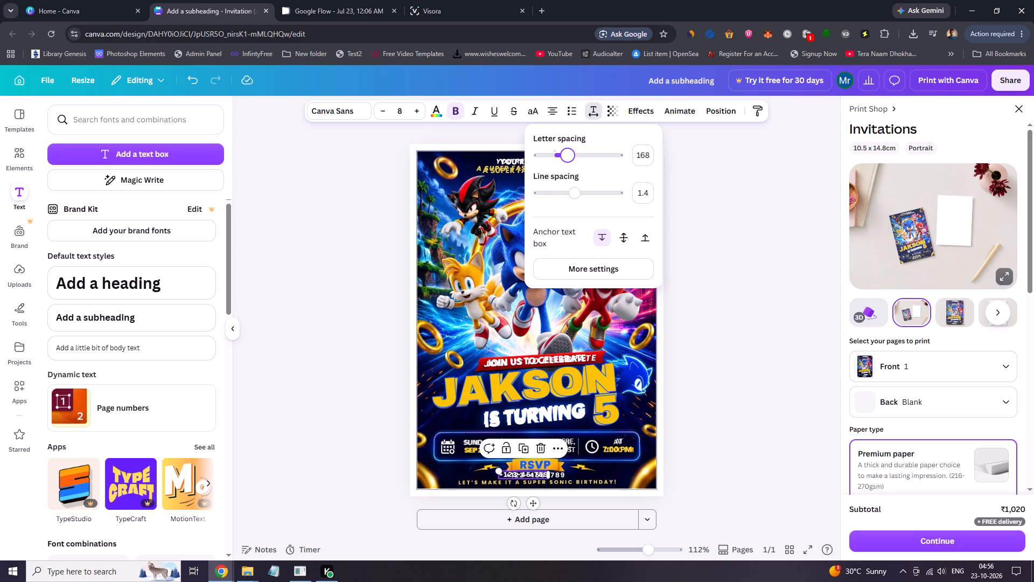
{"action": "left_click_drag", "start_coordinate": [569, 156], "coordinate": [569, 156]}
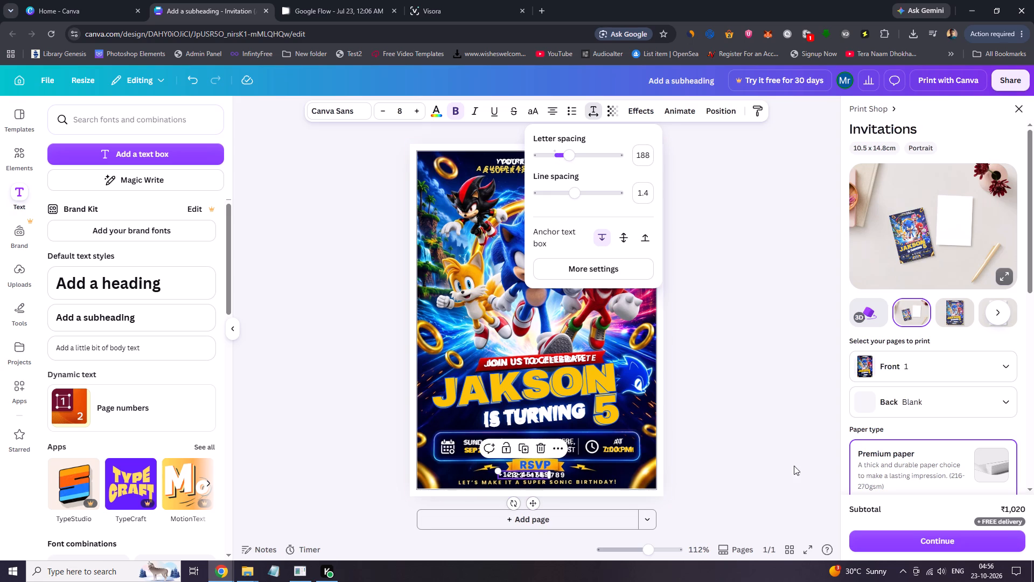
Nudge the phone number text right to line it up over the printed number beneath RSVP.
{"action": "left_click", "coordinate": [794, 466]}
{"action": "left_click", "coordinate": [523, 475]}
{"action": "key", "text": "Right"}
{"action": "left_click", "coordinate": [702, 477]}
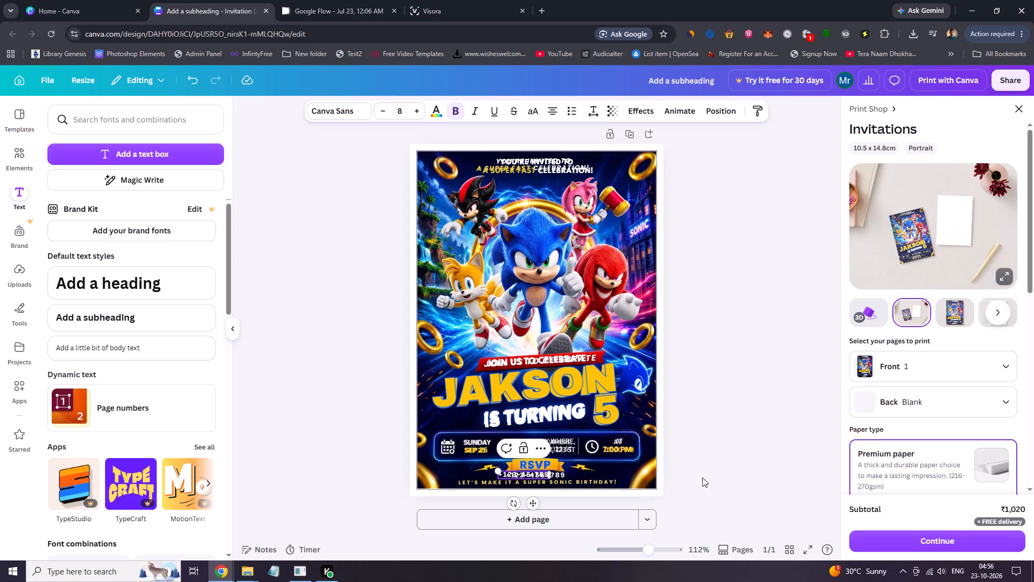
{"action": "left_click", "coordinate": [541, 473]}
{"action": "key", "text": "Right"}
{"action": "key", "text": "Right"}
{"action": "key", "text": "Right"}
{"action": "key", "text": "Right"}
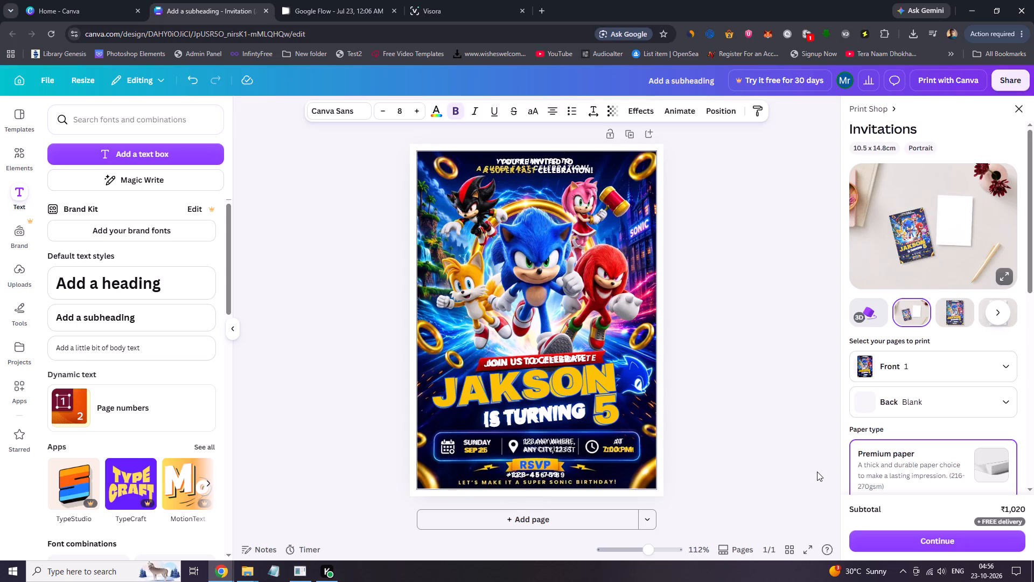
{"action": "key", "text": "Right"}
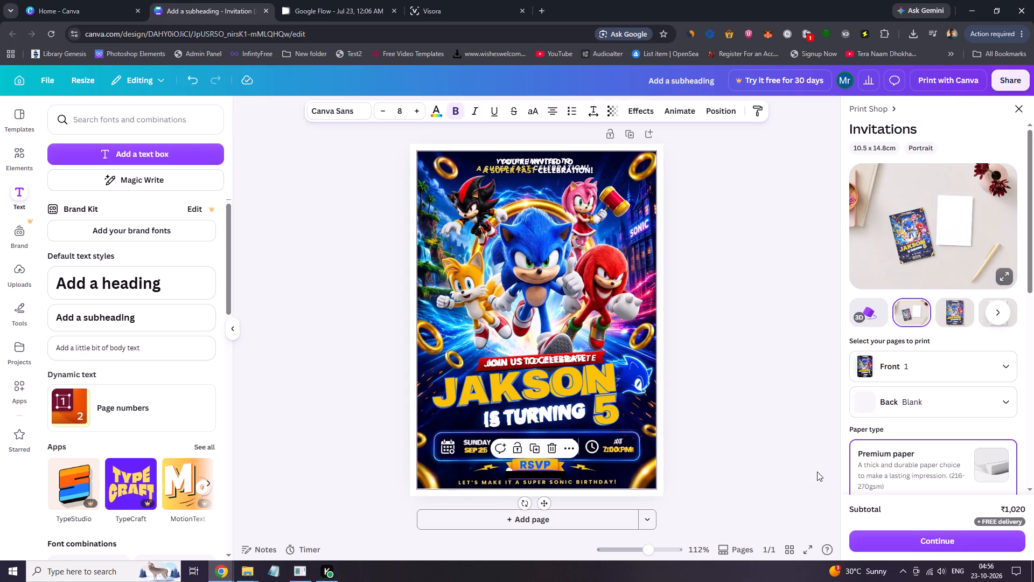
{"action": "left_click", "coordinate": [815, 472]}
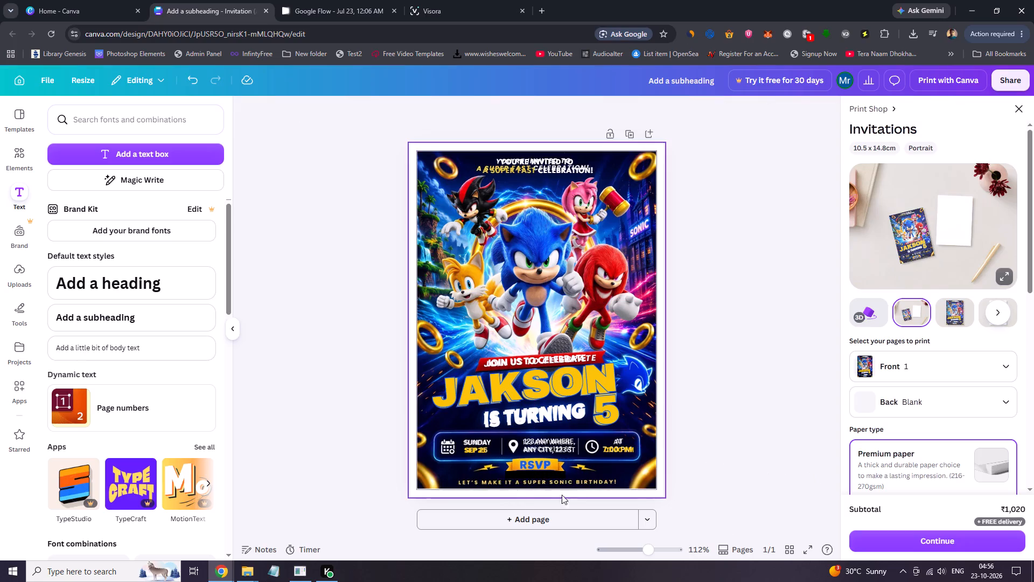
Duplicate the SUNDAY text, place the copy beside the RSVP banner and reduce it to size 5.
{"action": "left_click", "coordinate": [525, 474]}
{"action": "left_click", "coordinate": [473, 441]}
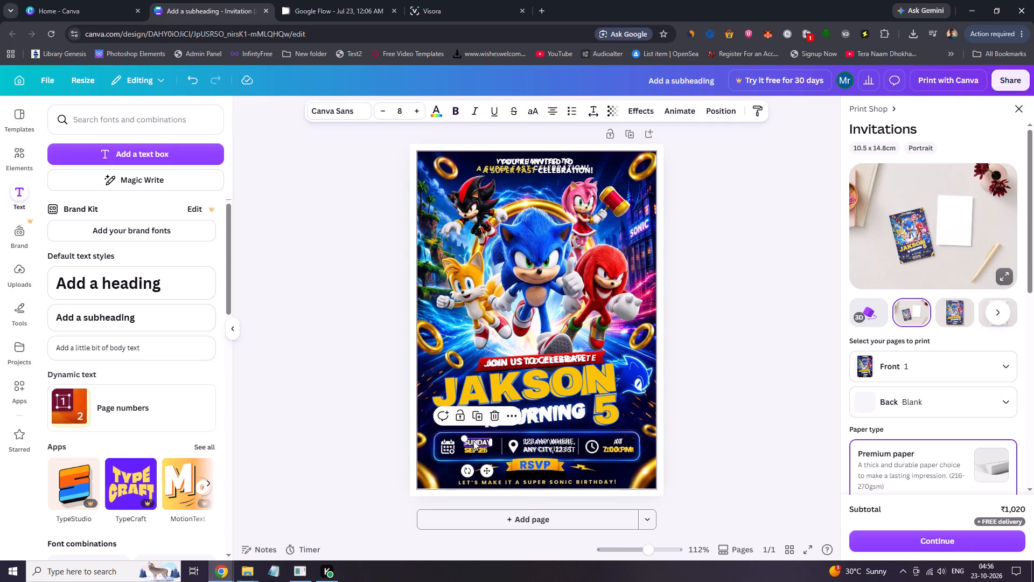
{"action": "left_click", "coordinate": [482, 413]}
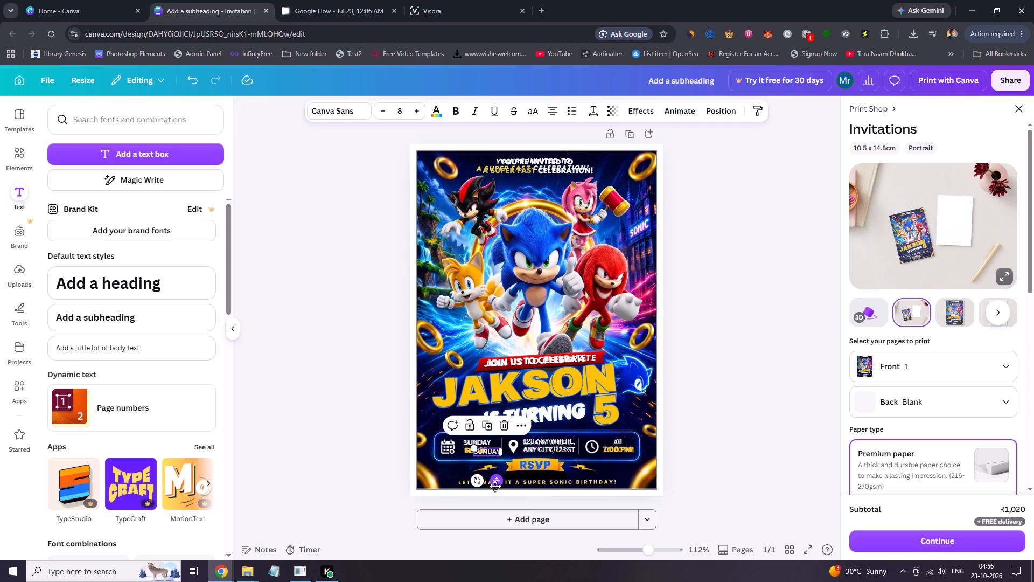
{"action": "left_click_drag", "start_coordinate": [498, 480], "coordinate": [475, 501]}
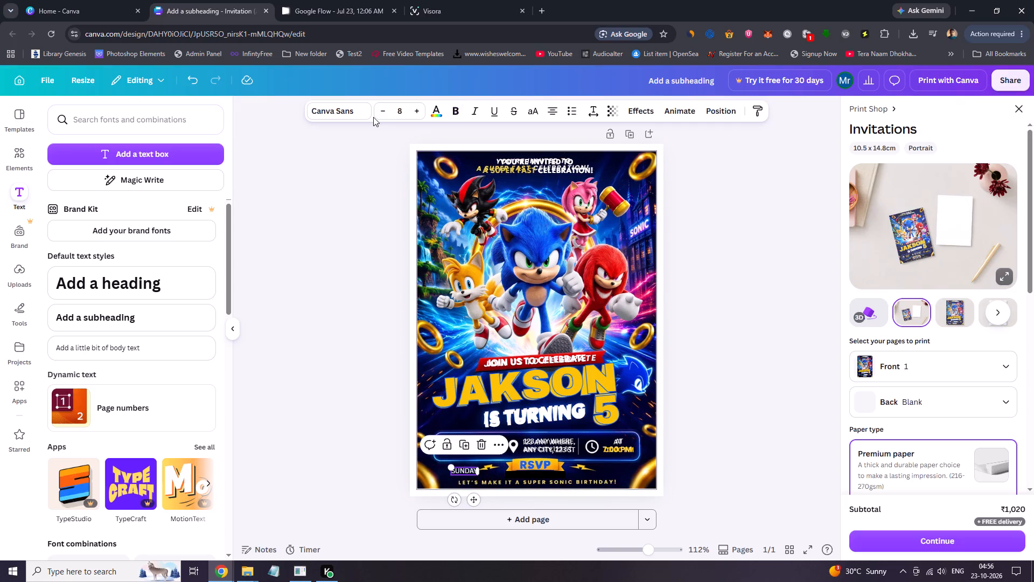
{"action": "triple_click", "coordinate": [379, 115]}
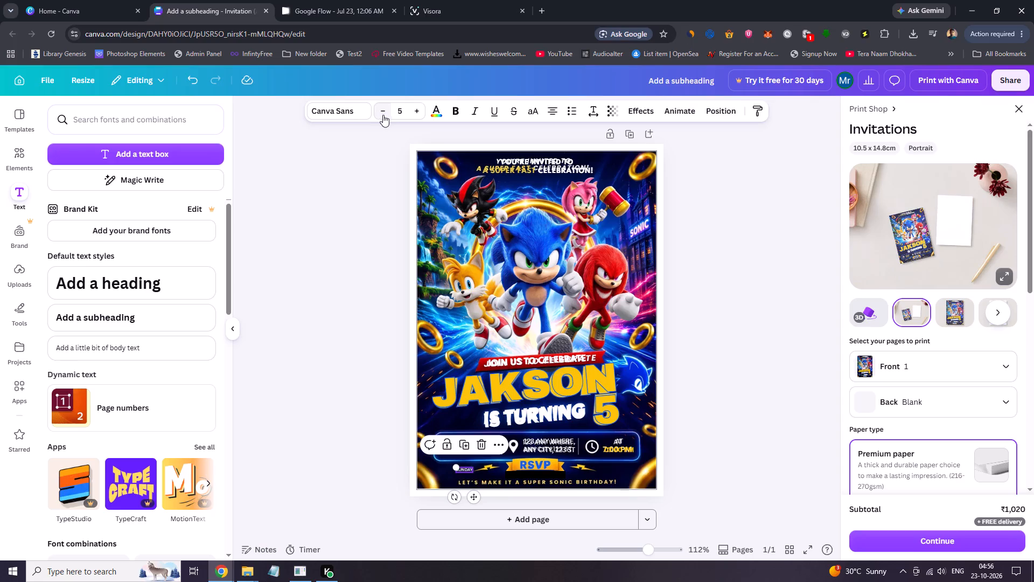
Set the copied SUNDAY text beside the RSVP banner to size 6 and replace its wording with "LET'S MAKE IT A SUPER SONIC BIRTHDAY".
{"action": "left_click", "coordinate": [415, 115]}
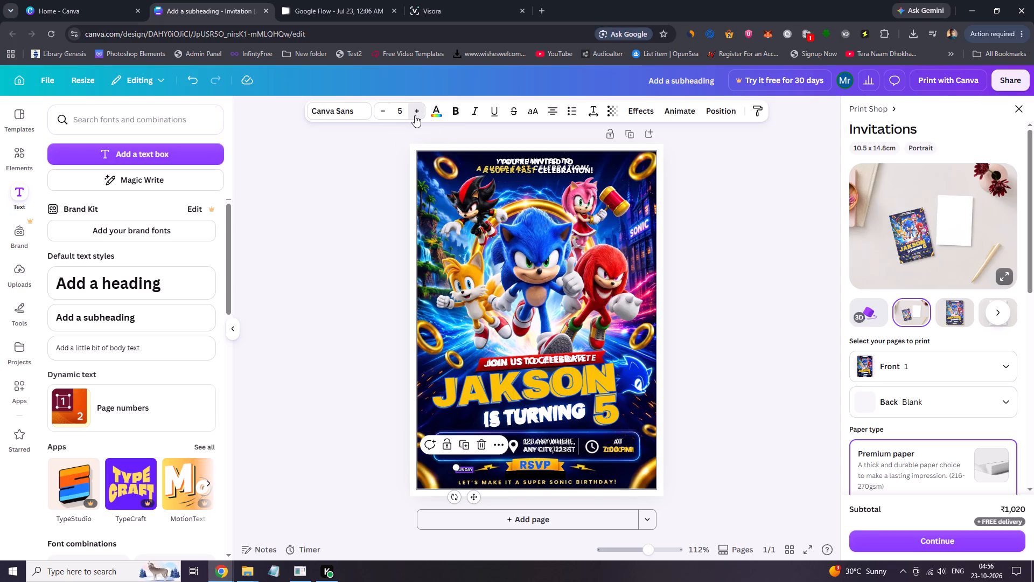
{"action": "double_click", "coordinate": [465, 469]}
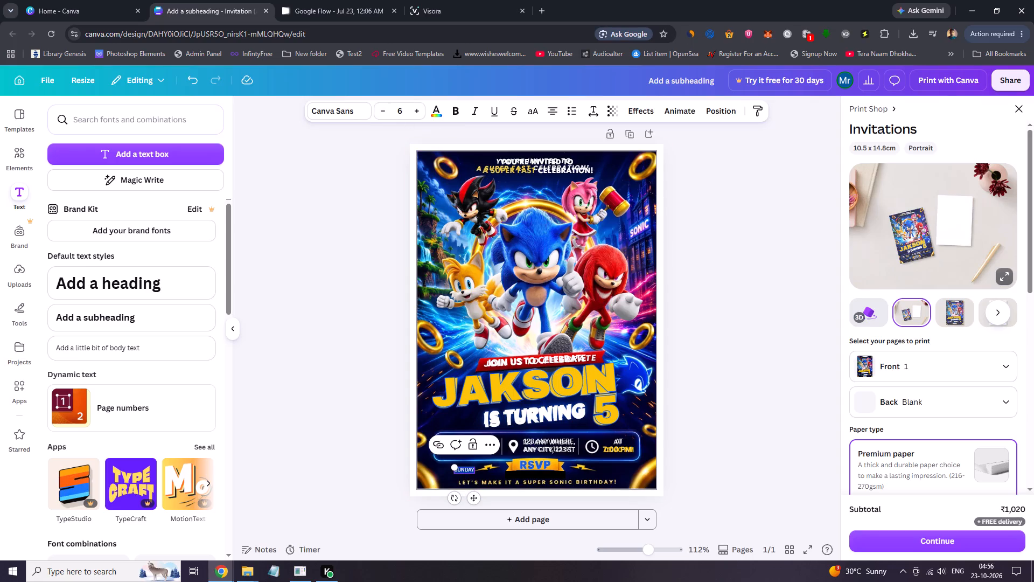
{"action": "type", "text": "LE"}
{"action": "type", "text": "T'S"}
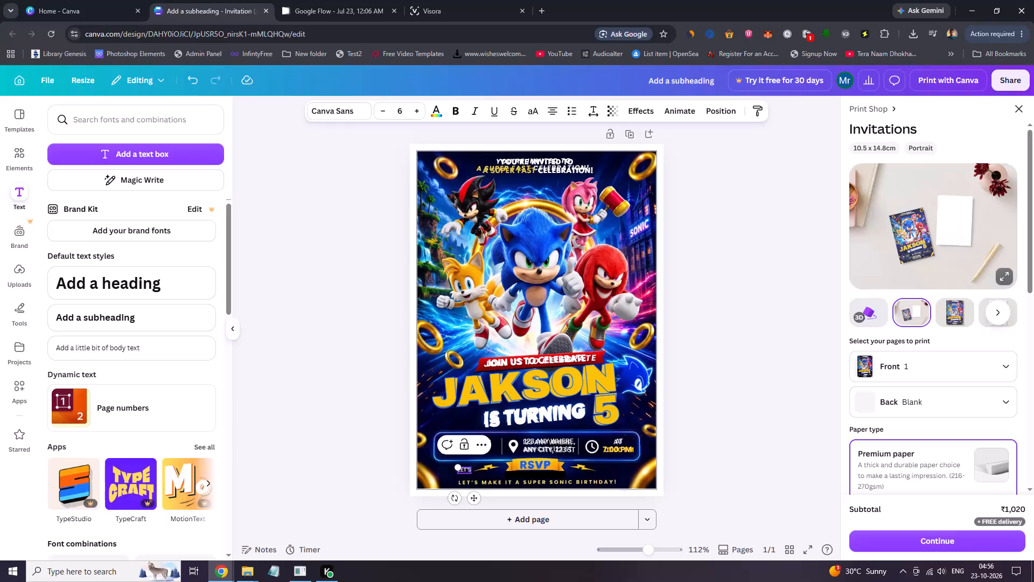
{"action": "key", "text": "space"}
{"action": "type", "text": "MAKE IT A S"}
{"action": "type", "text": "UPER SONIC BIRTHDAY"}
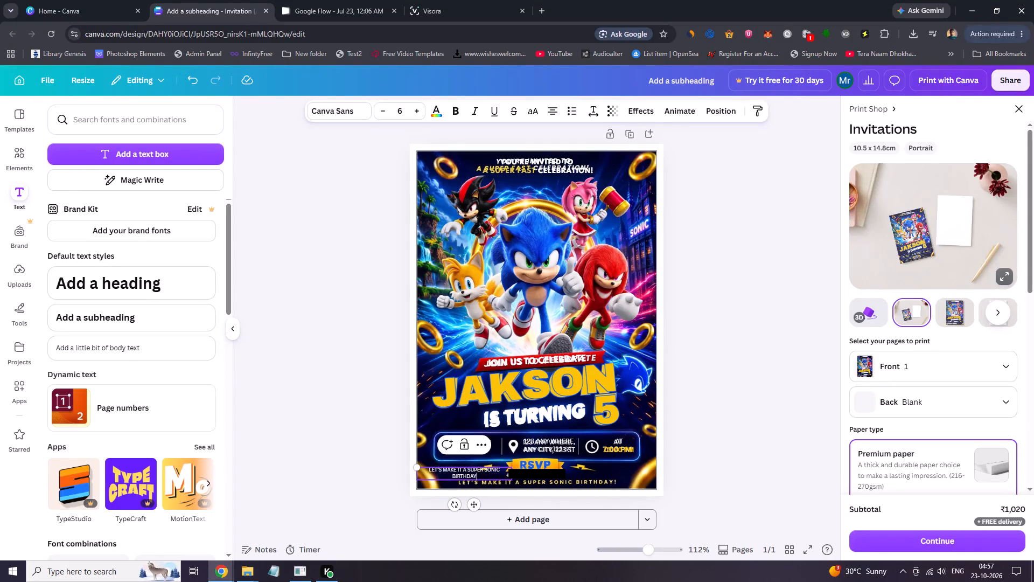
Widen the closing text's box until it fits on one line and move it over the printed closing line beneath RSVP.
{"action": "left_click_drag", "start_coordinate": [515, 475], "coordinate": [532, 475]}
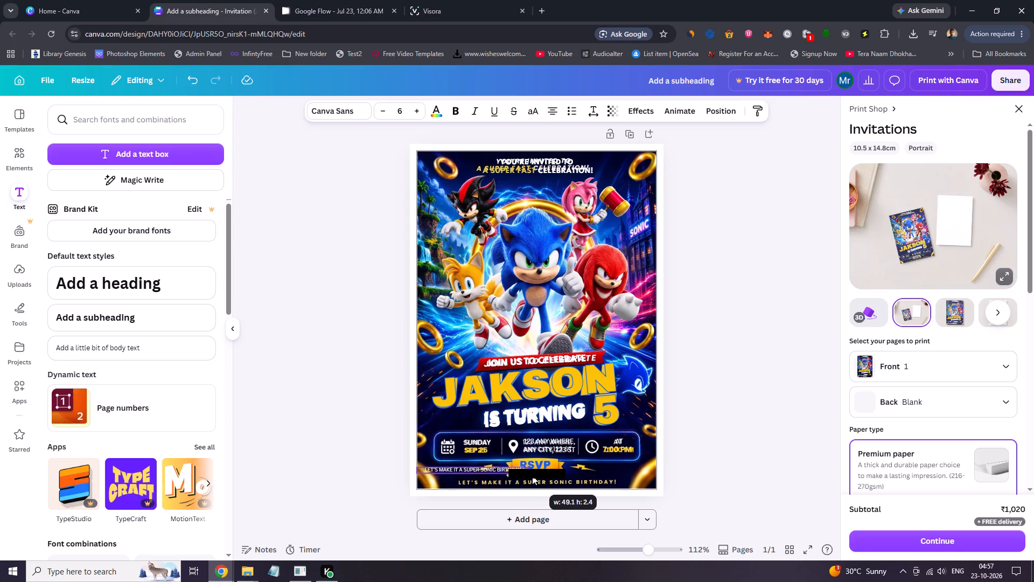
{"action": "left_click_drag", "start_coordinate": [532, 475], "coordinate": [530, 475]}
{"action": "left_click_drag", "start_coordinate": [482, 501], "coordinate": [507, 502]}
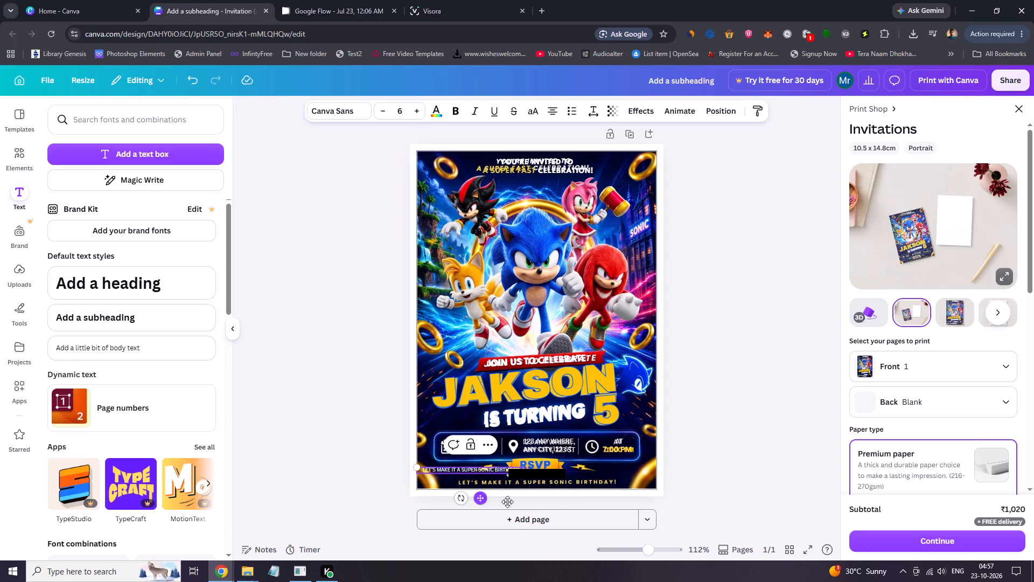
{"action": "left_click_drag", "start_coordinate": [507, 502], "coordinate": [523, 514]}
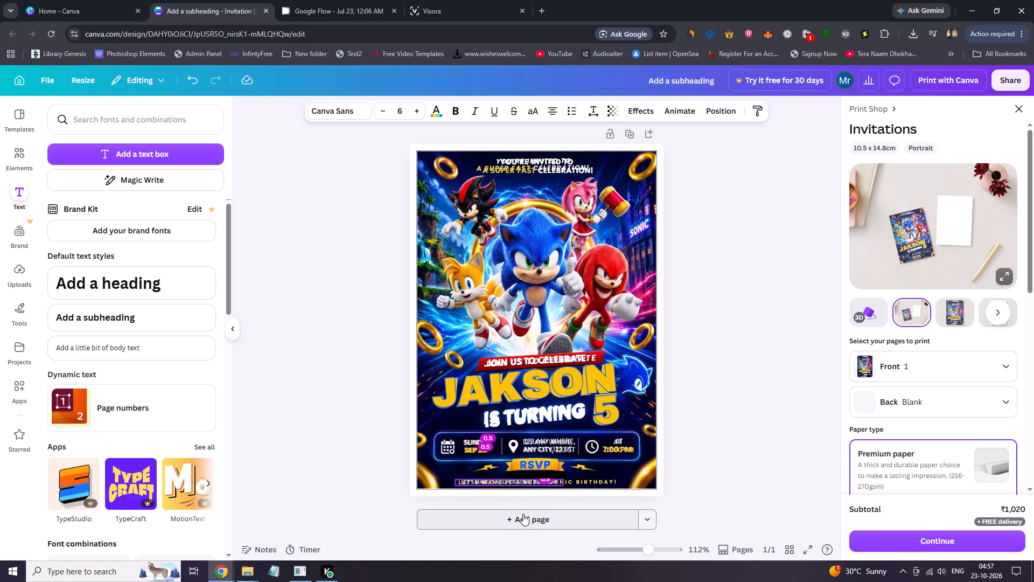
{"action": "left_click_drag", "start_coordinate": [523, 514], "coordinate": [547, 512]}
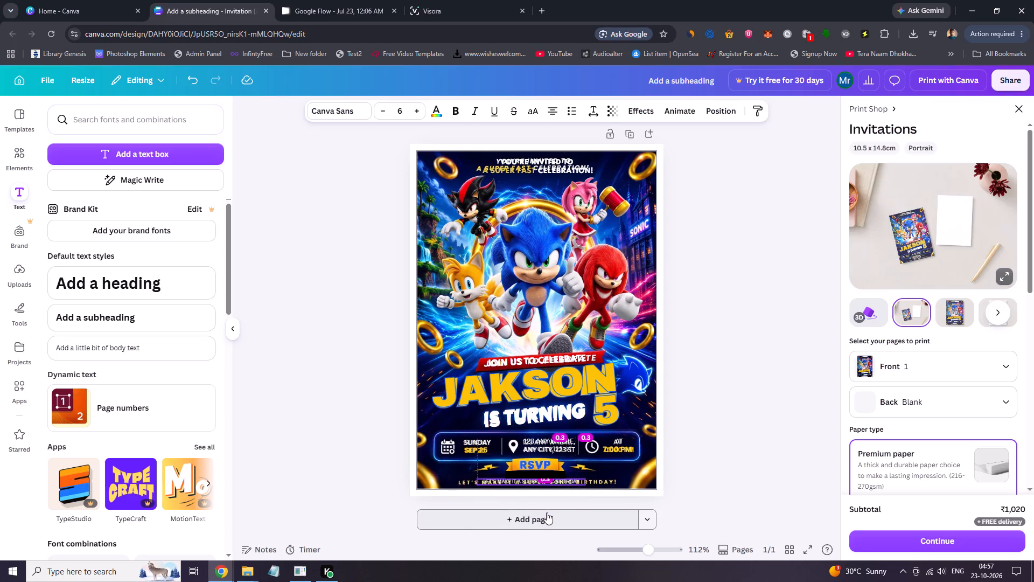
{"action": "left_click_drag", "start_coordinate": [547, 512], "coordinate": [548, 513]}
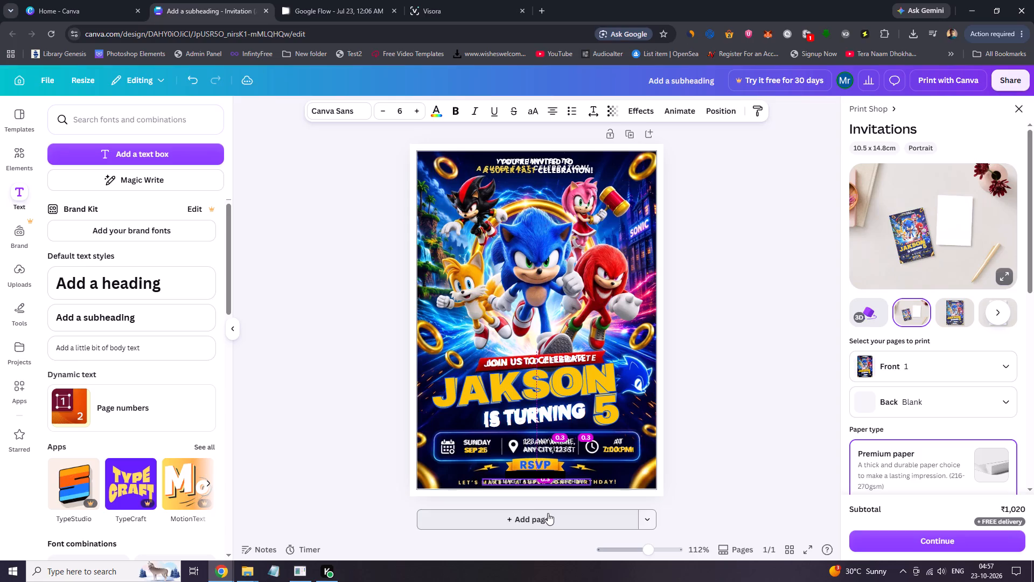
{"action": "left_click_drag", "start_coordinate": [548, 513], "coordinate": [548, 513]}
Colour the closing text golden yellow and widen its letter spacing to match the printed line.
{"action": "left_click", "coordinate": [431, 110]}
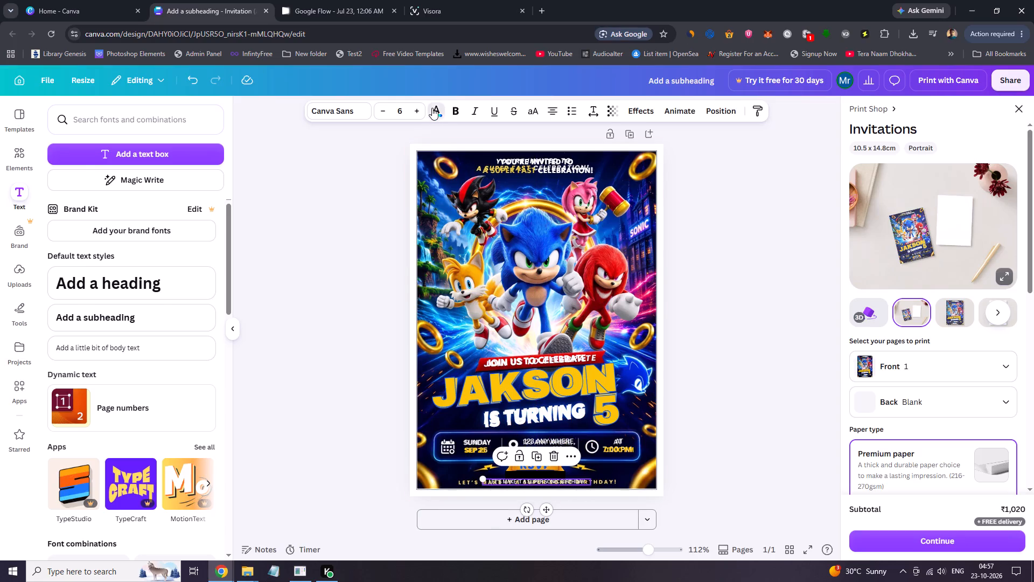
{"action": "left_click", "coordinate": [135, 189]}
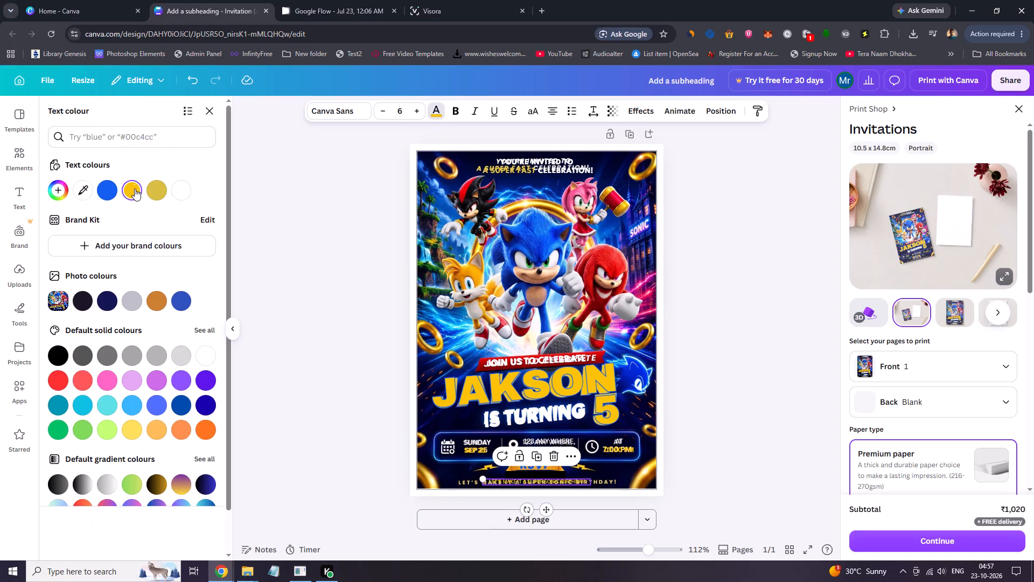
{"action": "left_click", "coordinate": [592, 106]}
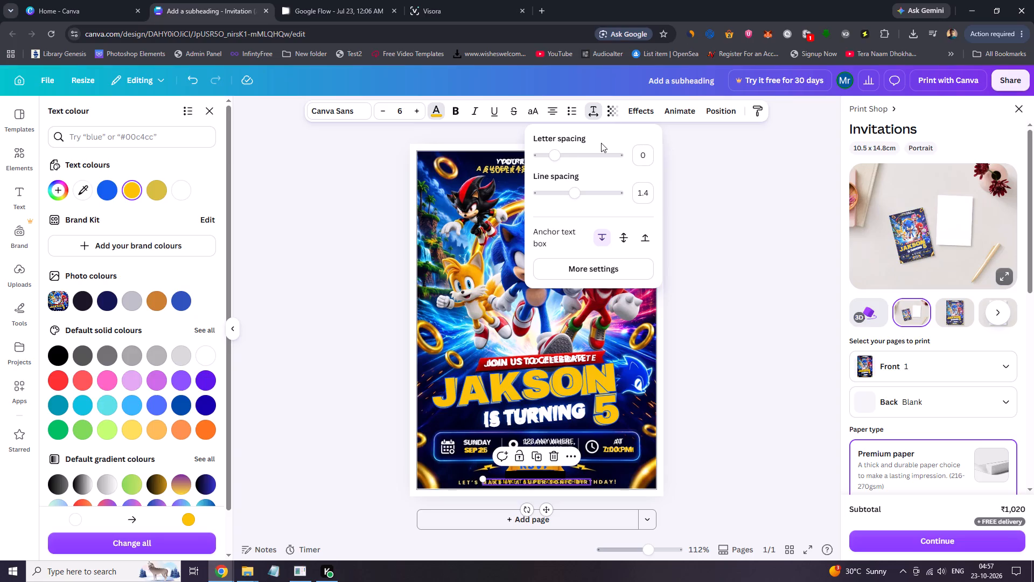
{"action": "left_click_drag", "start_coordinate": [558, 156], "coordinate": [578, 158]}
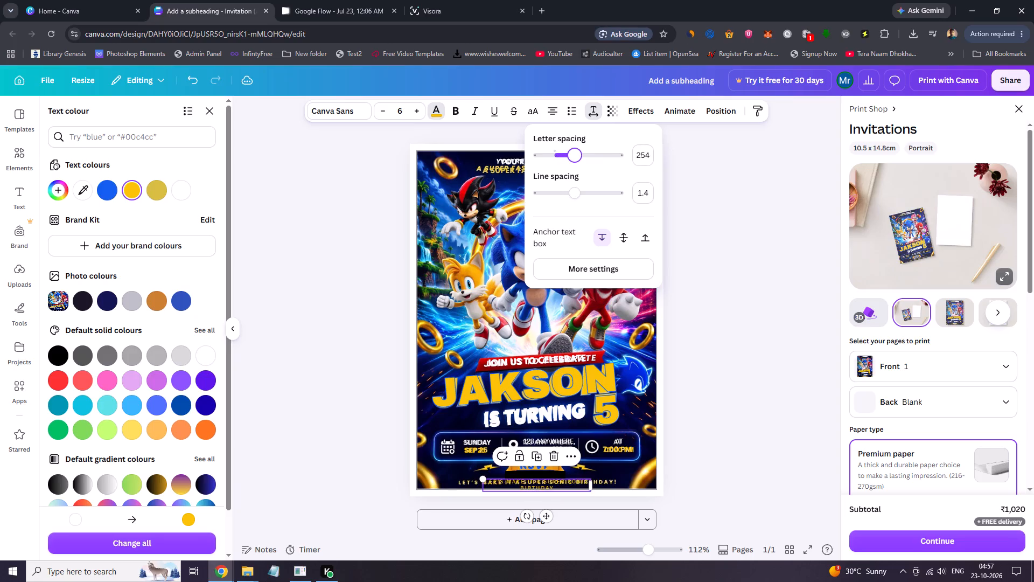
{"action": "left_click_drag", "start_coordinate": [578, 158], "coordinate": [582, 159]}
Extend the closing text's box on both sides to about 71 wide so it spans the printed line on one row.
{"action": "left_click_drag", "start_coordinate": [590, 487], "coordinate": [618, 484]}
{"action": "left_click_drag", "start_coordinate": [483, 486], "coordinate": [469, 486]}
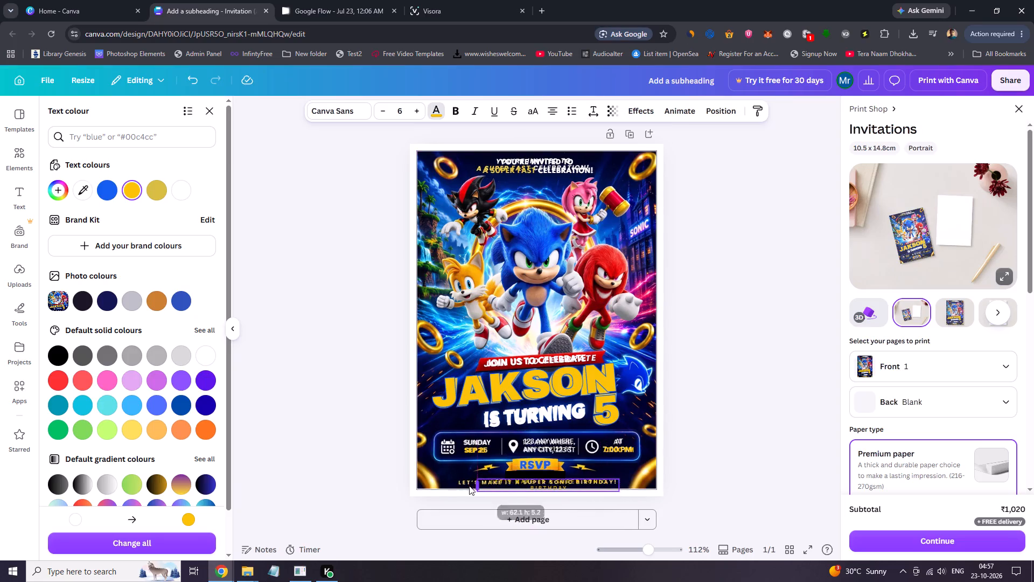
{"action": "left_click_drag", "start_coordinate": [469, 486], "coordinate": [458, 485]}
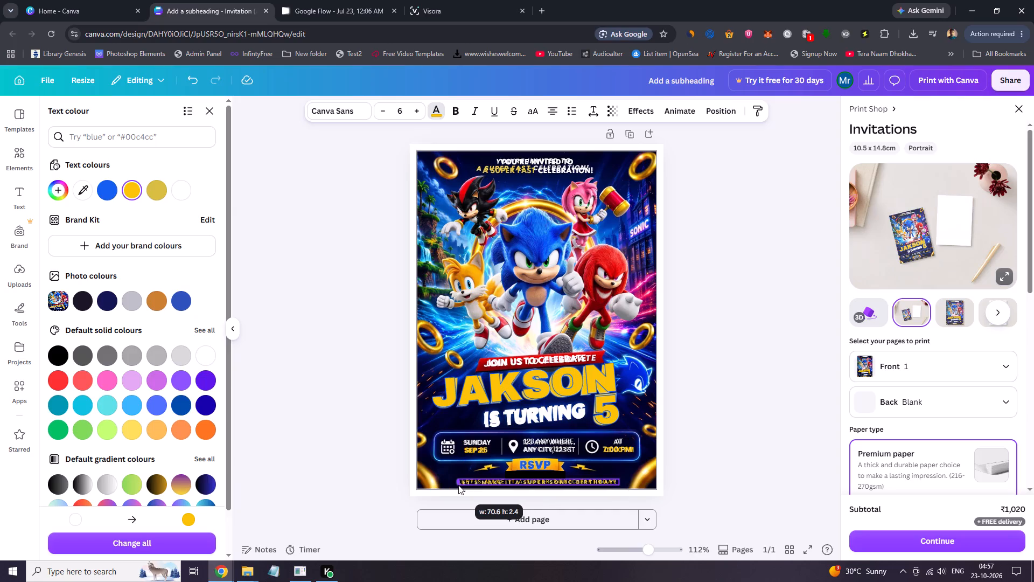
{"action": "left_click_drag", "start_coordinate": [458, 485], "coordinate": [459, 485]}
Add an exclamation mark at the end of the closing text and deselect it.
{"action": "left_click", "coordinate": [616, 482]}
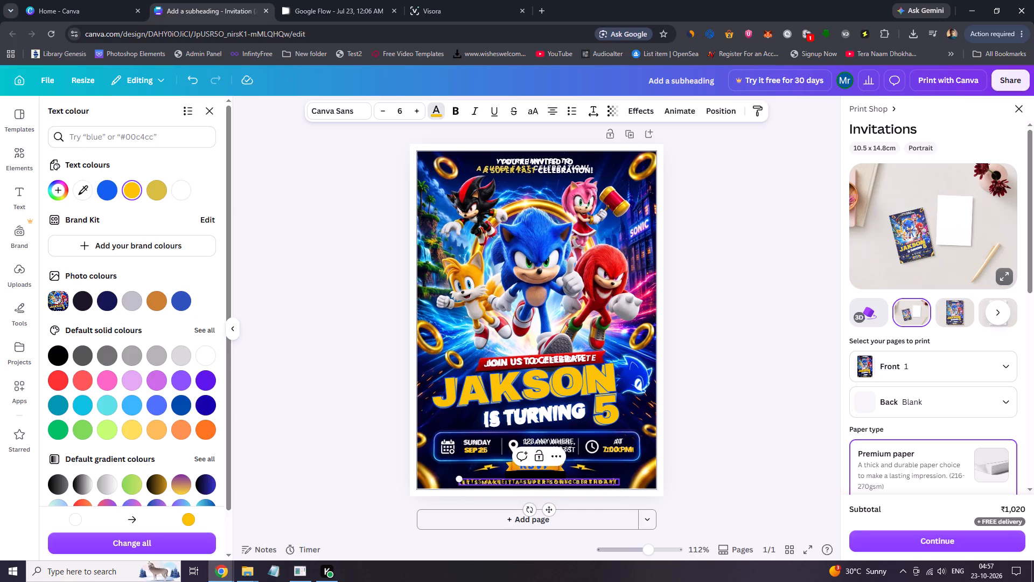
{"action": "left_click", "coordinate": [617, 482]}
{"action": "key", "text": "shift+exclam"}
{"action": "left_click", "coordinate": [739, 471]}
{"action": "left_click", "coordinate": [739, 471]}
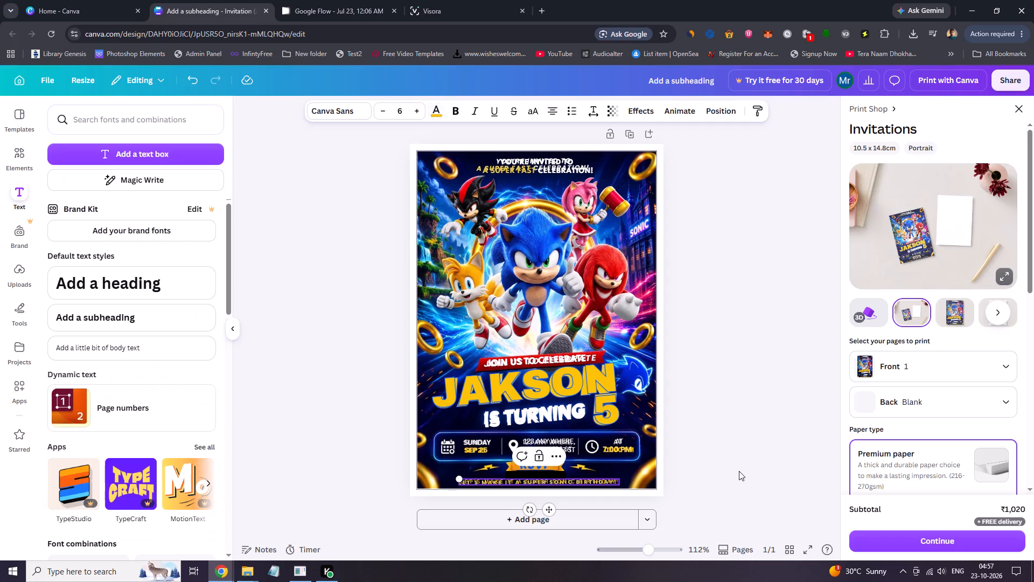
{"action": "left_click", "coordinate": [634, 205]}
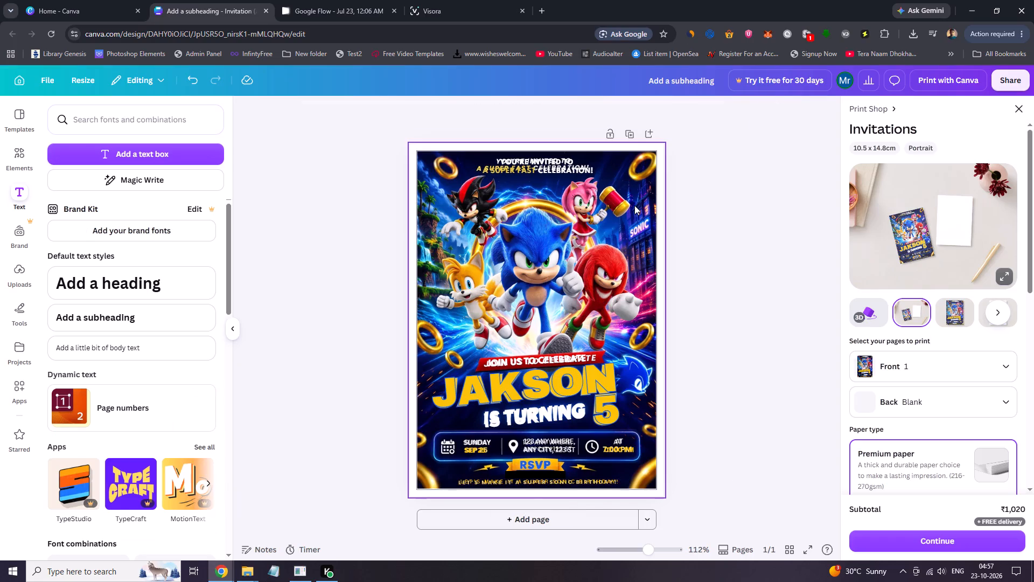
{"action": "left_click", "coordinate": [352, 109]}
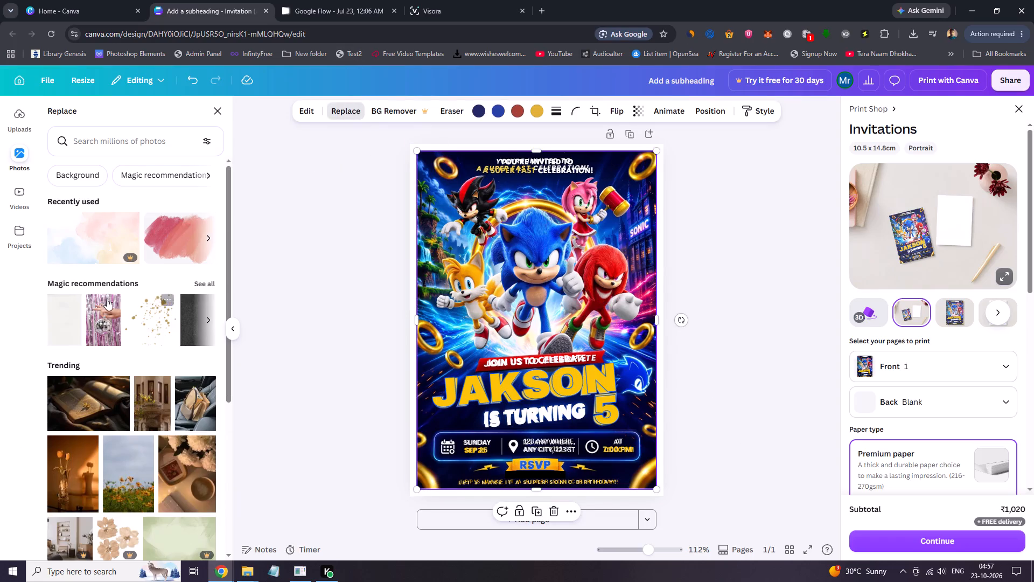
{"action": "left_click", "coordinate": [15, 119]}
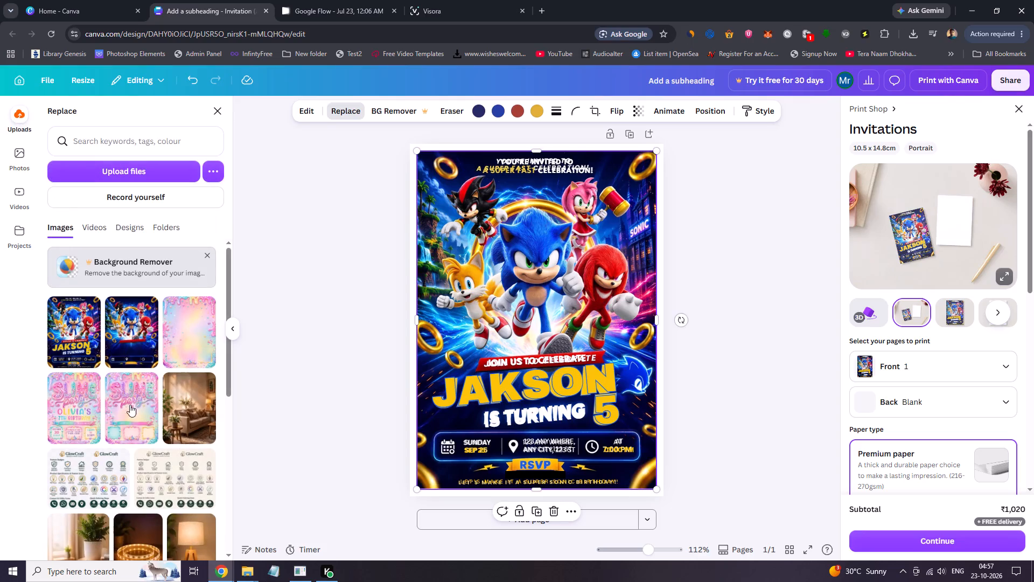
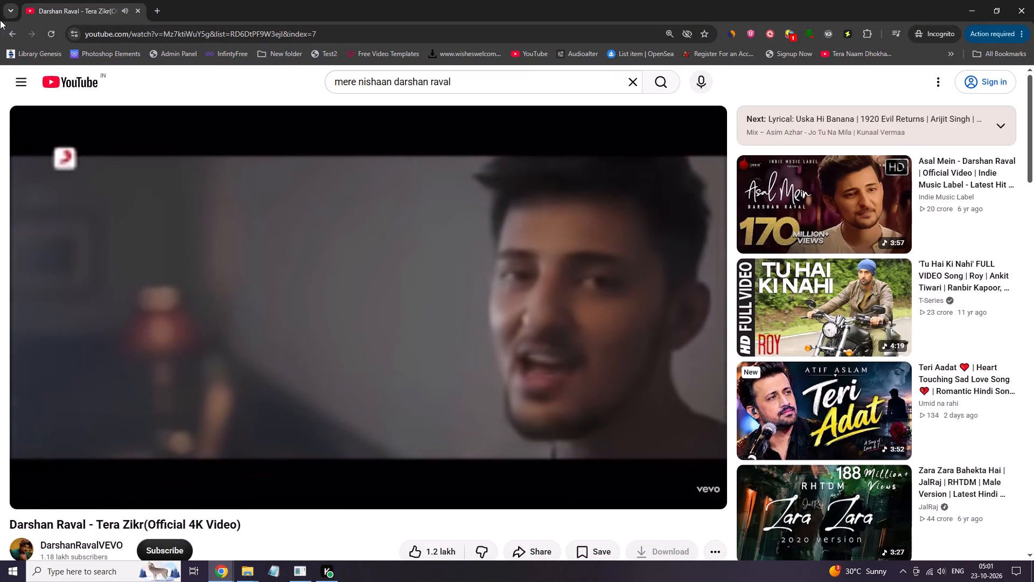
{"action": "left_click", "coordinate": [9, 25]}
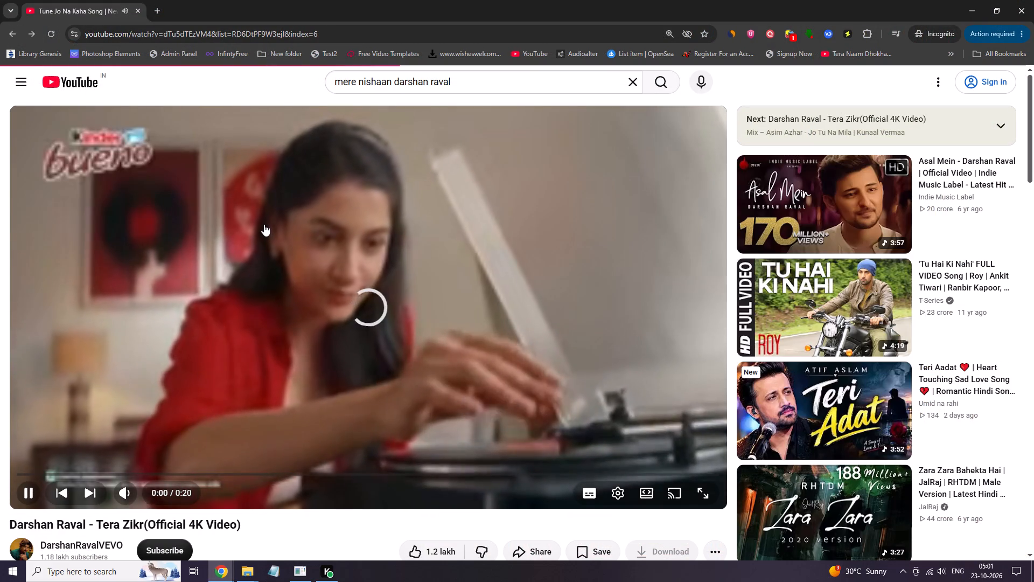
{"action": "left_click", "coordinate": [15, 32]}
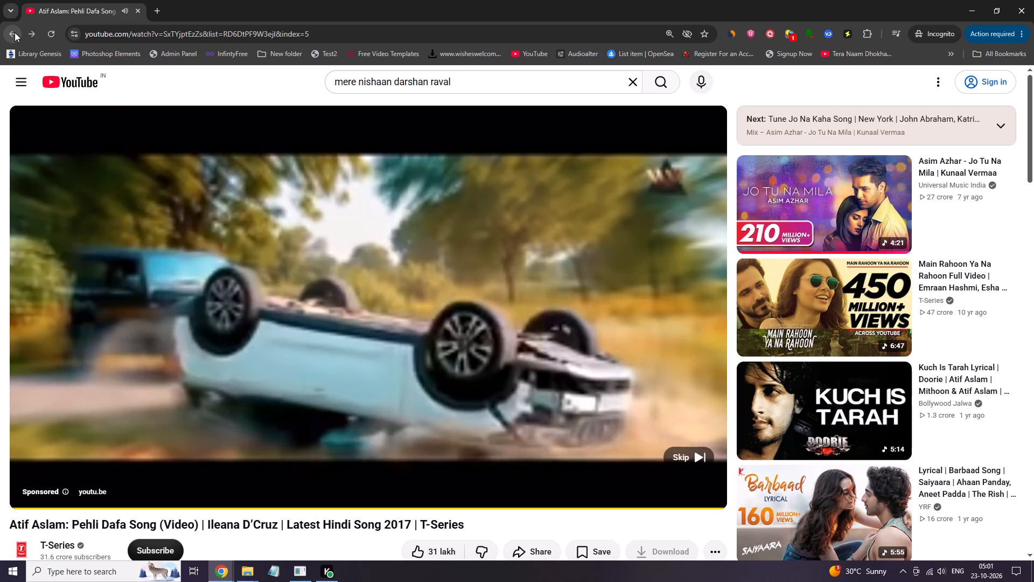
{"action": "left_click", "coordinate": [15, 32]}
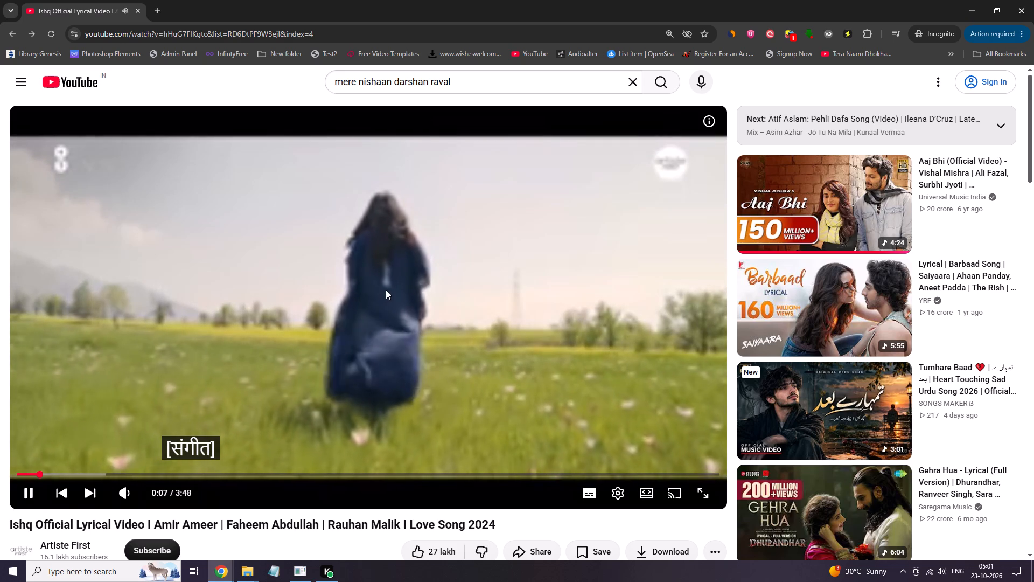
{"action": "key", "text": "Right"}
{"action": "key", "text": "Right"}
{"action": "key", "text": "Right"}
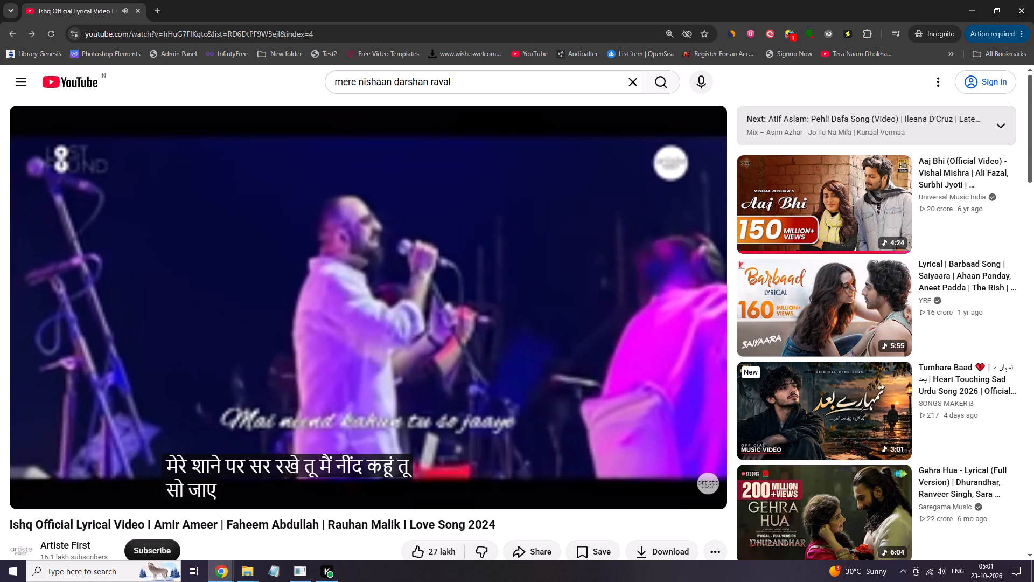
{"action": "key", "text": "Right"}
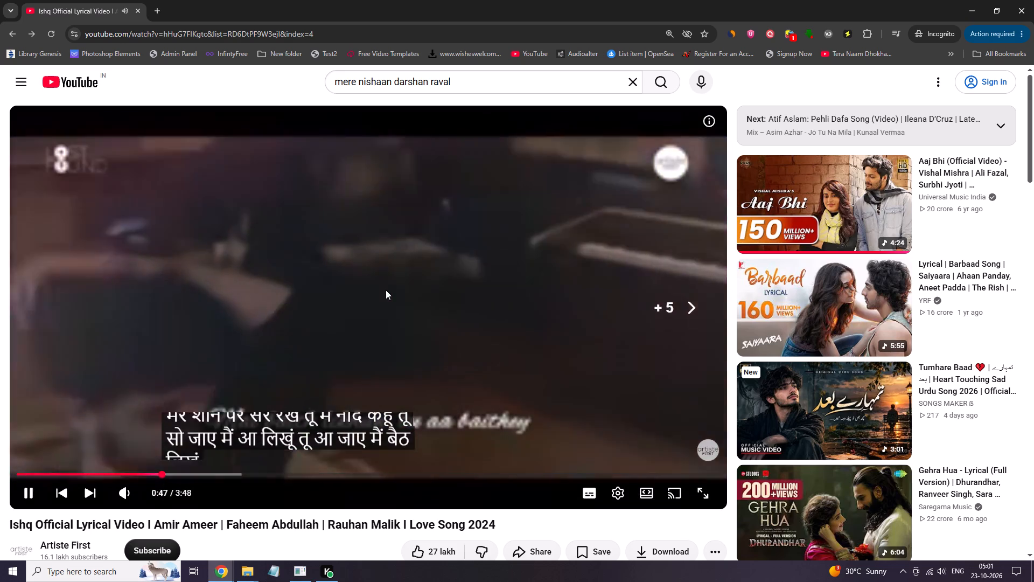
{"action": "key", "text": "Right"}
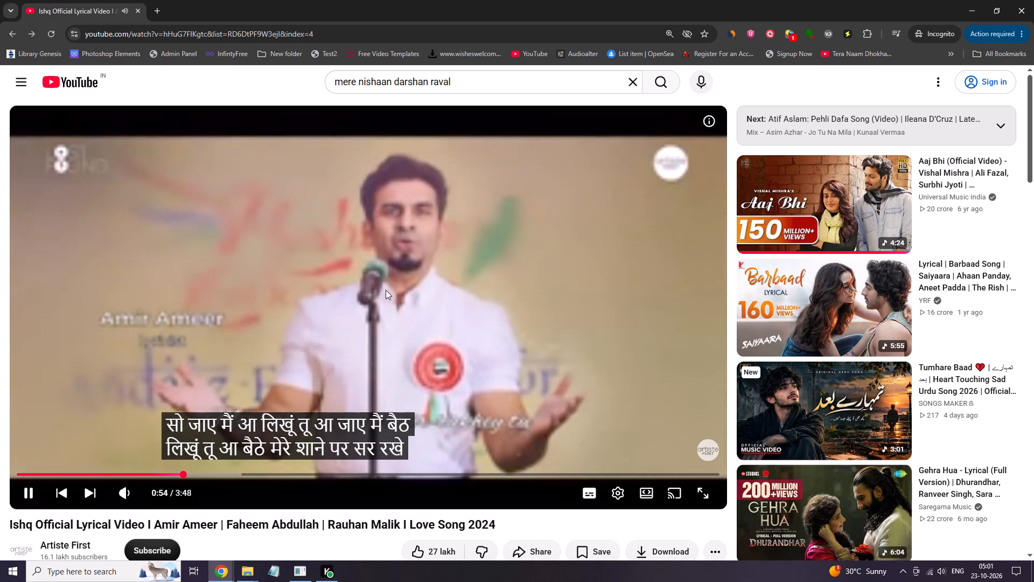
{"action": "key", "text": "Right"}
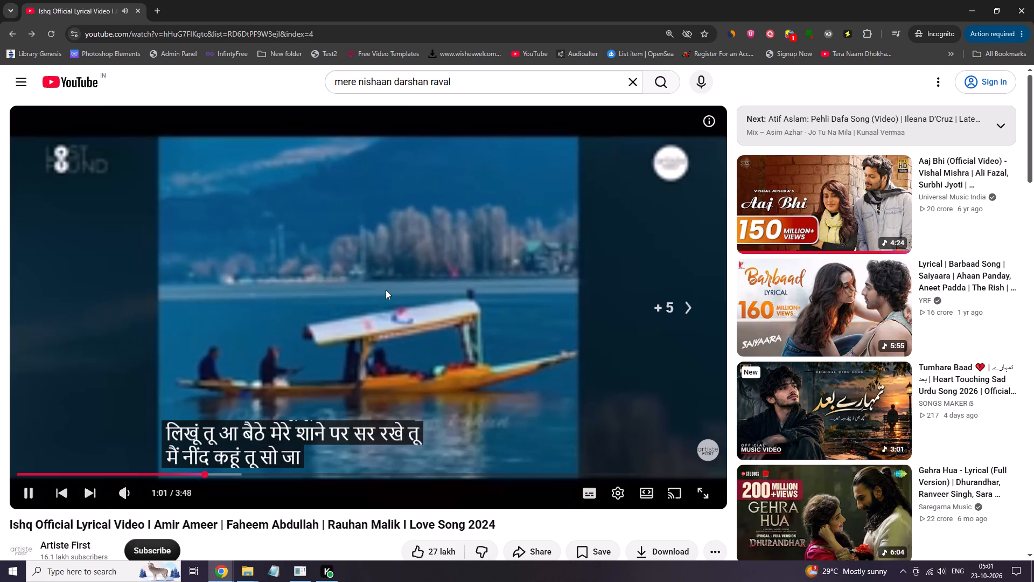
{"action": "key", "text": "Right"}
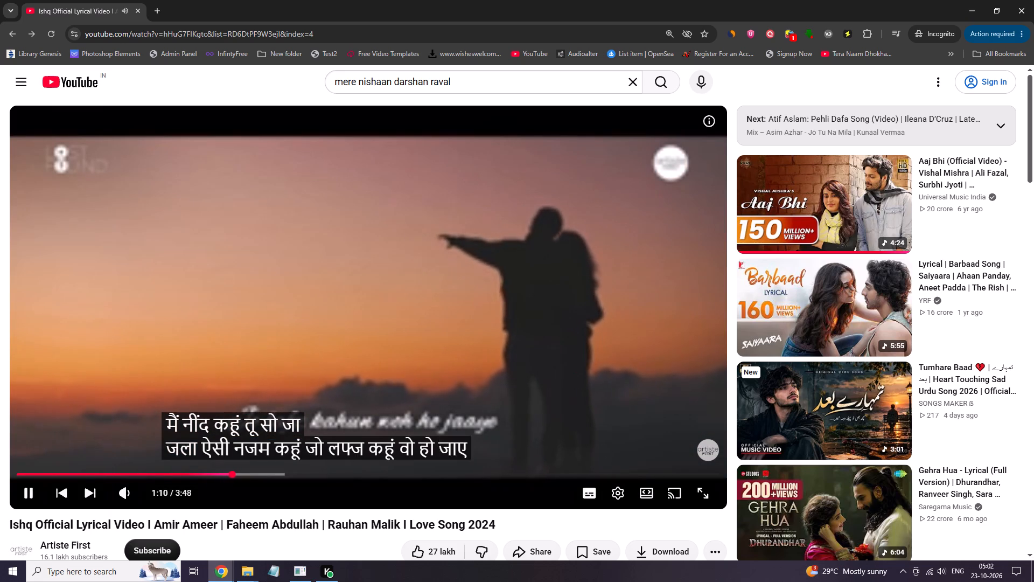
{"action": "key", "text": "Right"}
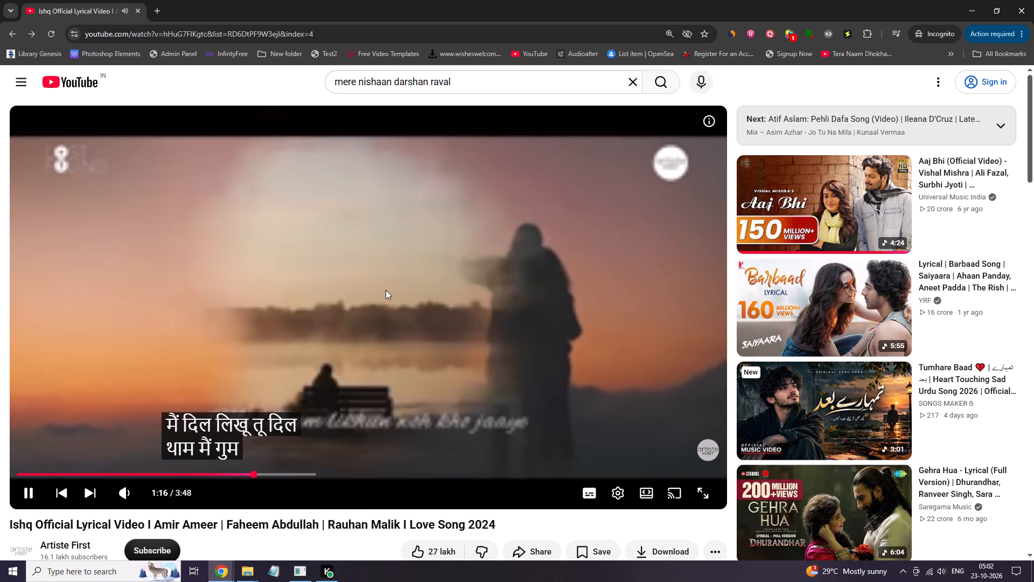
{"action": "key", "text": "Right"}
{"action": "key", "text": "Right"}
{"action": "key", "text": "Right"}
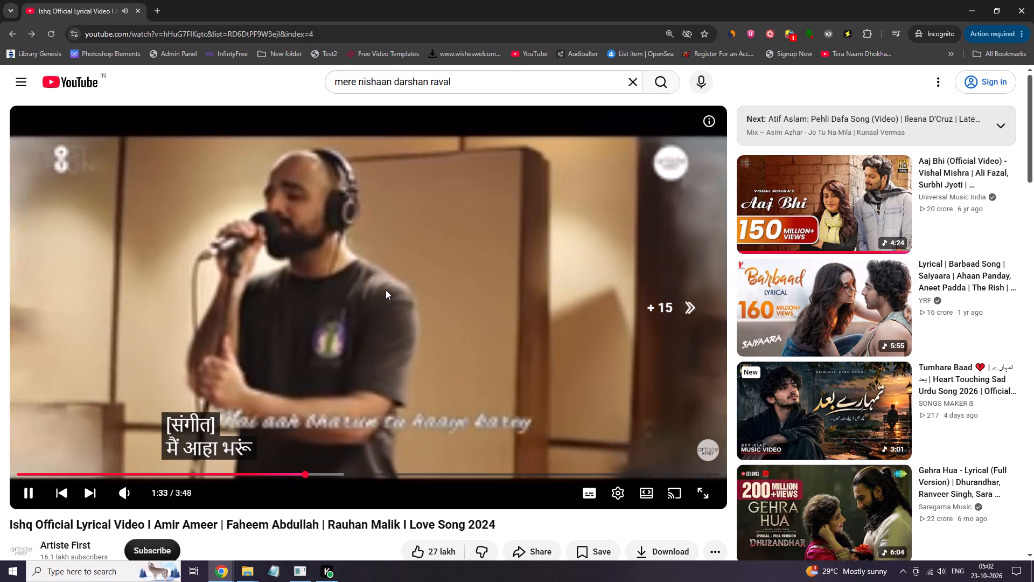
{"action": "key", "text": "Right"}
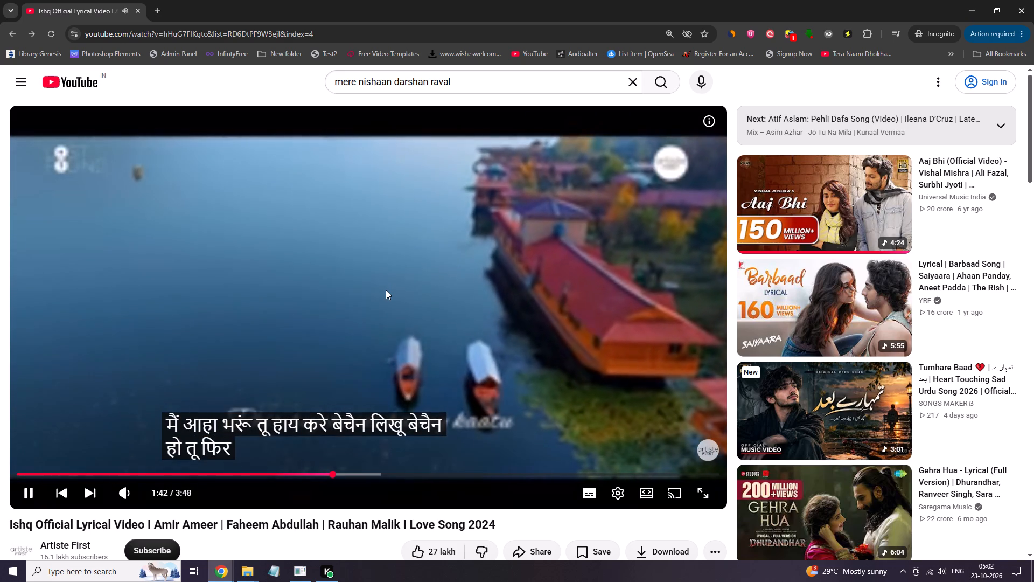
{"action": "key", "text": "Left"}
{"action": "key", "text": "Left"}
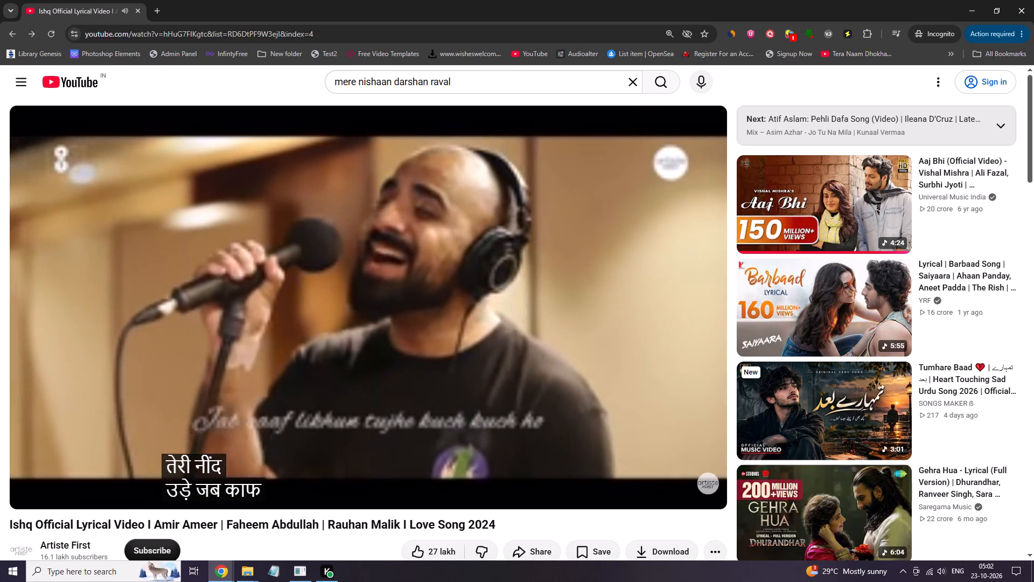
{"action": "key", "text": "Right"}
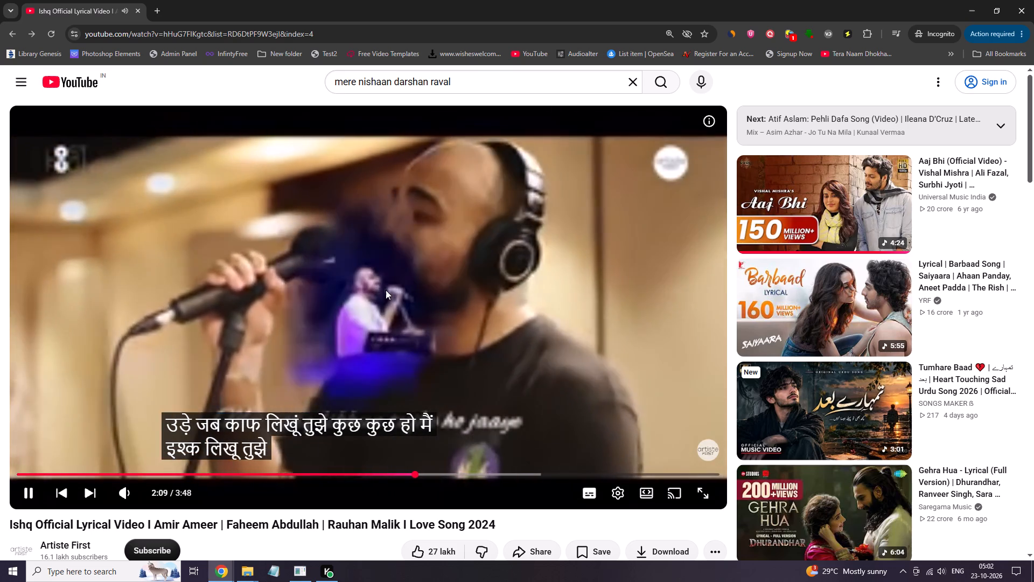
{"action": "key", "text": "Left"}
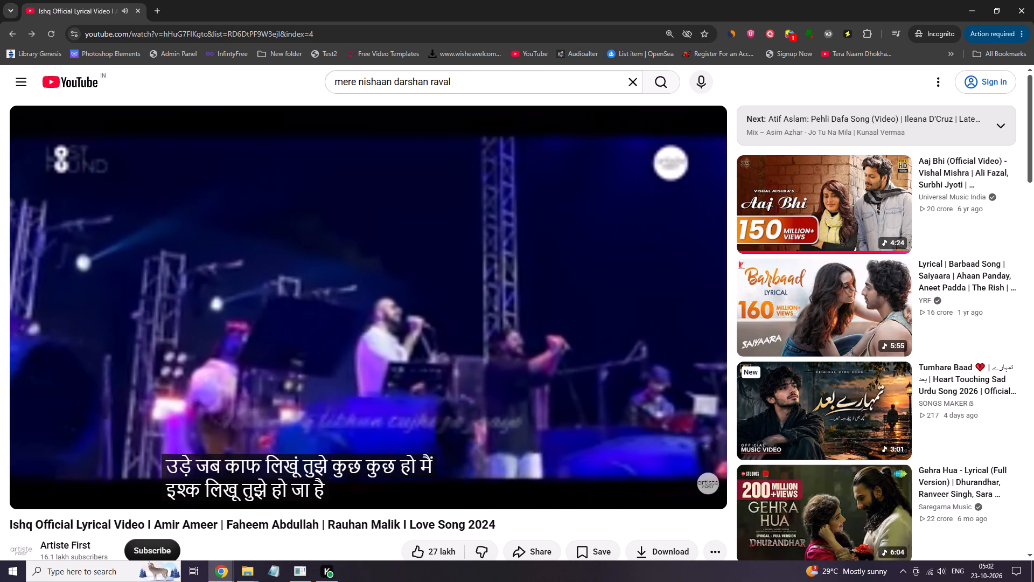
{"action": "key", "text": "space"}
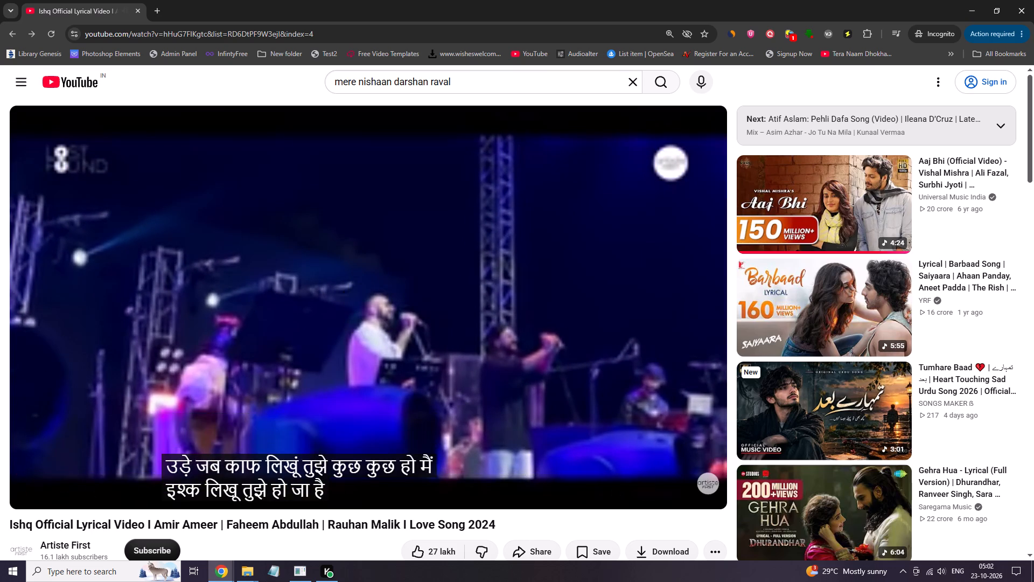
{"action": "key", "text": "Left"}
{"action": "key", "text": "space"}
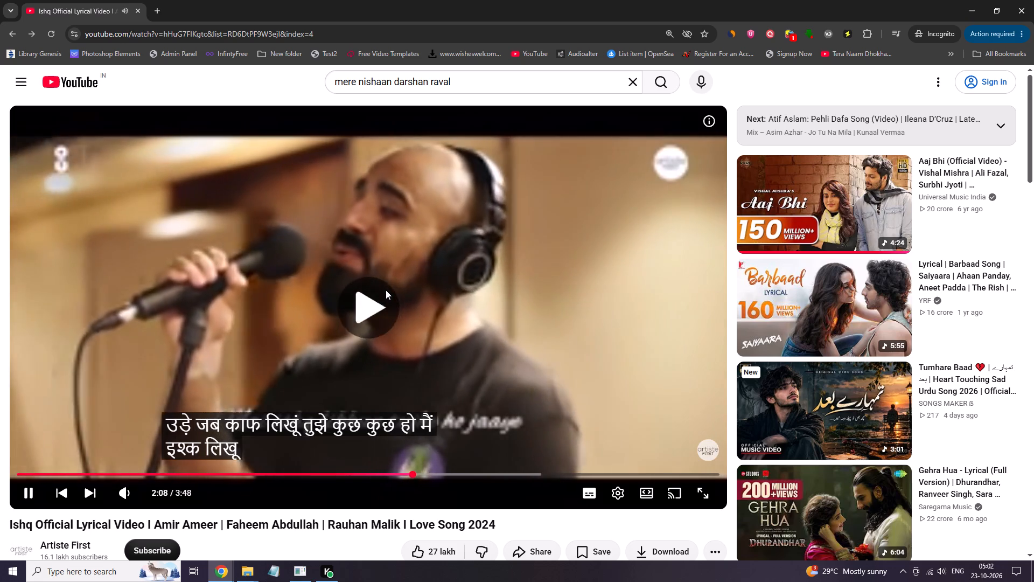
{"action": "key", "text": "Left"}
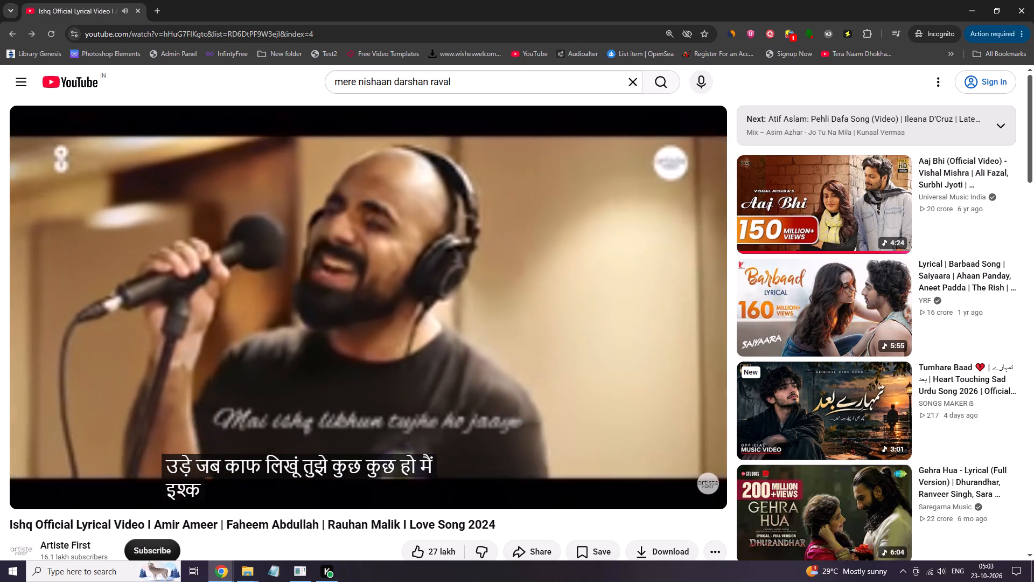
{"action": "key", "text": "Left"}
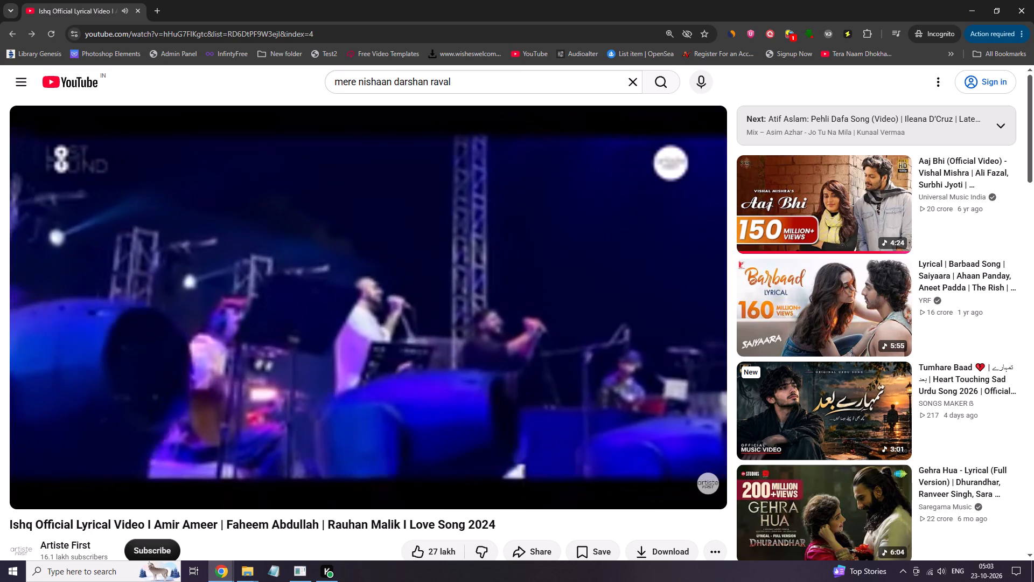
{"action": "key", "text": "space"}
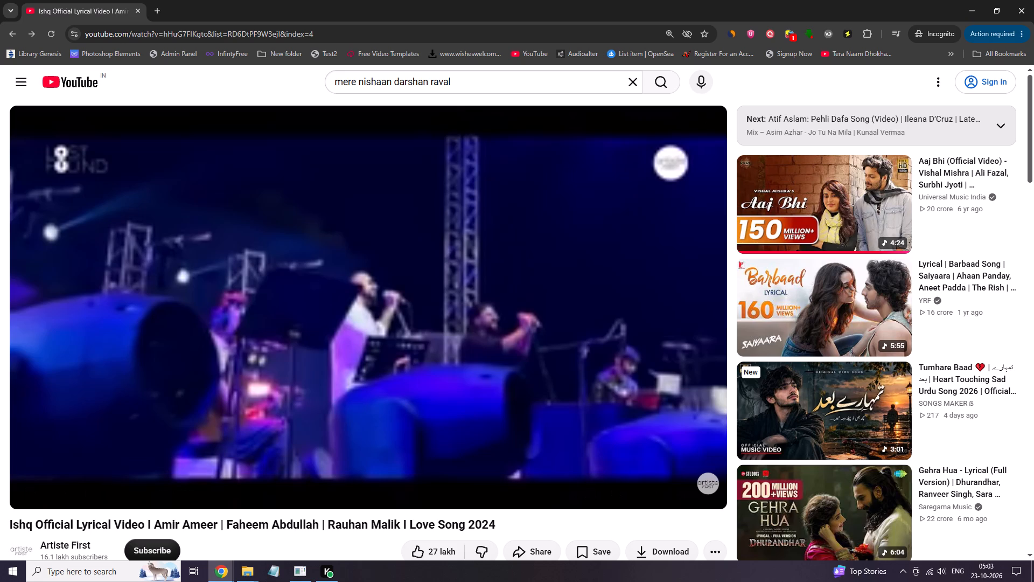
{"action": "key", "text": "Left"}
{"action": "key", "text": "Left"}
{"action": "key", "text": "Left"}
{"action": "key", "text": "Left"}
{"action": "key", "text": "Left"}
{"action": "key", "text": "Left"}
{"action": "key", "text": "Left"}
{"action": "key", "text": "Left"}
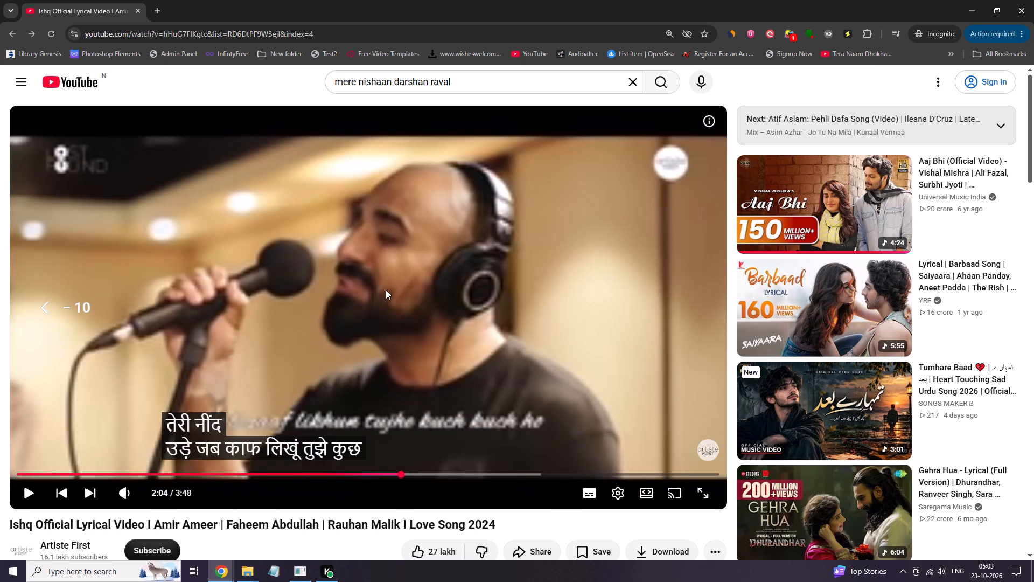
{"action": "key", "text": "space"}
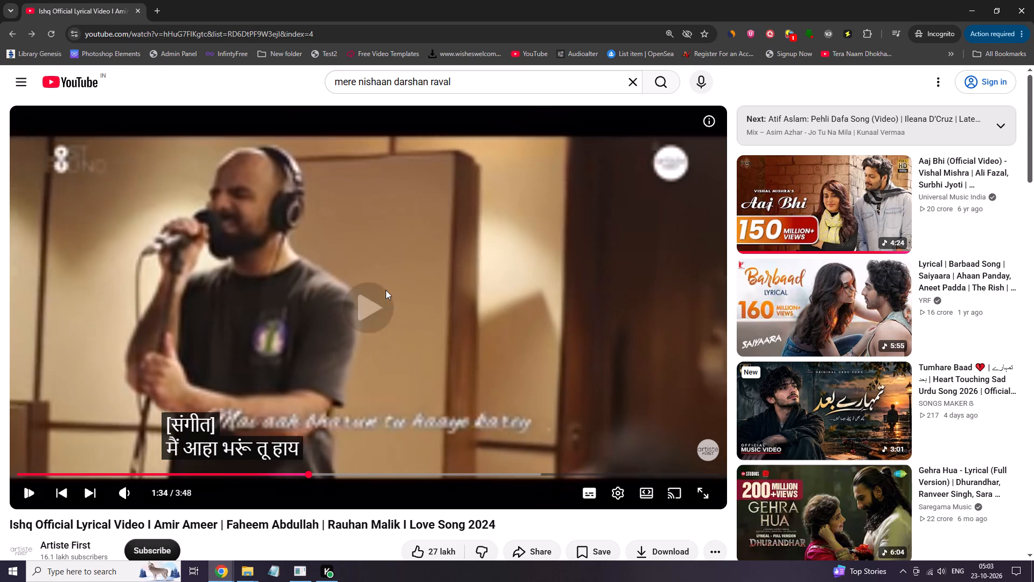
{"action": "key", "text": "Right"}
{"action": "key", "text": "Left"}
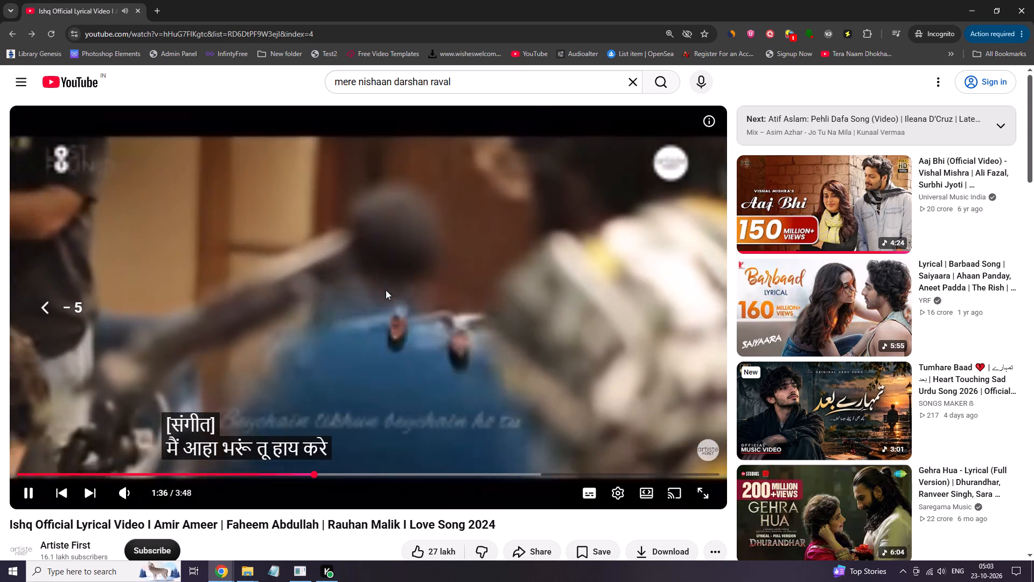
{"action": "key", "text": "Left"}
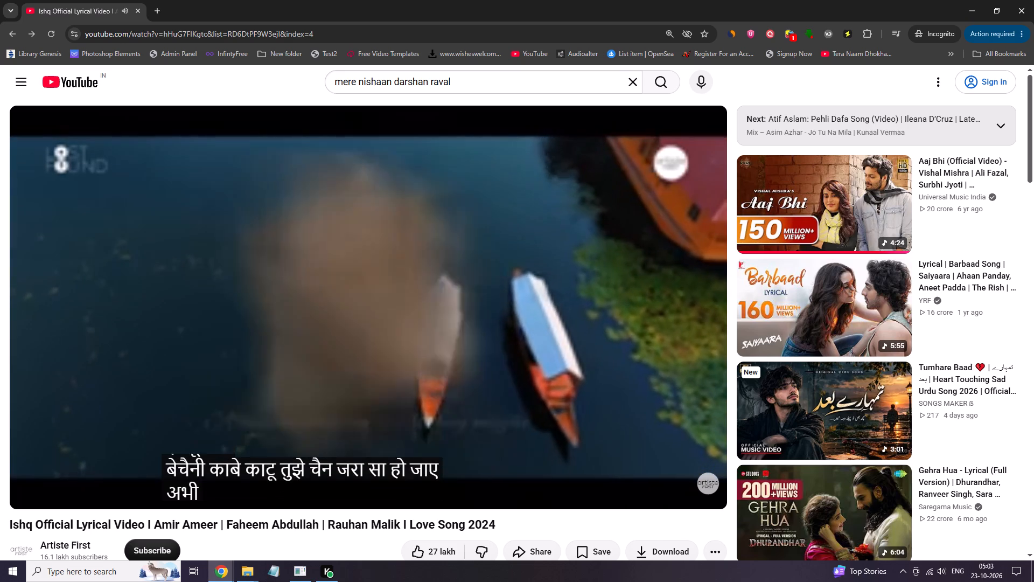
{"action": "key", "text": "space"}
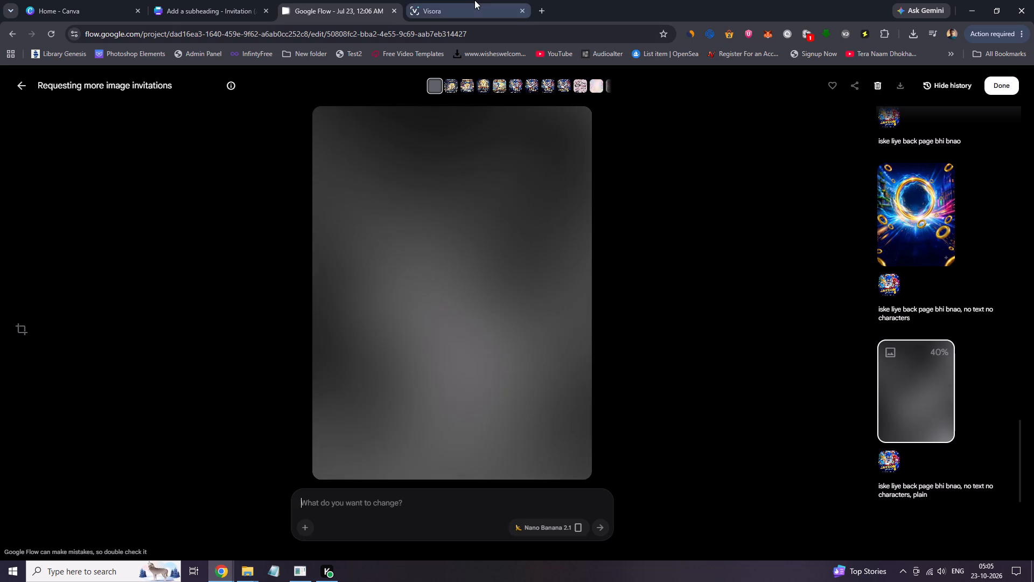
Switch to Visora and check the earnings page, the home overview, and the lists of applications and offers.
{"action": "left_click", "coordinate": [474, 0]}
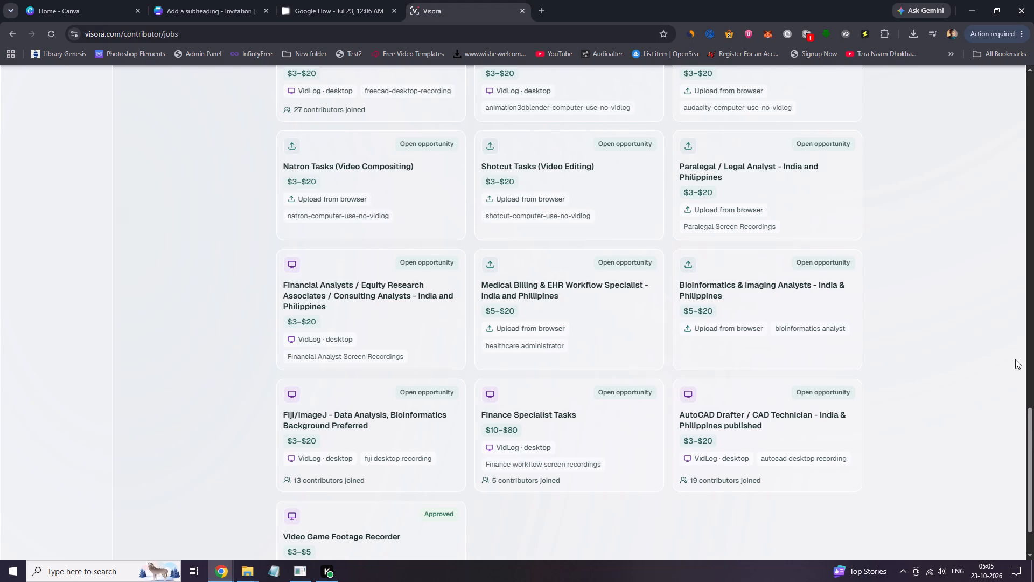
{"action": "left_click_drag", "start_coordinate": [1030, 433], "coordinate": [1033, 84]}
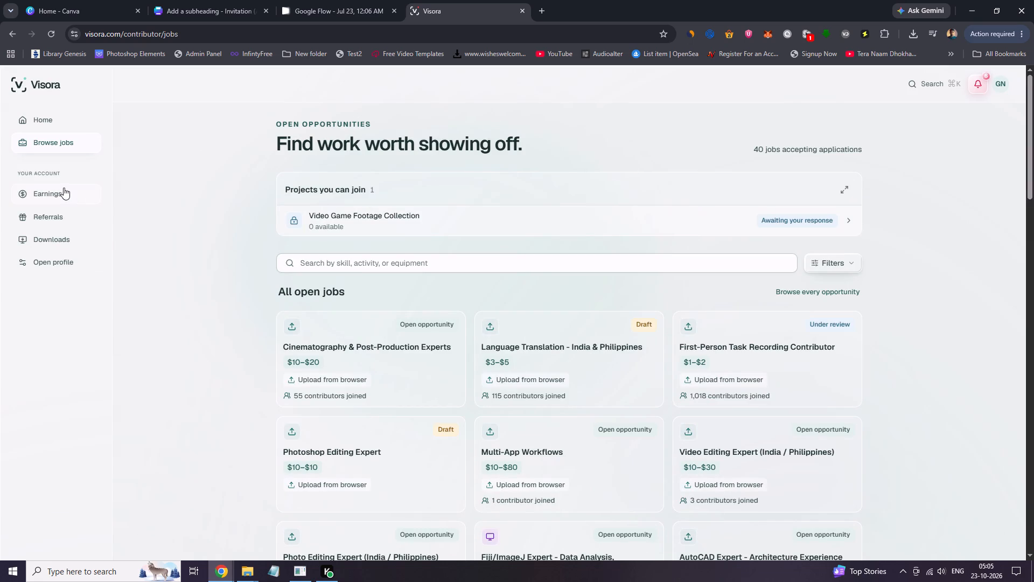
{"action": "left_click", "coordinate": [62, 188]}
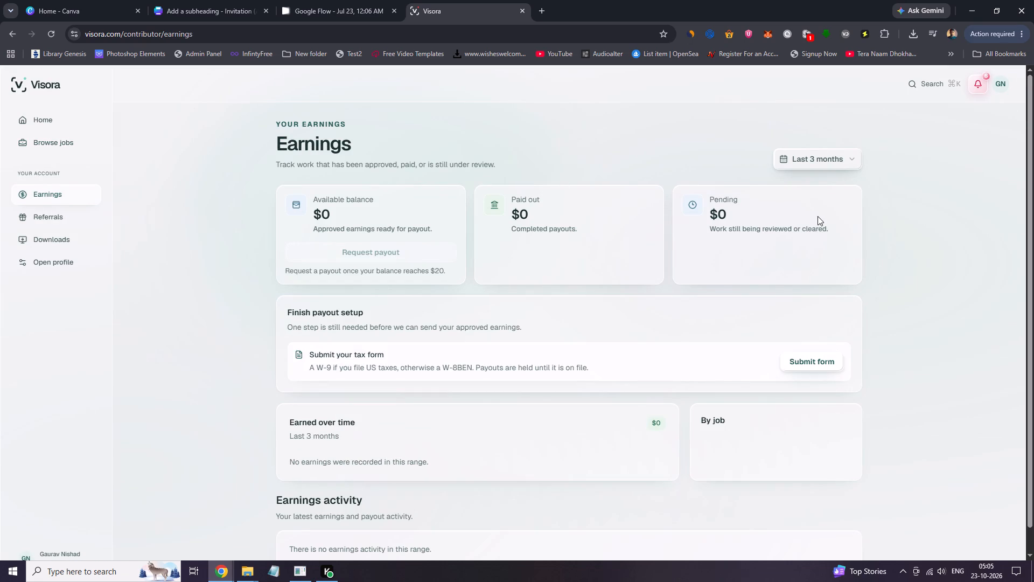
{"action": "left_click", "coordinate": [63, 133]}
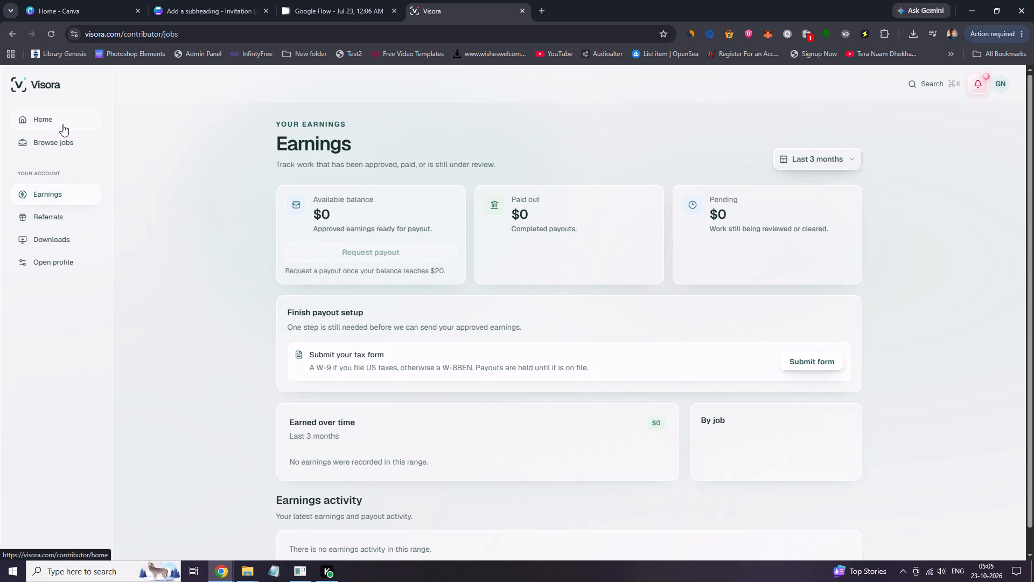
{"action": "left_click", "coordinate": [68, 119]}
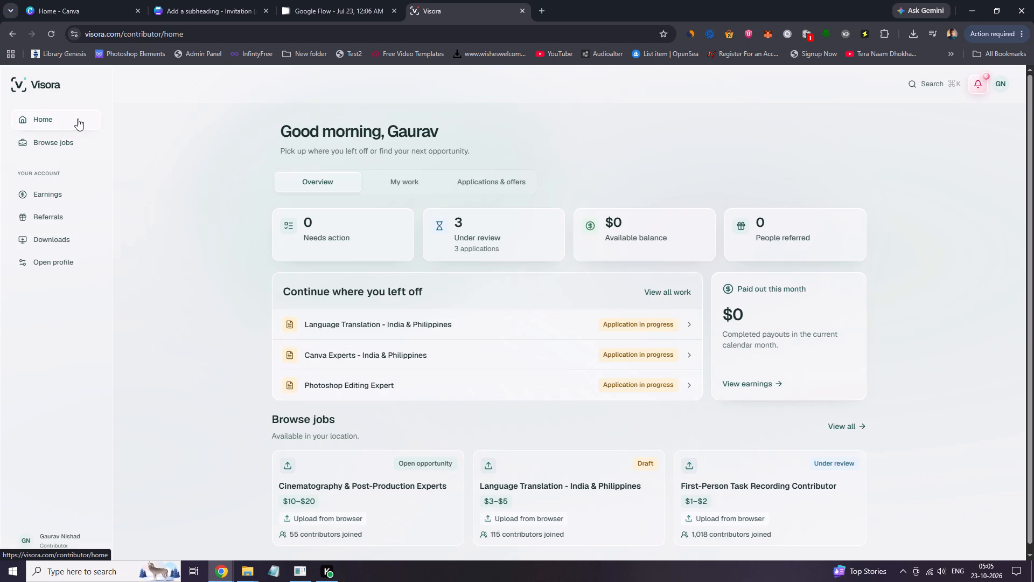
{"action": "left_click", "coordinate": [518, 237]}
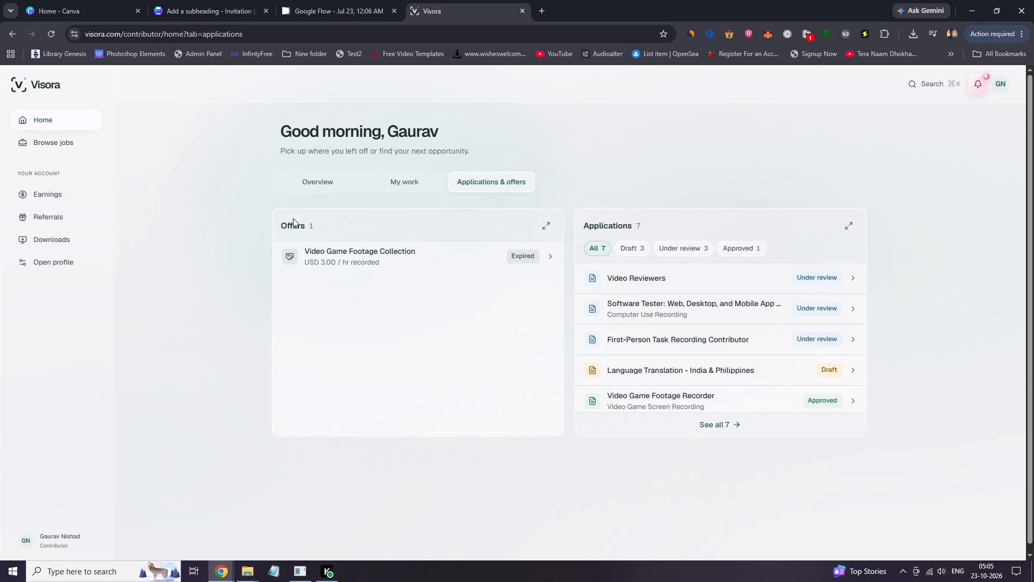
{"action": "left_click", "coordinate": [10, 34]}
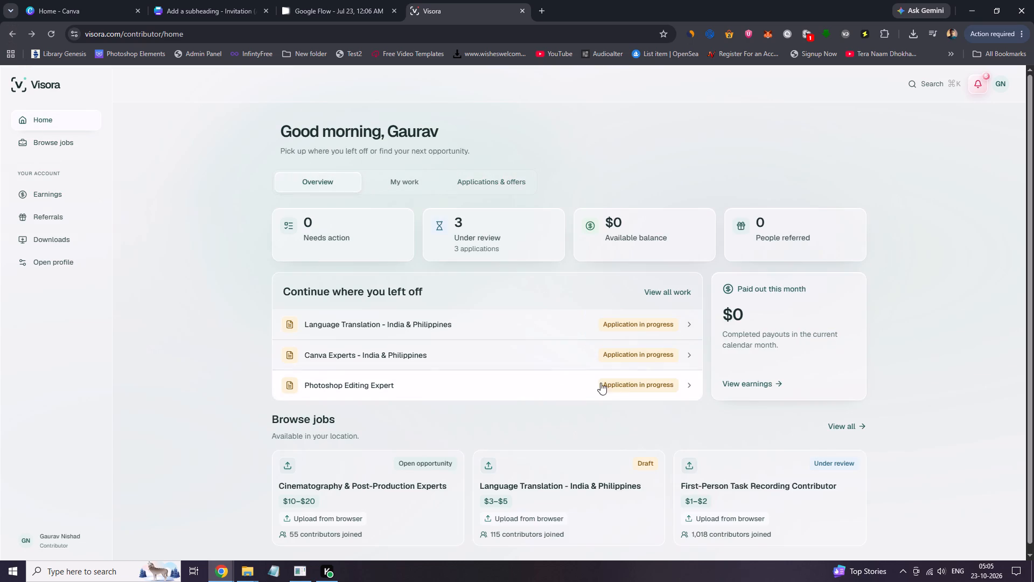
Open the in-progress Canva Experts - India & Philippines application, review its requirements, and submit the application.
{"action": "left_click", "coordinate": [567, 355]}
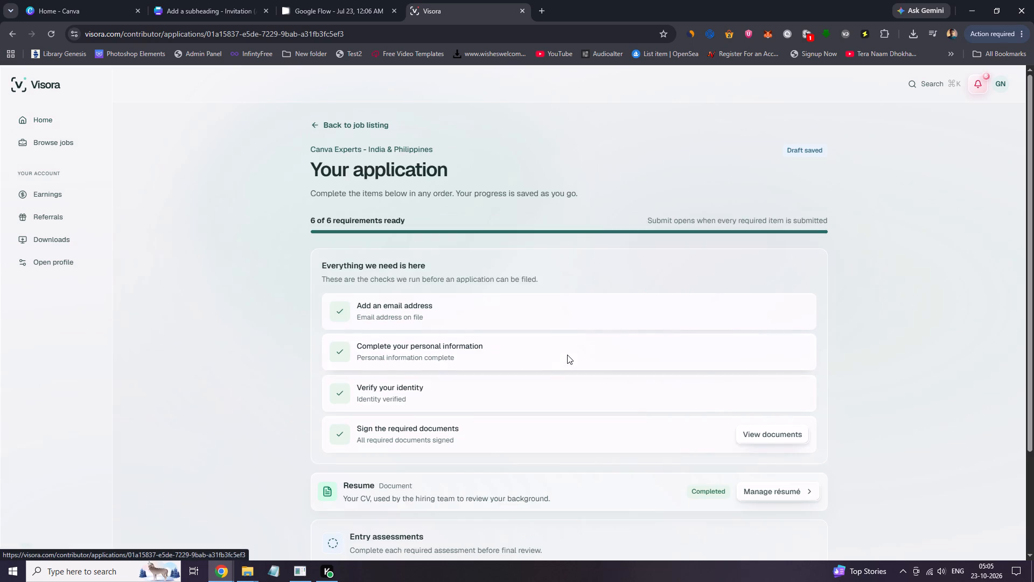
{"action": "left_click_drag", "start_coordinate": [1030, 252], "coordinate": [1032, 267]}
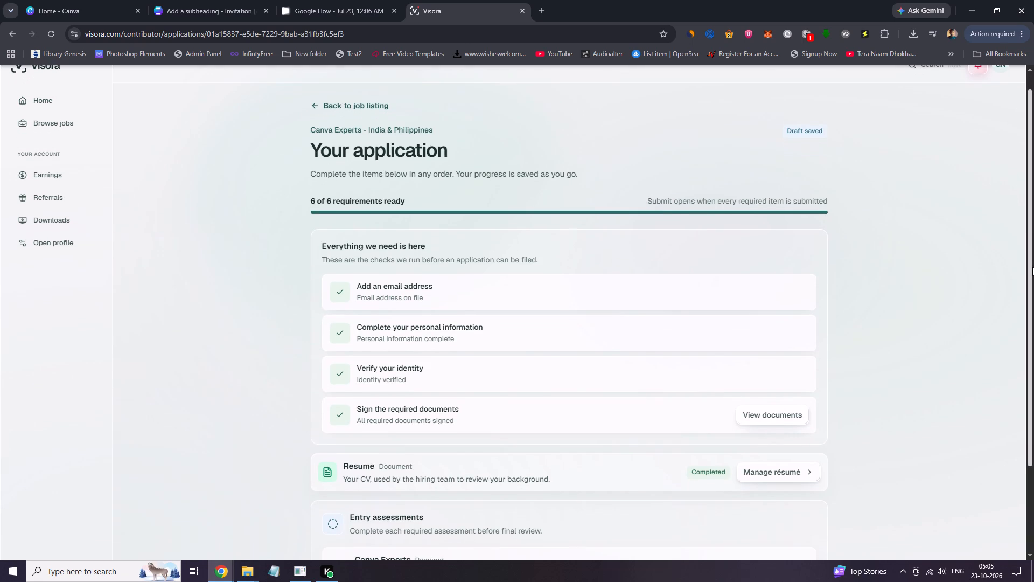
{"action": "left_click_drag", "start_coordinate": [1032, 267], "coordinate": [1032, 392]}
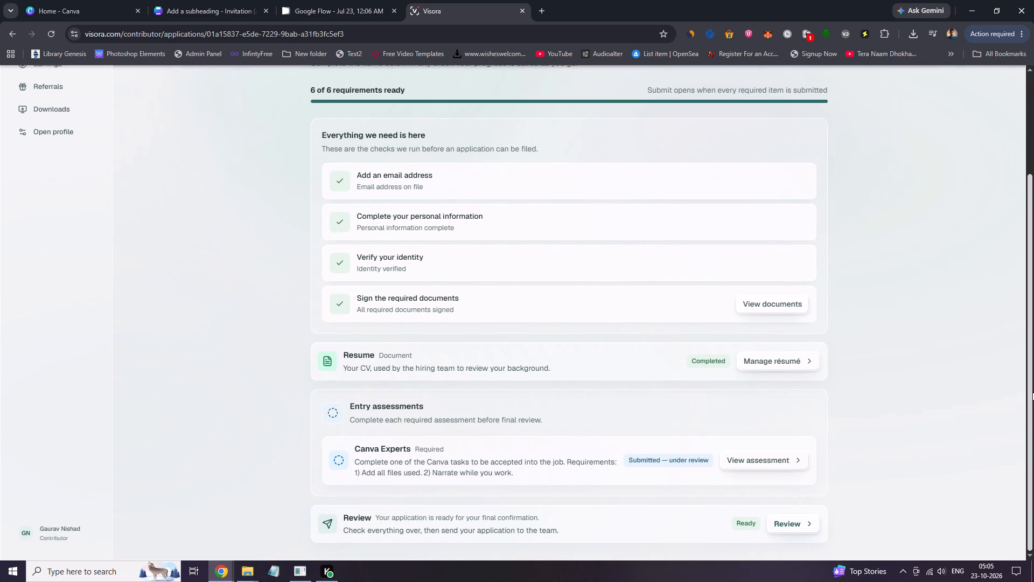
{"action": "left_click_drag", "start_coordinate": [1032, 392], "coordinate": [1031, 412]}
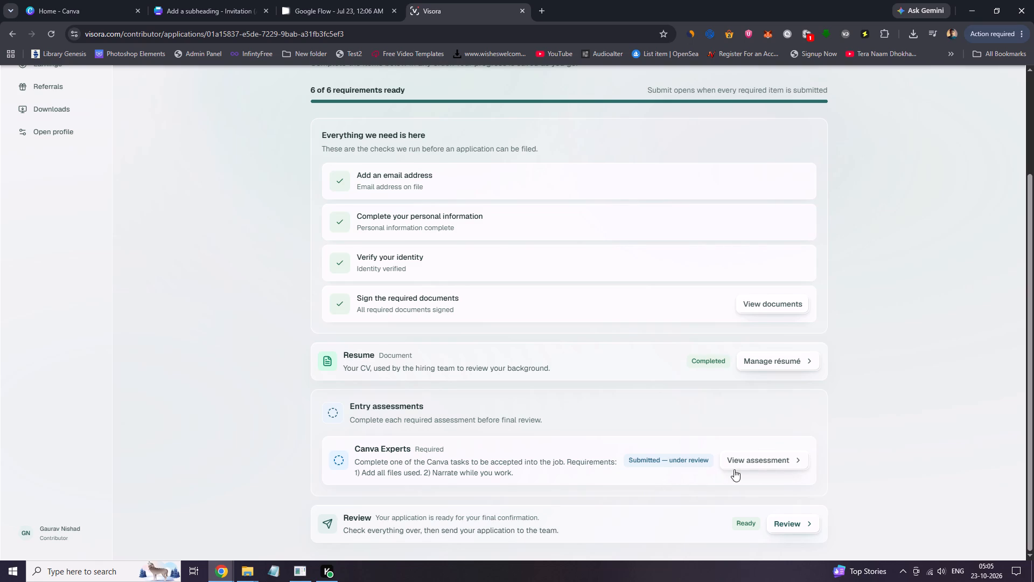
{"action": "left_click", "coordinate": [798, 529]}
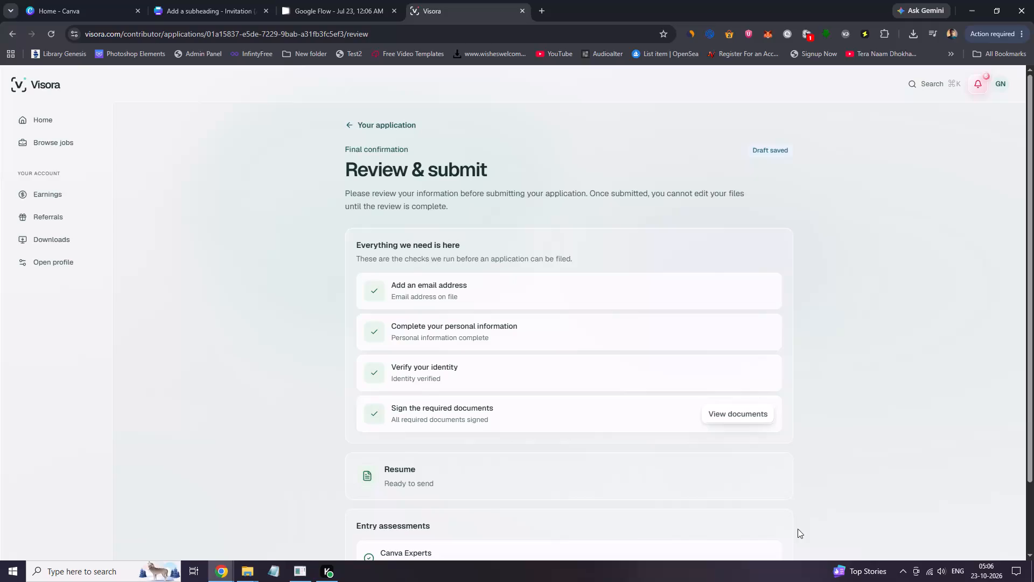
{"action": "left_click_drag", "start_coordinate": [1026, 421], "coordinate": [1026, 553]}
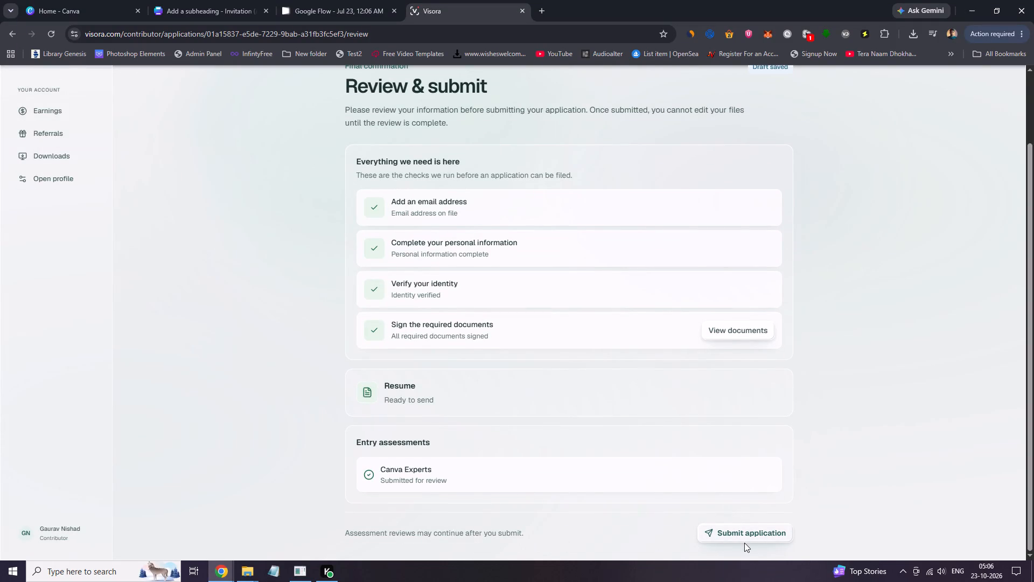
{"action": "left_click", "coordinate": [765, 538]}
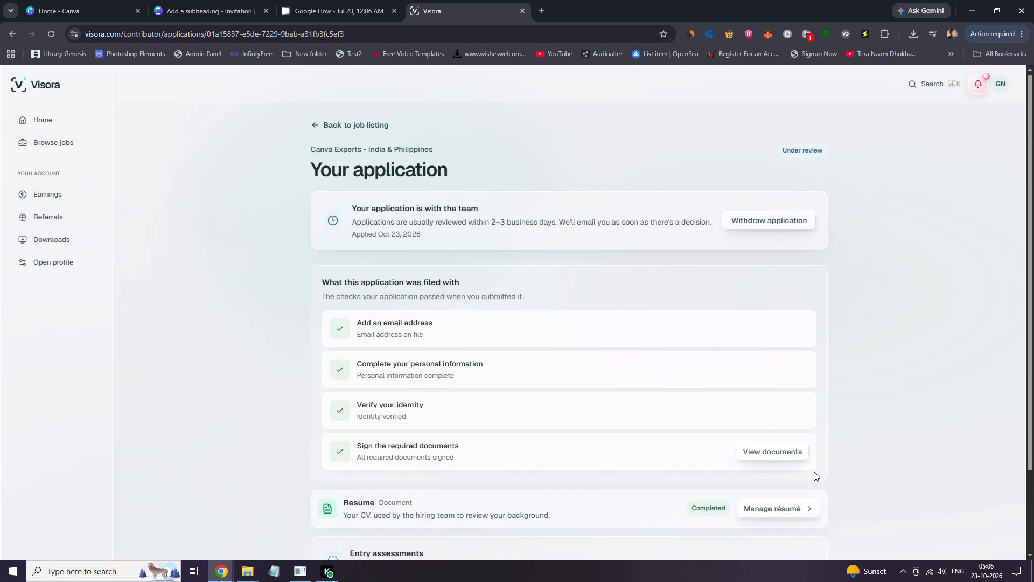
{"action": "left_click_drag", "start_coordinate": [1033, 214], "coordinate": [1033, 344]}
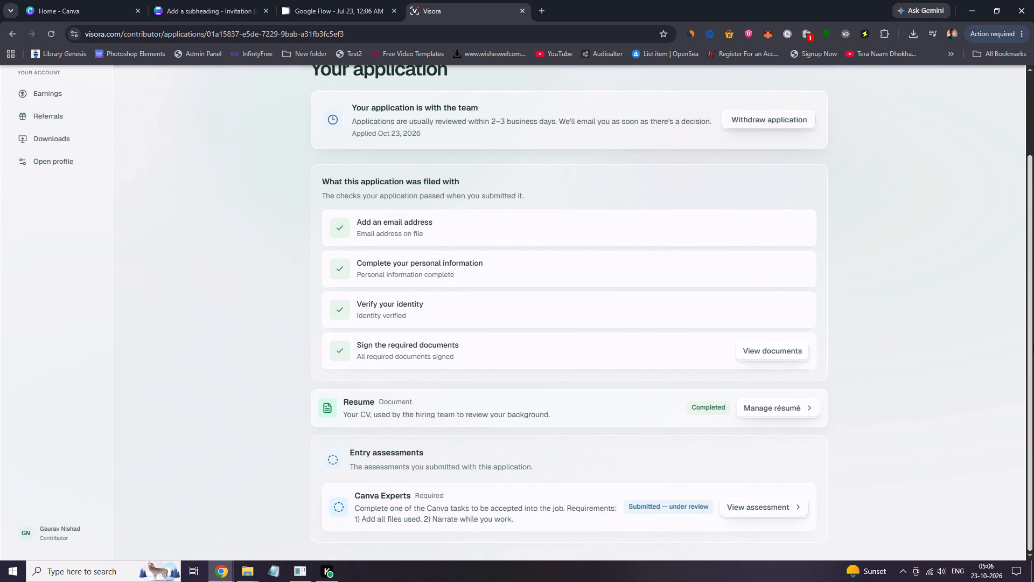
{"action": "left_click_drag", "start_coordinate": [1033, 344], "coordinate": [1026, 121]}
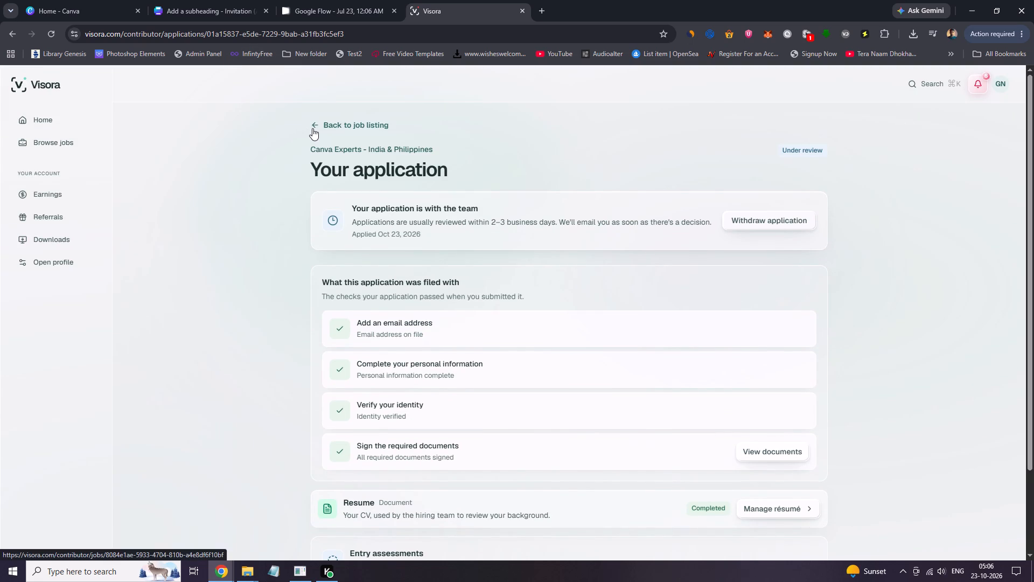
{"action": "left_click", "coordinate": [312, 128]}
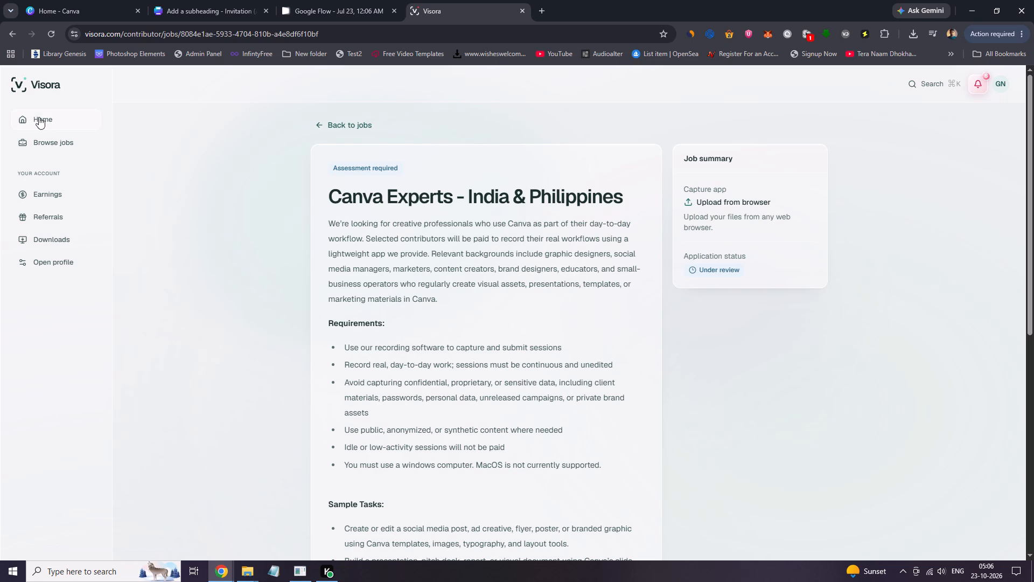
{"action": "left_click", "coordinate": [38, 116]}
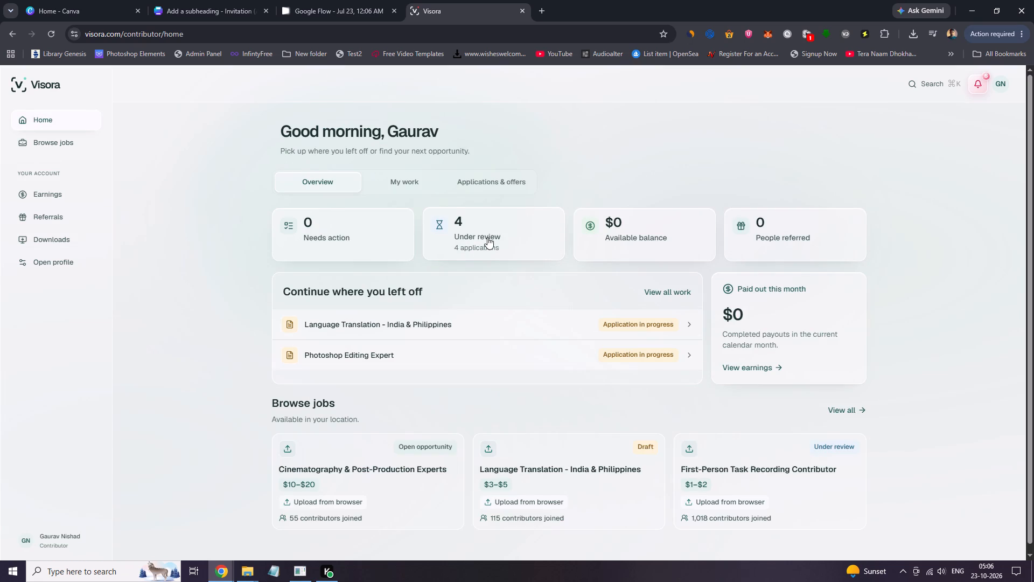
{"action": "left_click", "coordinate": [487, 237]}
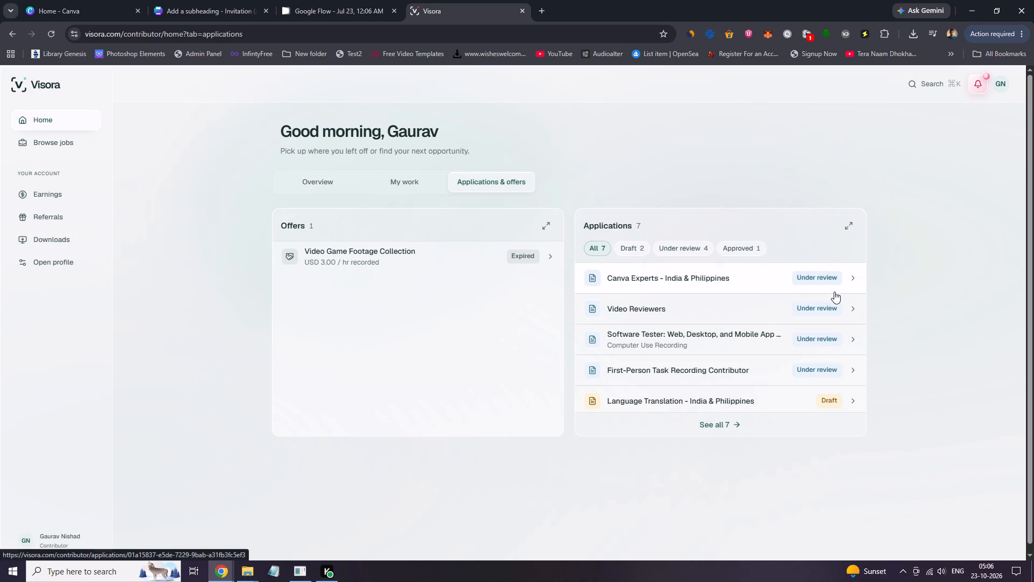
{"action": "left_click", "coordinate": [809, 283]}
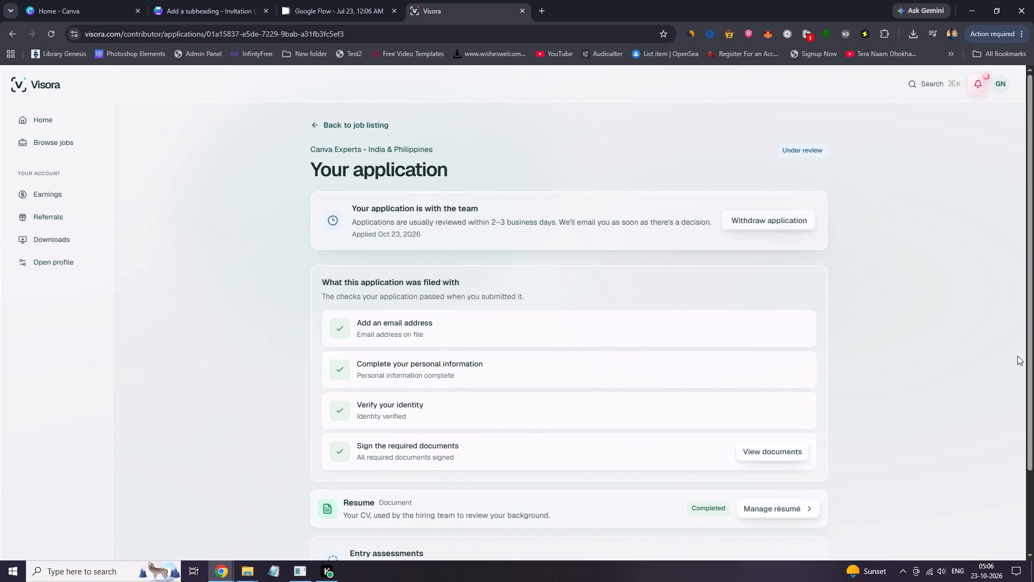
{"action": "left_click_drag", "start_coordinate": [1032, 363], "coordinate": [1033, 527]}
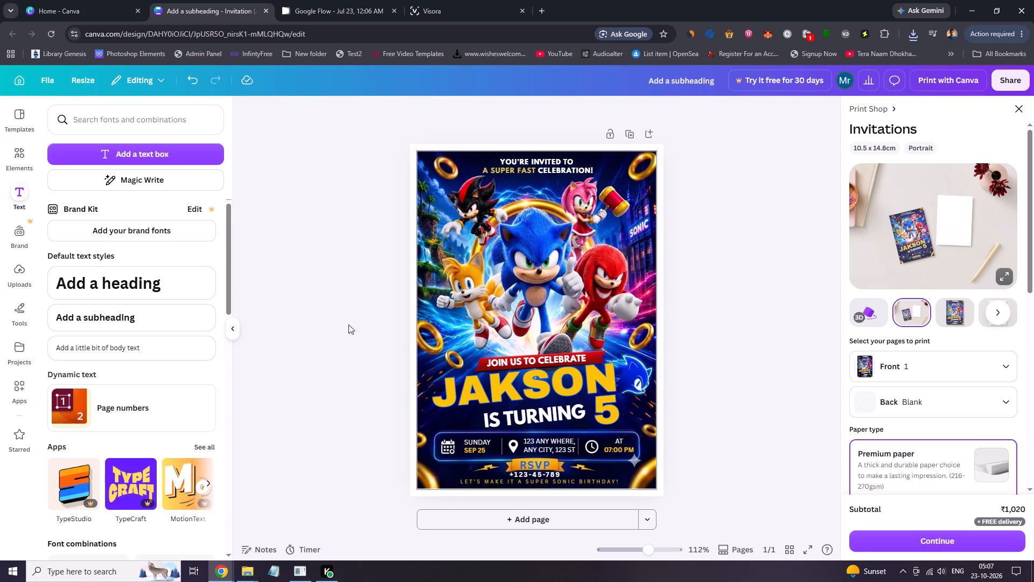
{"action": "left_click", "coordinate": [711, 441]}
{"action": "left_click", "coordinate": [784, 396]}
{"action": "left_click", "coordinate": [562, 515]}
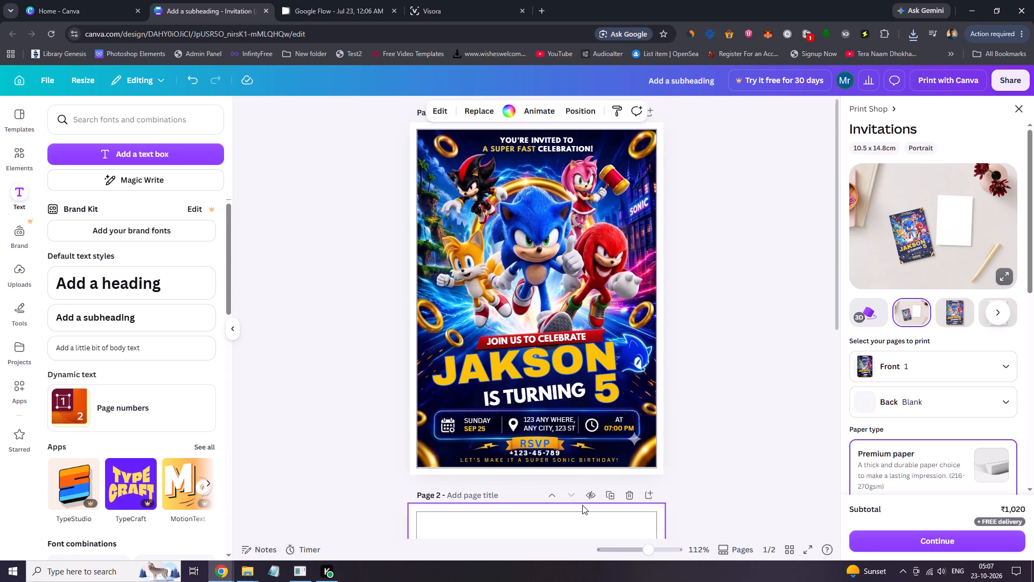
Upload the newly downloaded plain golden-ring back-page image from the Downloads folder to the design's uploaded images.
{"action": "left_click", "coordinate": [236, 571]}
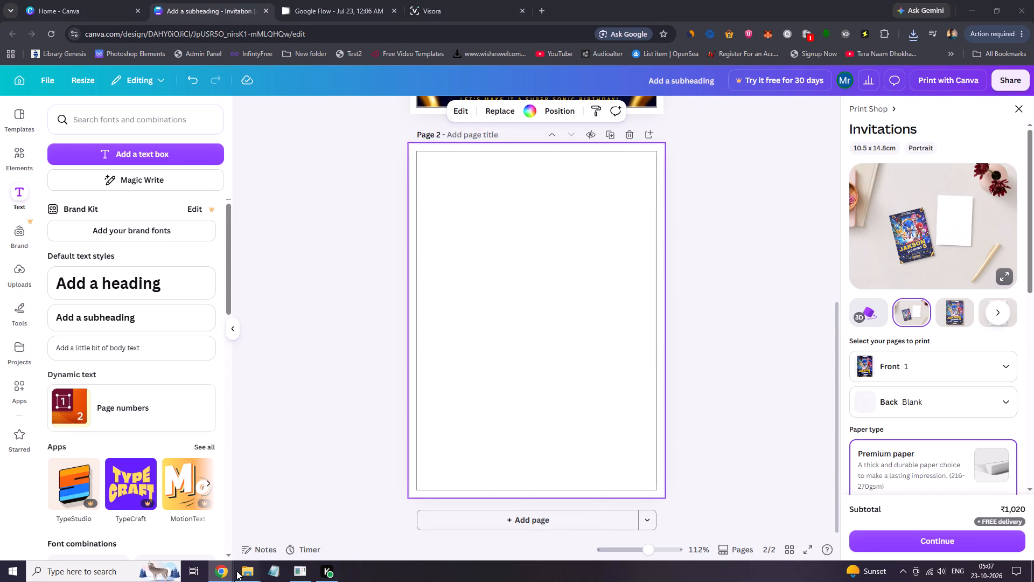
{"action": "left_click", "coordinate": [269, 546]}
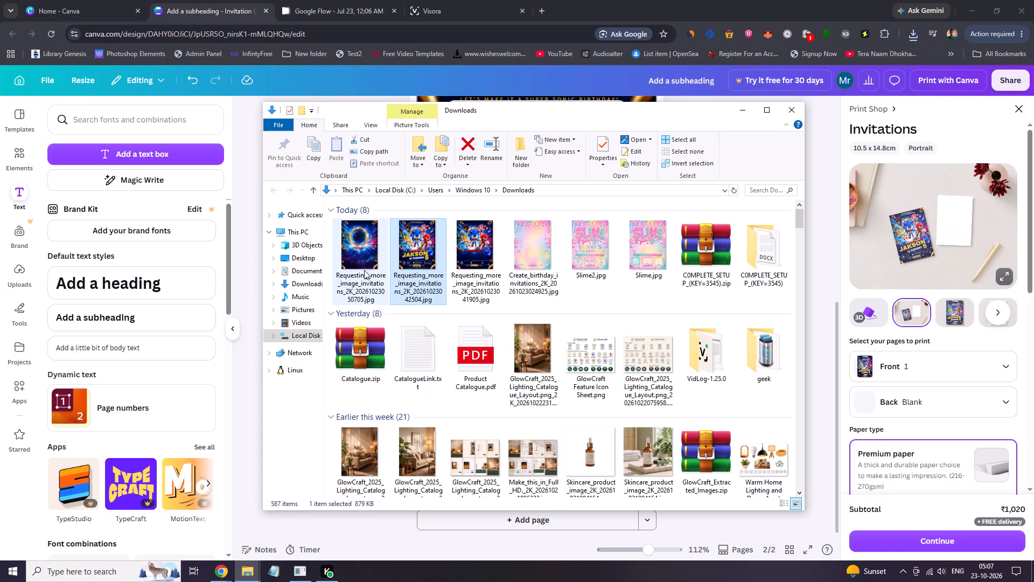
{"action": "left_click_drag", "start_coordinate": [364, 270], "coordinate": [135, 308]}
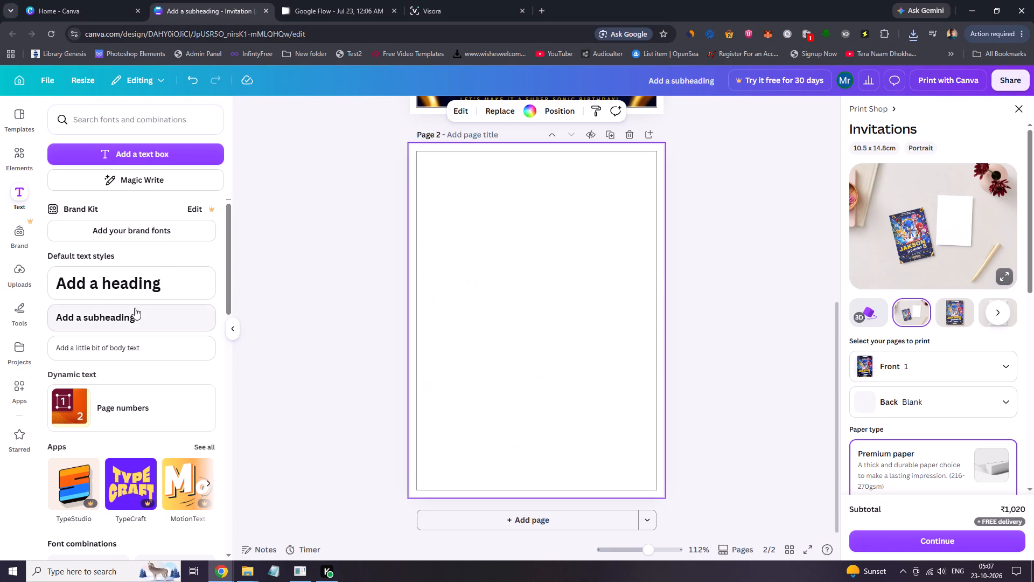
{"action": "left_click", "coordinate": [16, 281]}
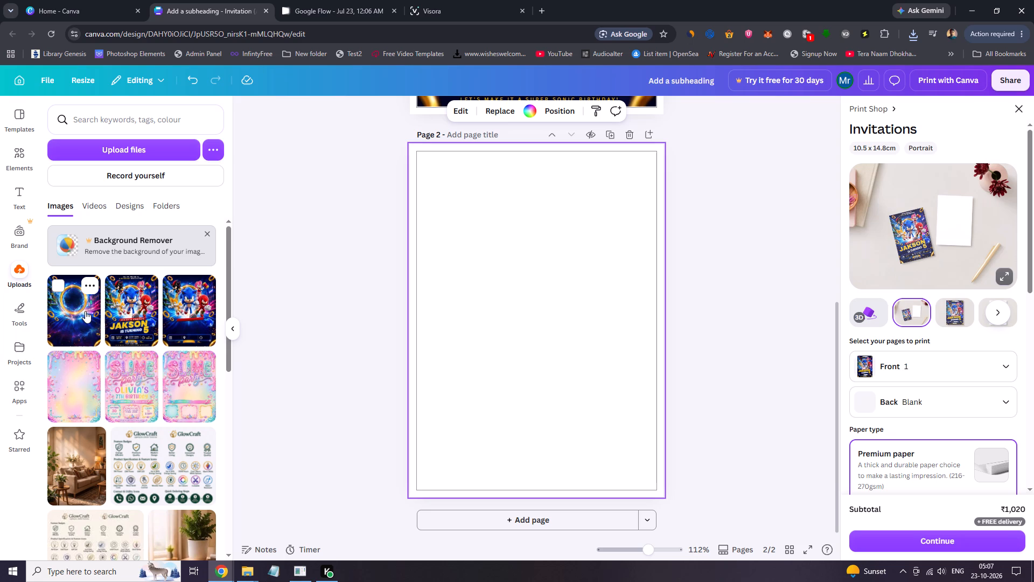
Place the golden-ring image on page 2, align it to the page's top-left corner and enlarge it to the full page height, about 148 mm.
{"action": "left_click", "coordinate": [81, 313]}
{"action": "left_click_drag", "start_coordinate": [554, 348], "coordinate": [550, 324]}
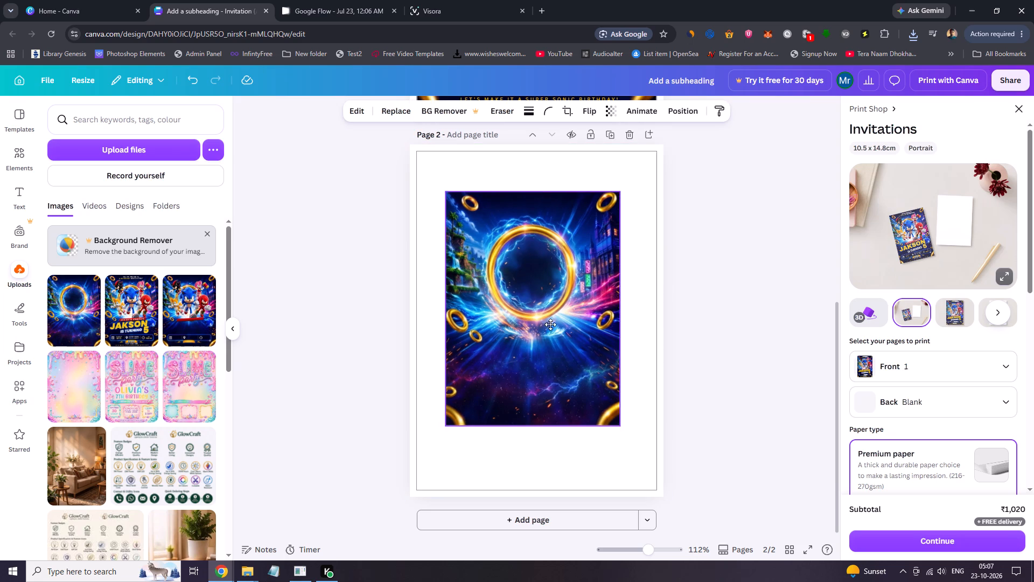
{"action": "left_click_drag", "start_coordinate": [550, 324], "coordinate": [522, 299]}
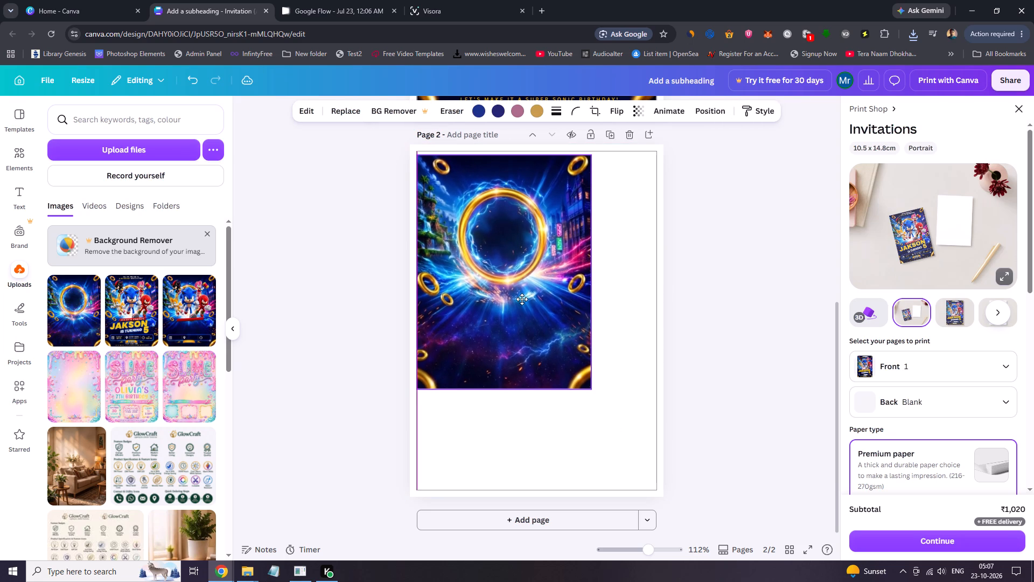
{"action": "left_click_drag", "start_coordinate": [522, 299], "coordinate": [522, 298]}
{"action": "left_click", "coordinate": [590, 385]}
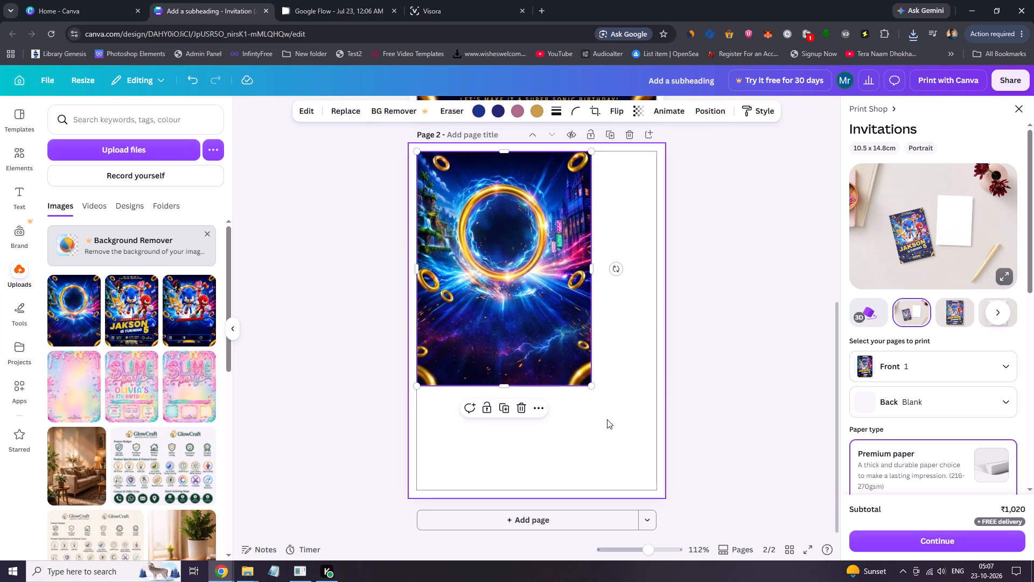
{"action": "left_click", "coordinate": [610, 424]}
{"action": "left_click", "coordinate": [584, 377]}
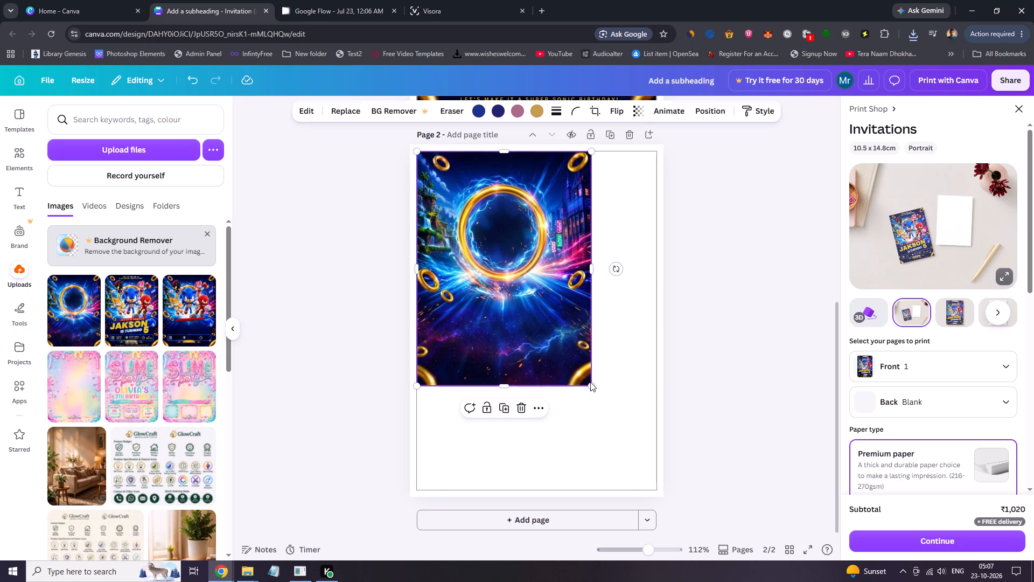
{"action": "left_click_drag", "start_coordinate": [594, 387], "coordinate": [659, 480]}
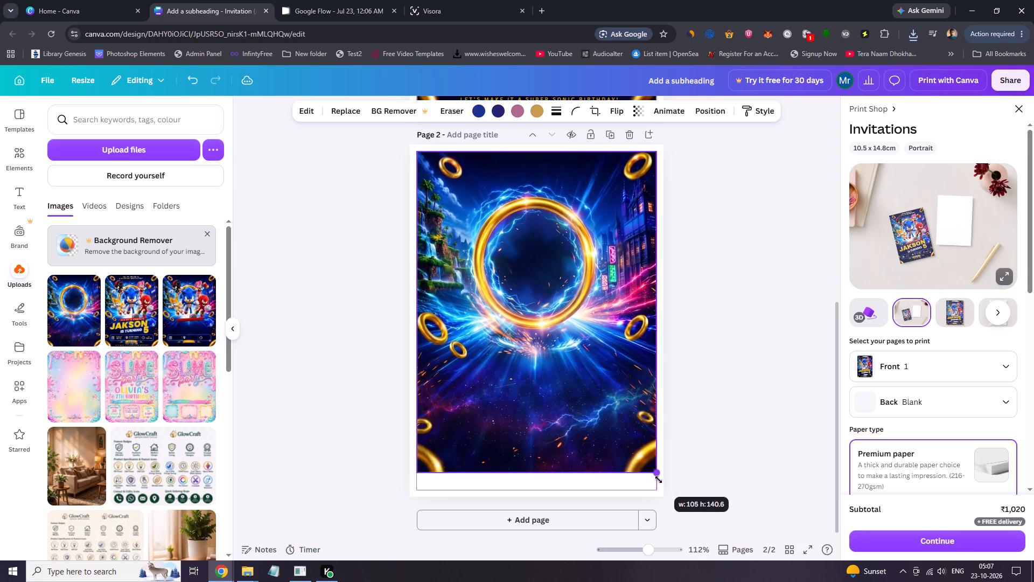
{"action": "left_click_drag", "start_coordinate": [659, 480], "coordinate": [669, 495]}
Centre the enlarged golden-ring image horizontally on page 2 so it overhangs both side edges evenly.
{"action": "left_click", "coordinate": [581, 414]}
{"action": "left_click_drag", "start_coordinate": [579, 414], "coordinate": [574, 414]}
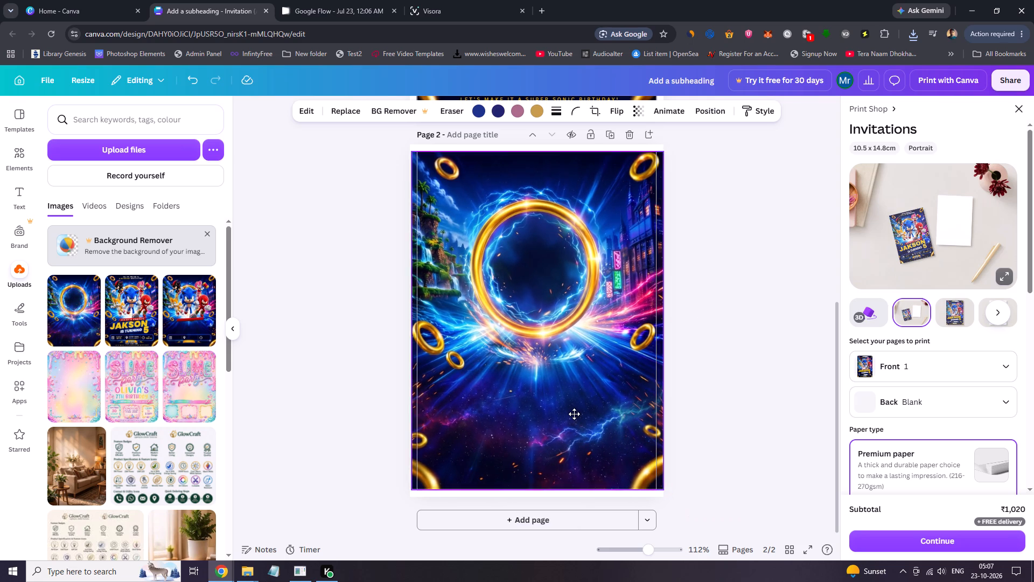
{"action": "left_click_drag", "start_coordinate": [574, 414], "coordinate": [574, 414]}
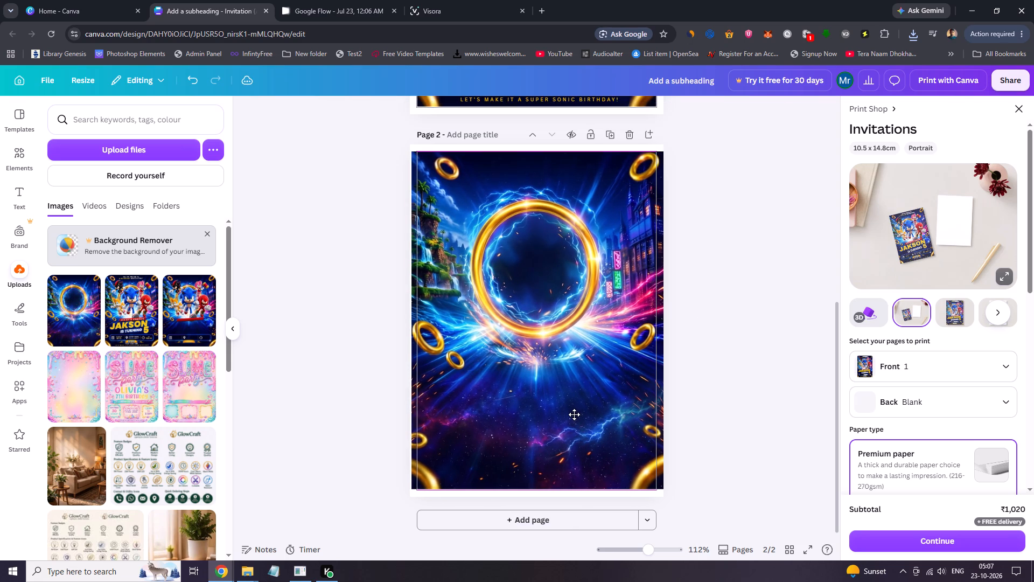
{"action": "left_click_drag", "start_coordinate": [574, 414], "coordinate": [571, 415]}
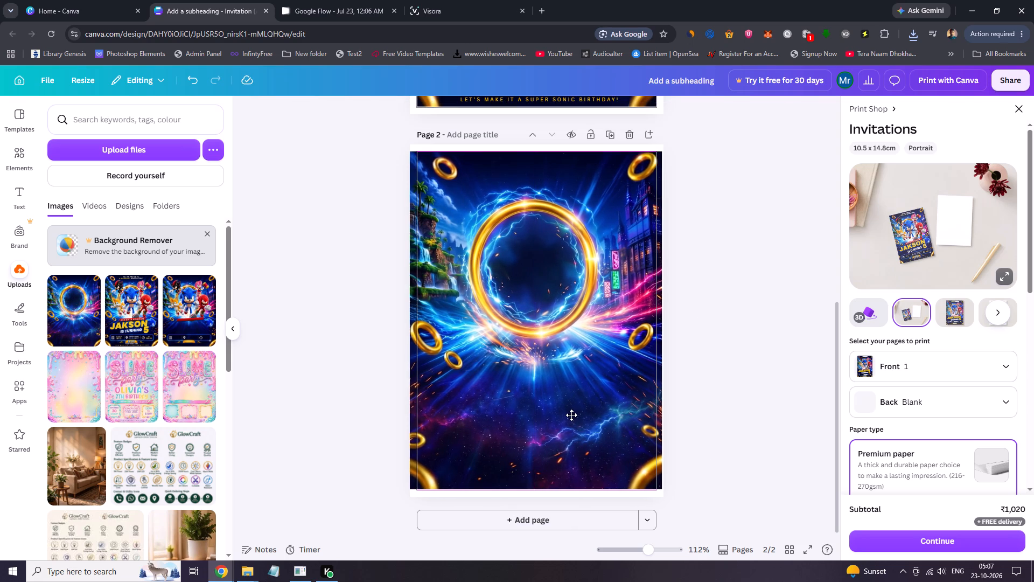
{"action": "left_click_drag", "start_coordinate": [571, 415], "coordinate": [572, 415]}
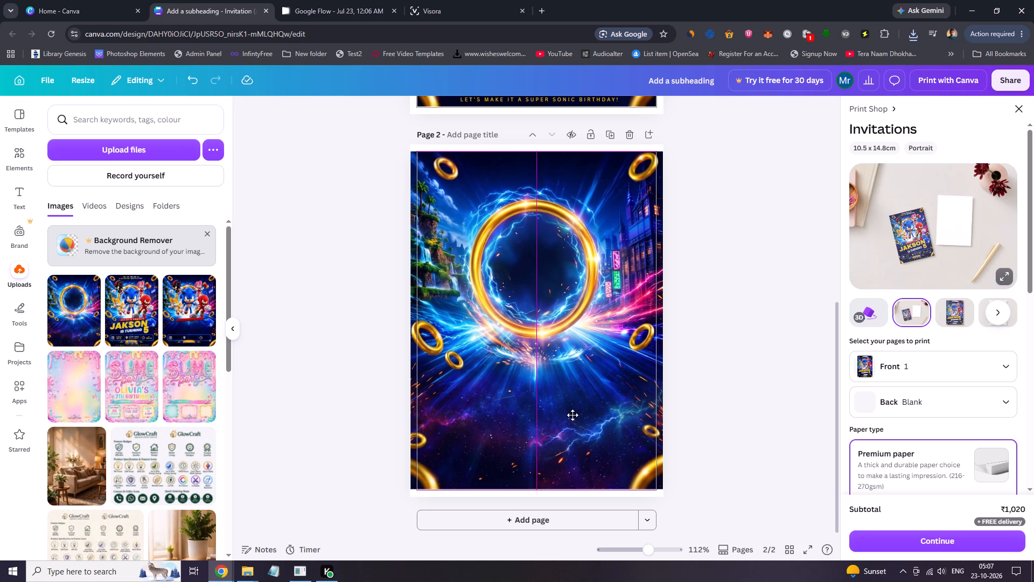
{"action": "left_click_drag", "start_coordinate": [572, 415], "coordinate": [572, 412]}
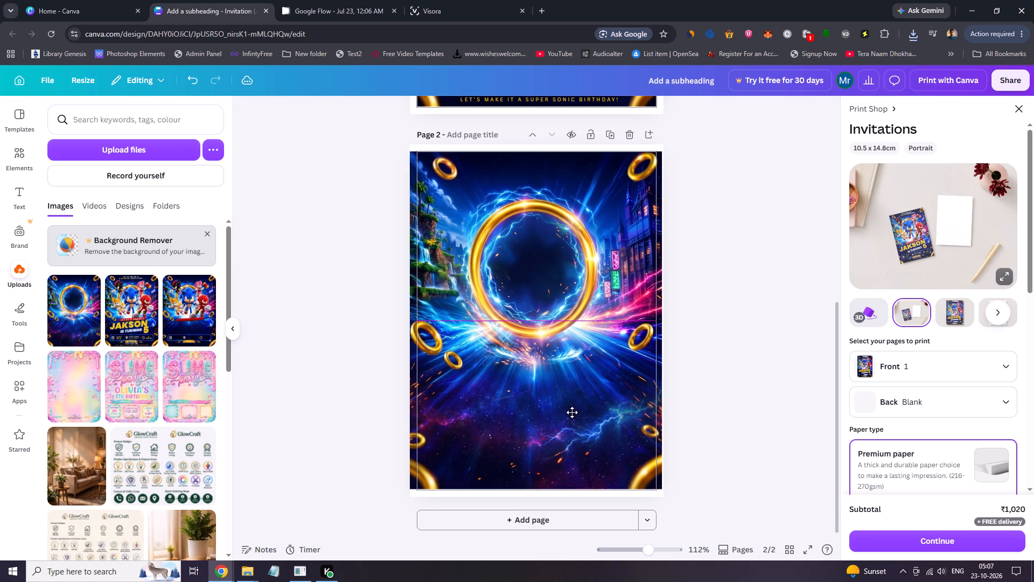
{"action": "left_click_drag", "start_coordinate": [572, 412], "coordinate": [573, 412]}
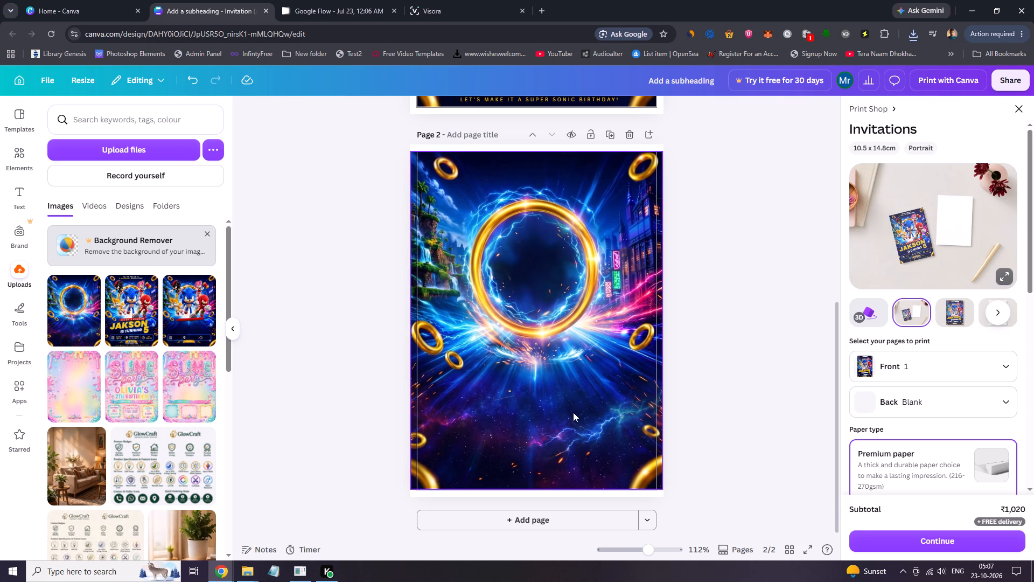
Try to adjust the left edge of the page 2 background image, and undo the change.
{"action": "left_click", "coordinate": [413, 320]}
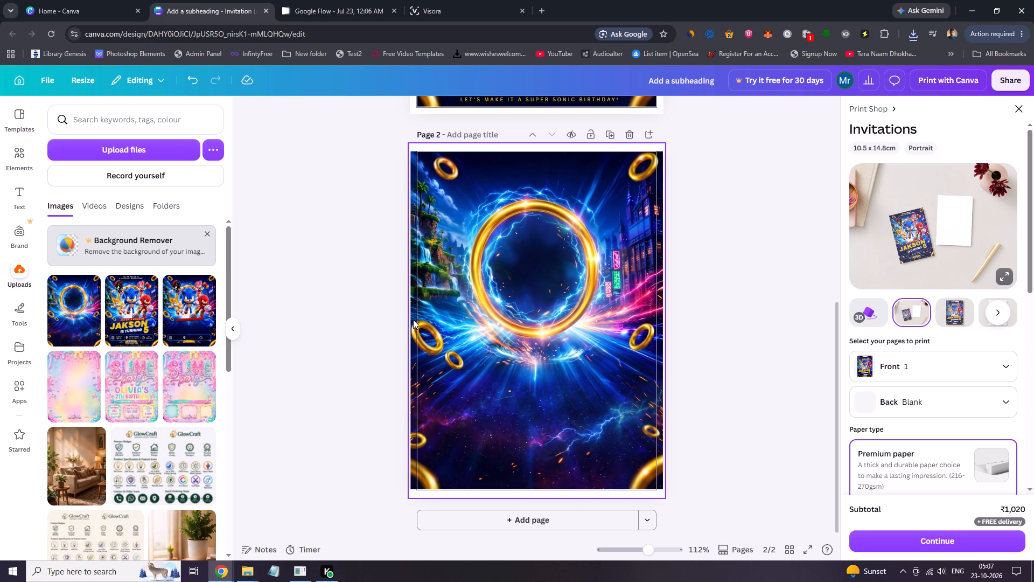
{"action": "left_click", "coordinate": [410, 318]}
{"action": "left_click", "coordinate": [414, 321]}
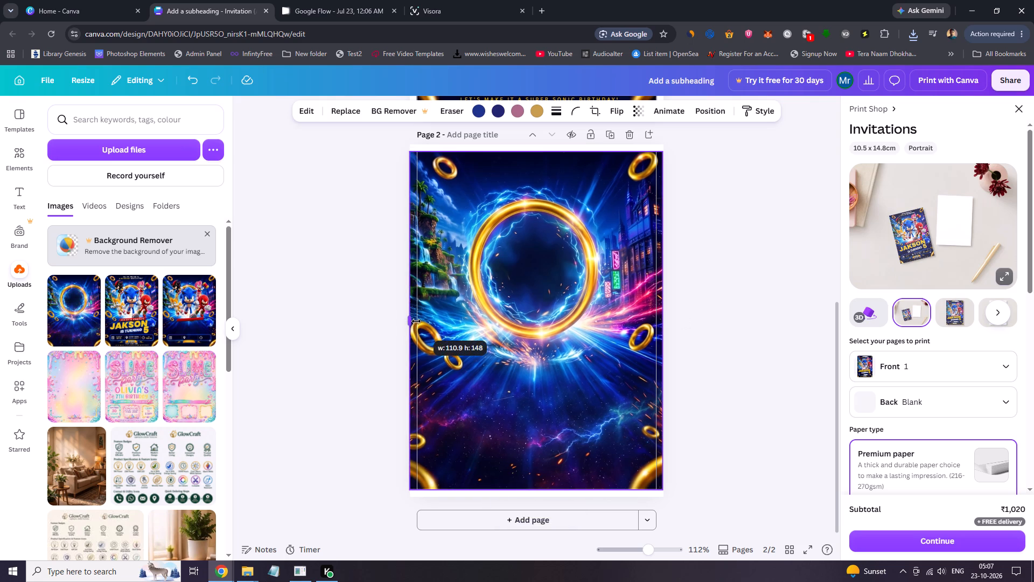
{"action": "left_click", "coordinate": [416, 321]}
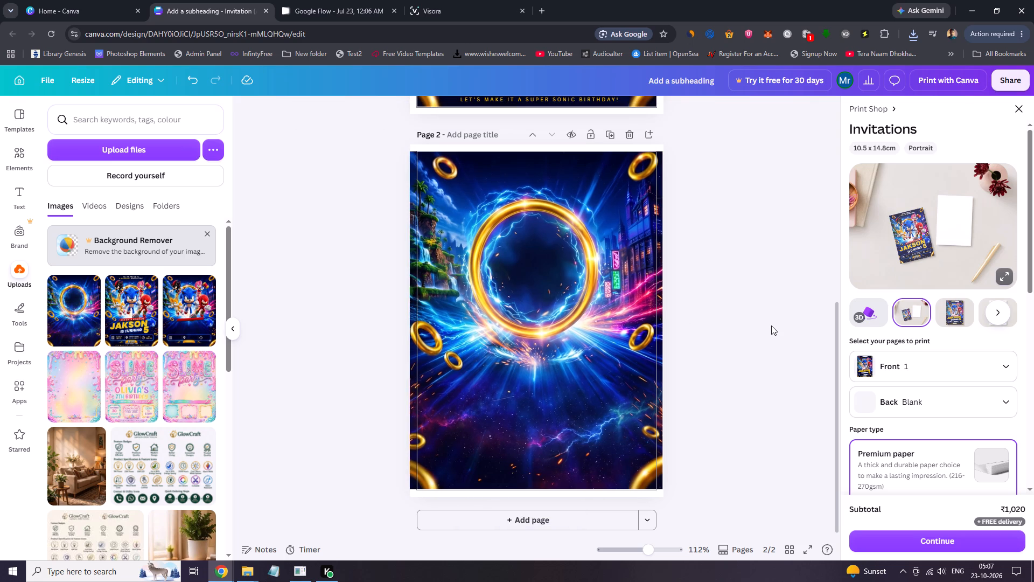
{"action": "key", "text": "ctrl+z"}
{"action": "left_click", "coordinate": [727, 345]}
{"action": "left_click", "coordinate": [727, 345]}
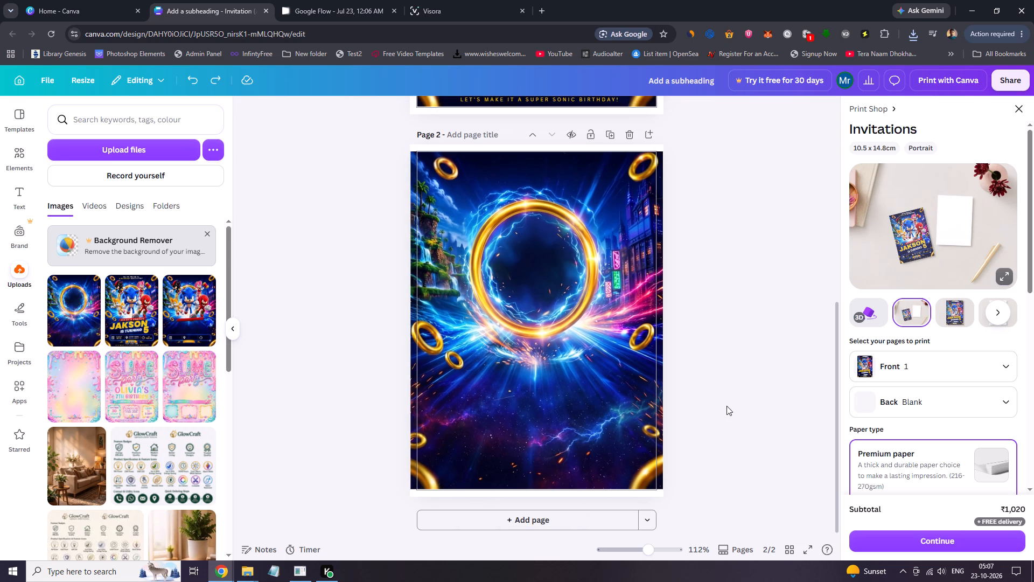
Set the invitation's printed back side to page 2 in the print settings.
{"action": "left_click", "coordinate": [886, 395]}
{"action": "left_click", "coordinate": [888, 504]}
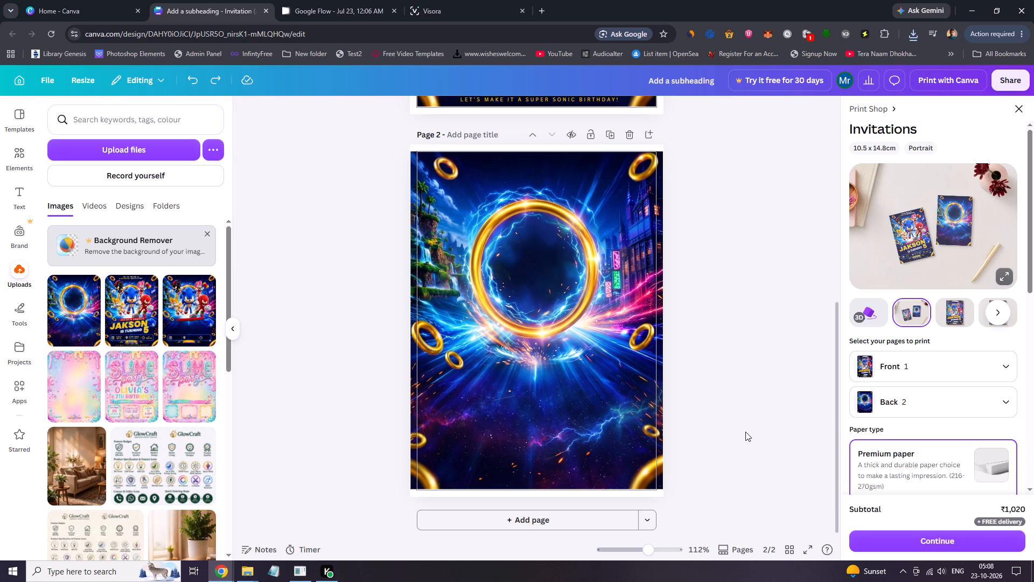
Examine the front and back of the invitation in the enlarged 3D print preview, and return to the design.
{"action": "left_click", "coordinate": [876, 310]}
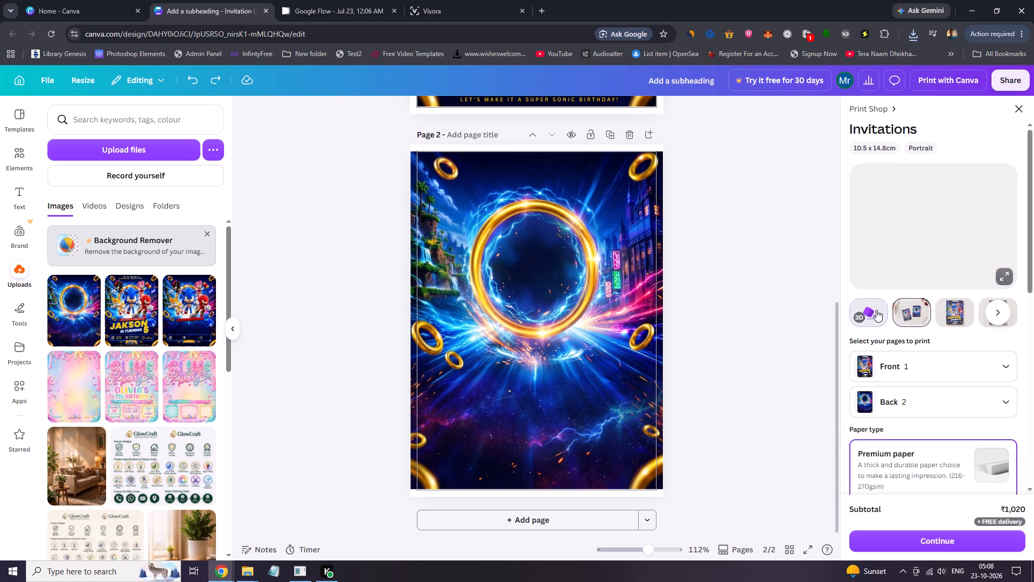
{"action": "left_click", "coordinate": [1004, 276]}
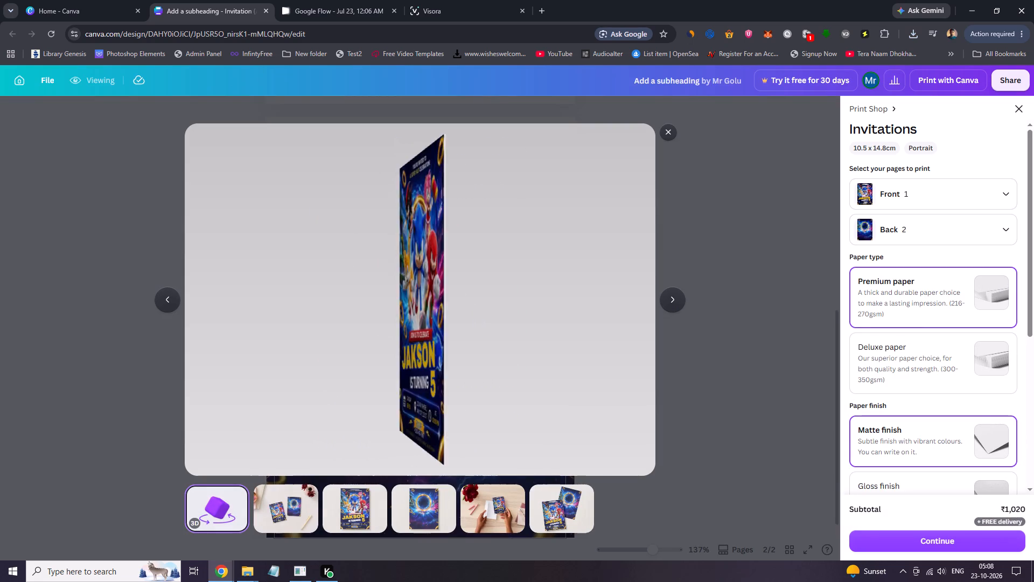
{"action": "left_click_drag", "start_coordinate": [447, 400], "coordinate": [497, 398]}
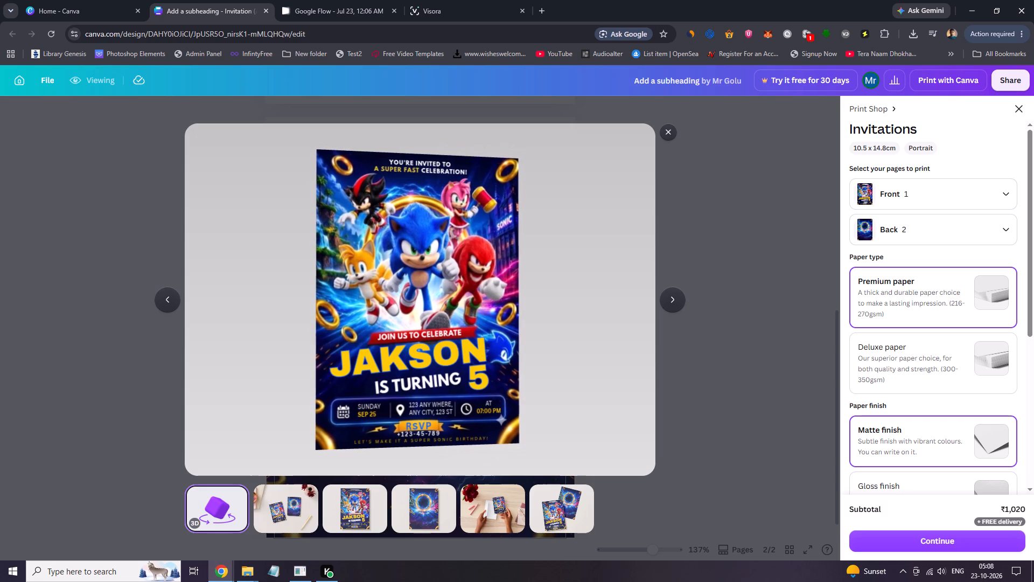
{"action": "left_click_drag", "start_coordinate": [497, 398], "coordinate": [320, 411]}
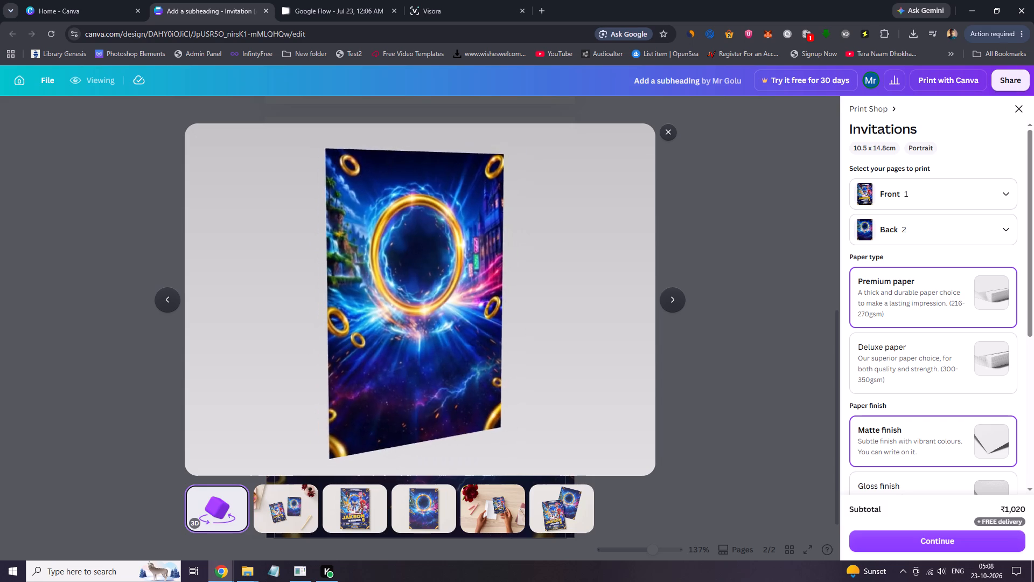
{"action": "left_click_drag", "start_coordinate": [320, 411], "coordinate": [380, 396]}
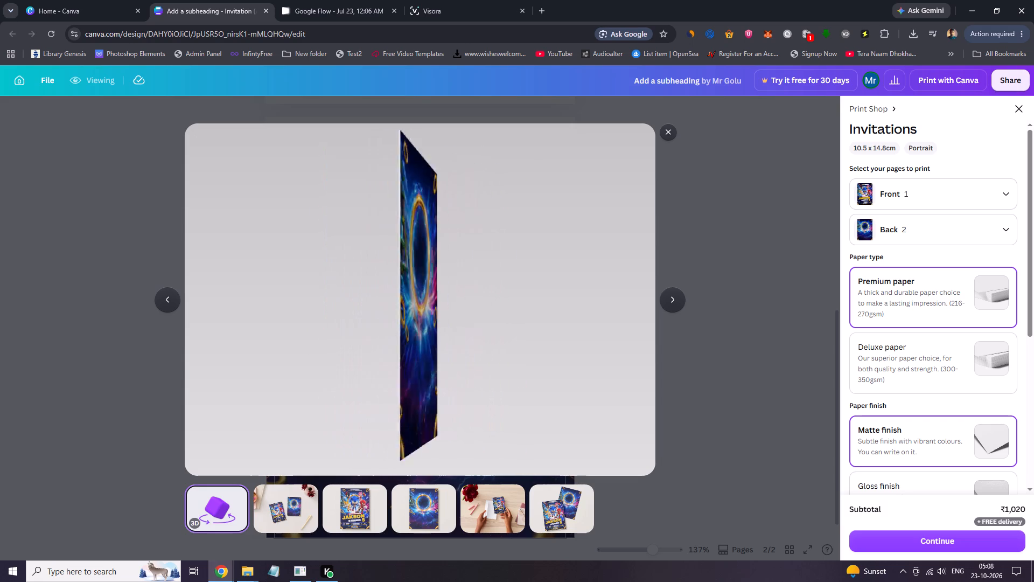
{"action": "left_click_drag", "start_coordinate": [380, 396], "coordinate": [324, 395]}
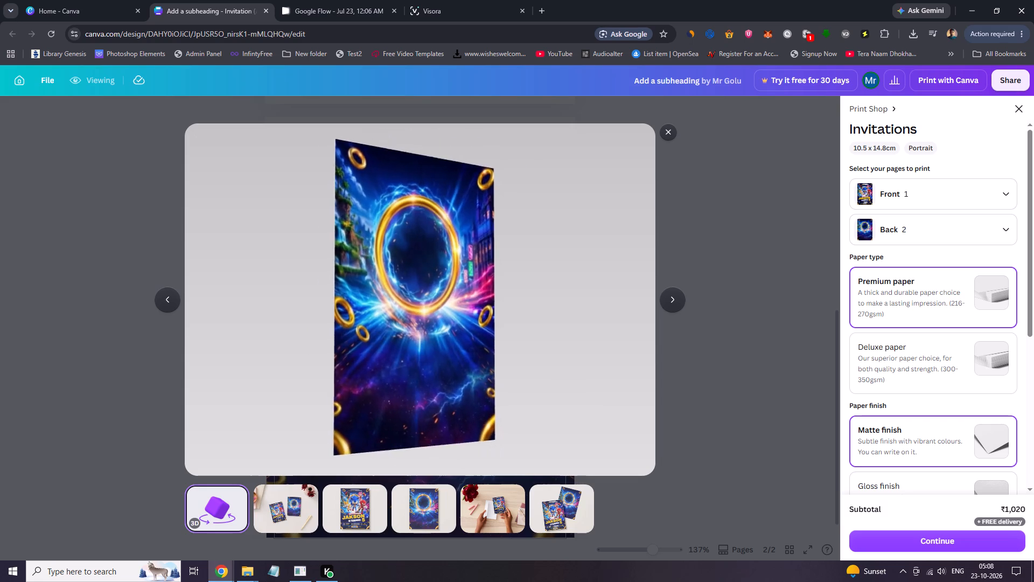
{"action": "left_click_drag", "start_coordinate": [324, 395], "coordinate": [309, 395]}
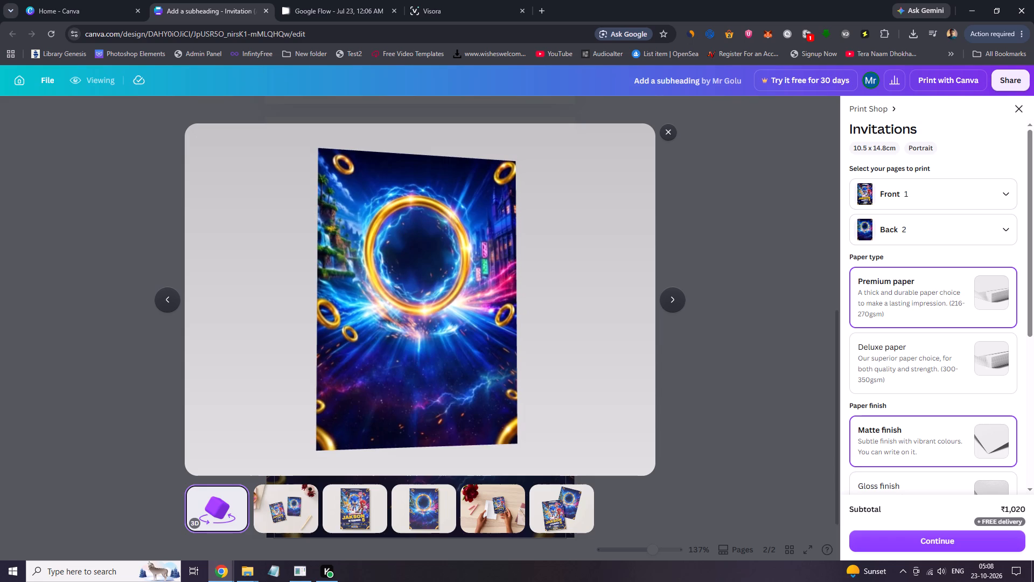
{"action": "left_click_drag", "start_coordinate": [309, 395], "coordinate": [497, 405]}
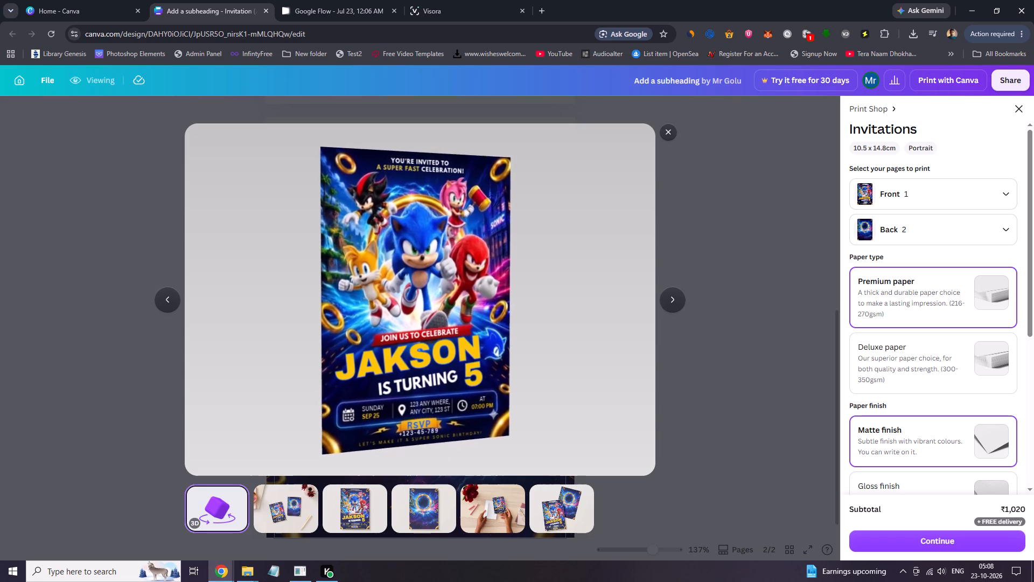
{"action": "left_click_drag", "start_coordinate": [497, 405], "coordinate": [239, 410]}
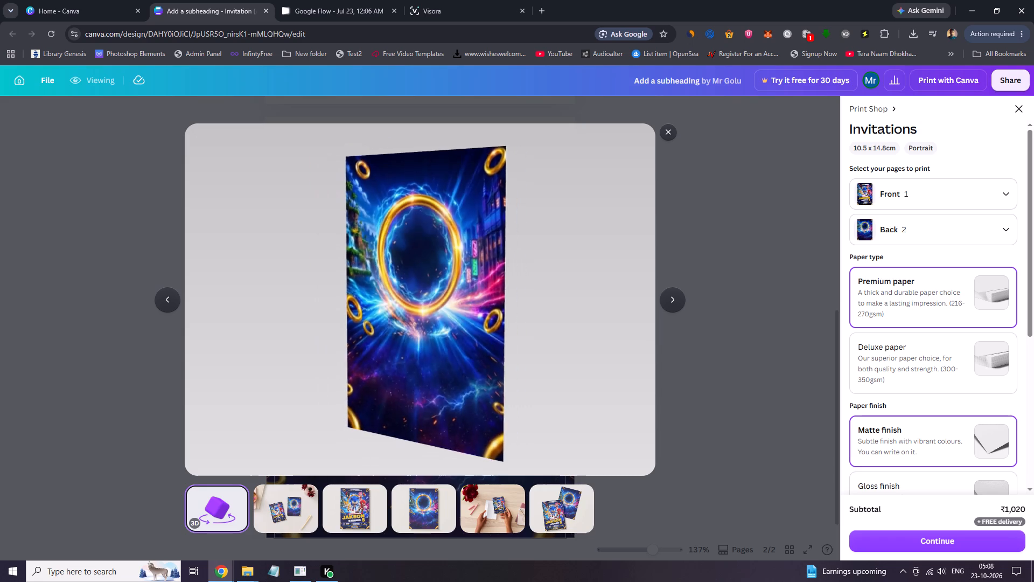
{"action": "left_click_drag", "start_coordinate": [239, 410], "coordinate": [471, 403]}
{"action": "left_click", "coordinate": [668, 135]}
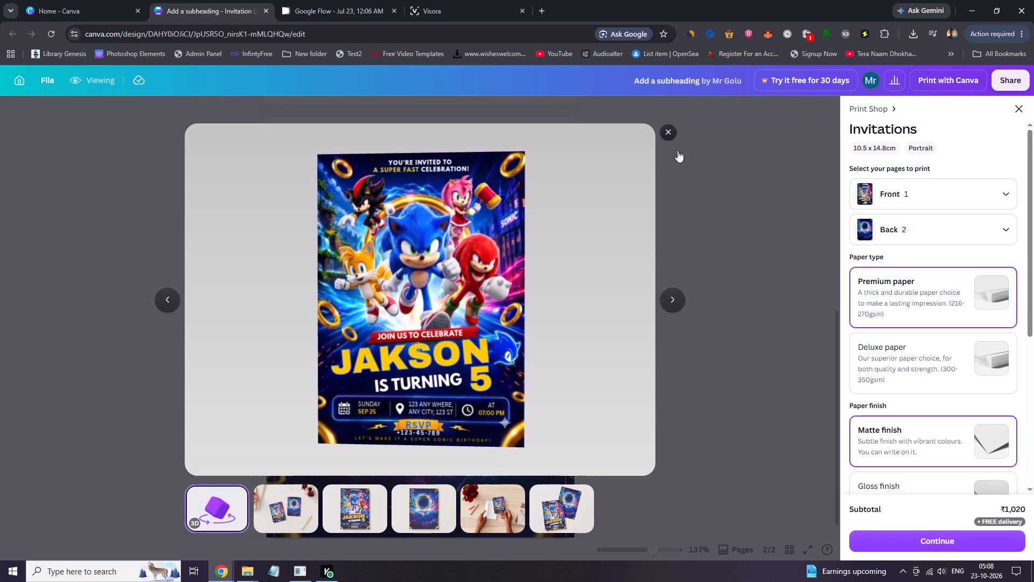
{"action": "left_click", "coordinate": [735, 276]}
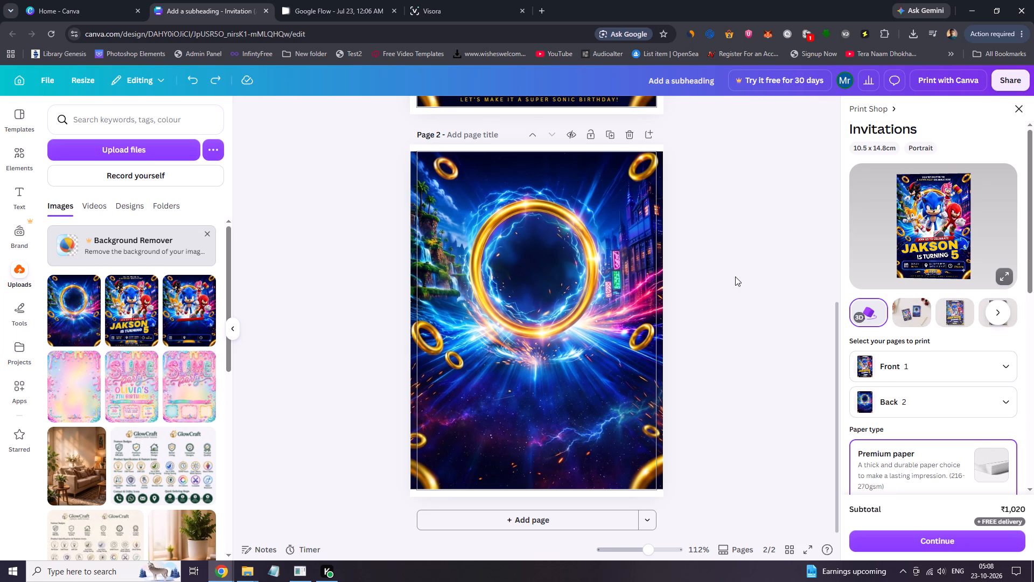
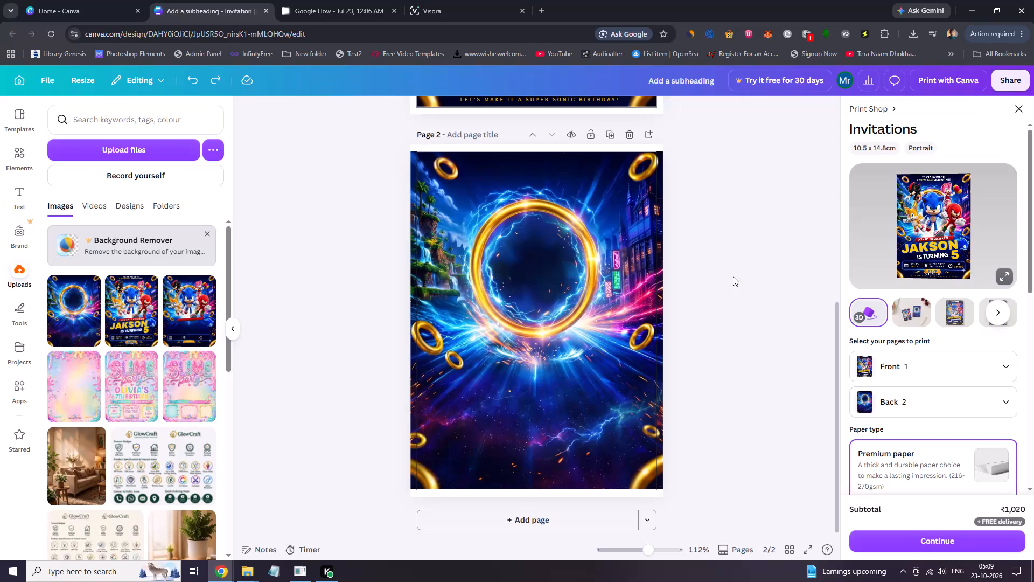
Check the invitation in the enlarged 3D print preview, and close the preview.
{"action": "left_click", "coordinate": [717, 442]}
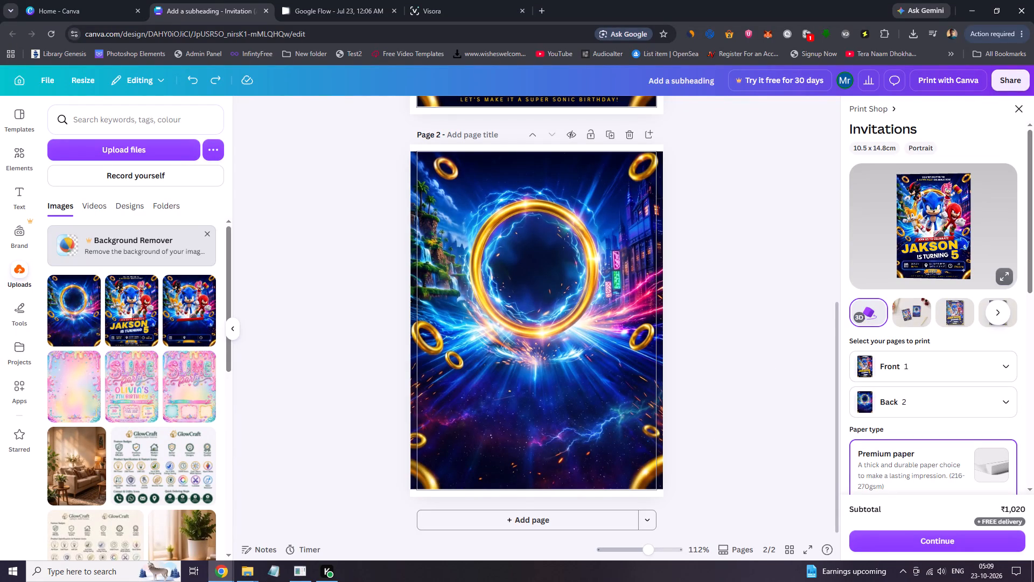
{"action": "left_click", "coordinate": [1003, 279]}
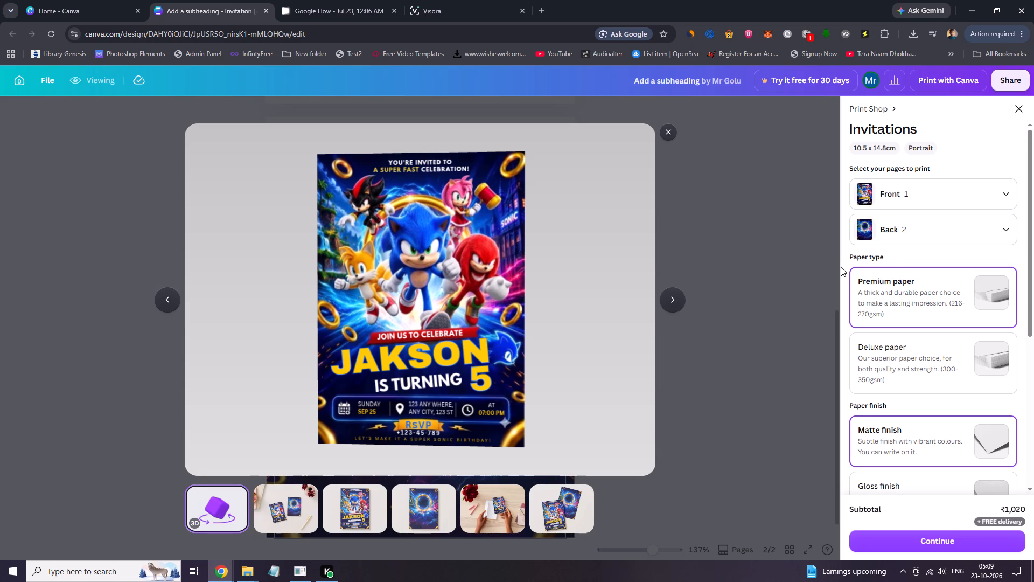
{"action": "left_click", "coordinate": [670, 135]}
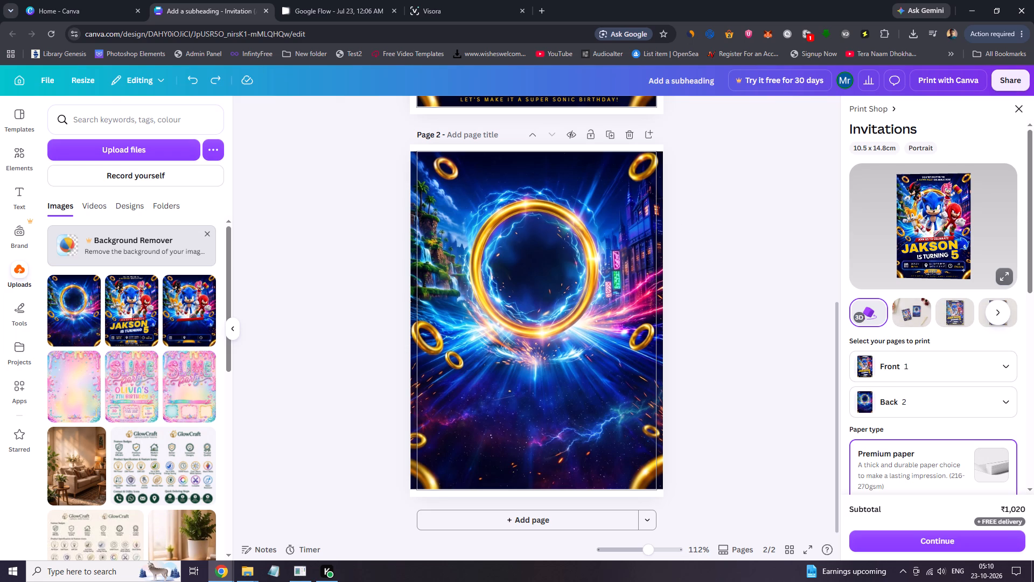
Review the paper type, paper finish, quantity and envelope options for the invitation print order.
{"action": "left_click_drag", "start_coordinate": [1033, 202], "coordinate": [1033, 295]}
{"action": "left_click_drag", "start_coordinate": [1033, 301], "coordinate": [1033, 349]}
{"action": "left_click_drag", "start_coordinate": [1033, 382], "coordinate": [1033, 357]}
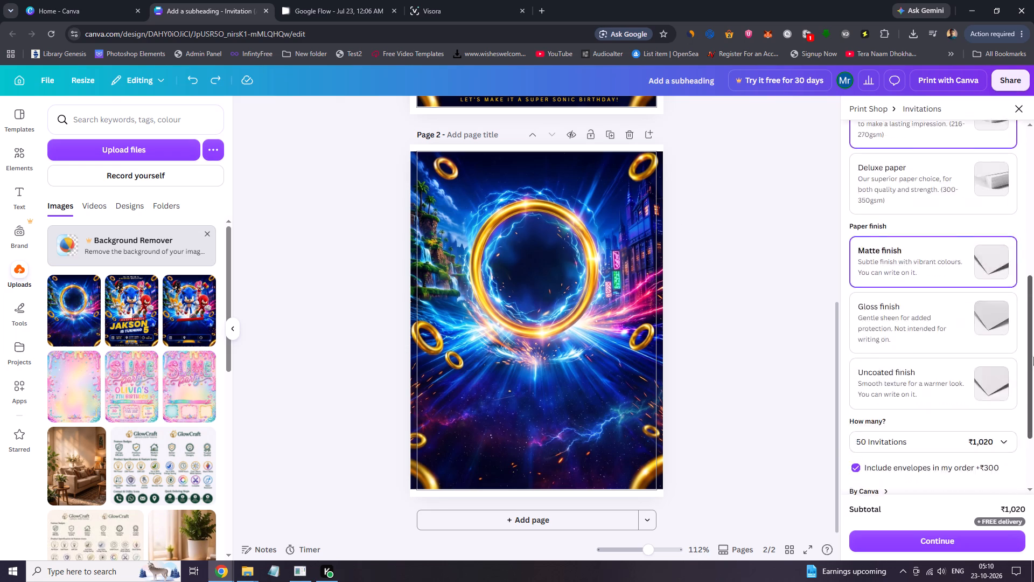
{"action": "left_click_drag", "start_coordinate": [1033, 357], "coordinate": [1032, 194]}
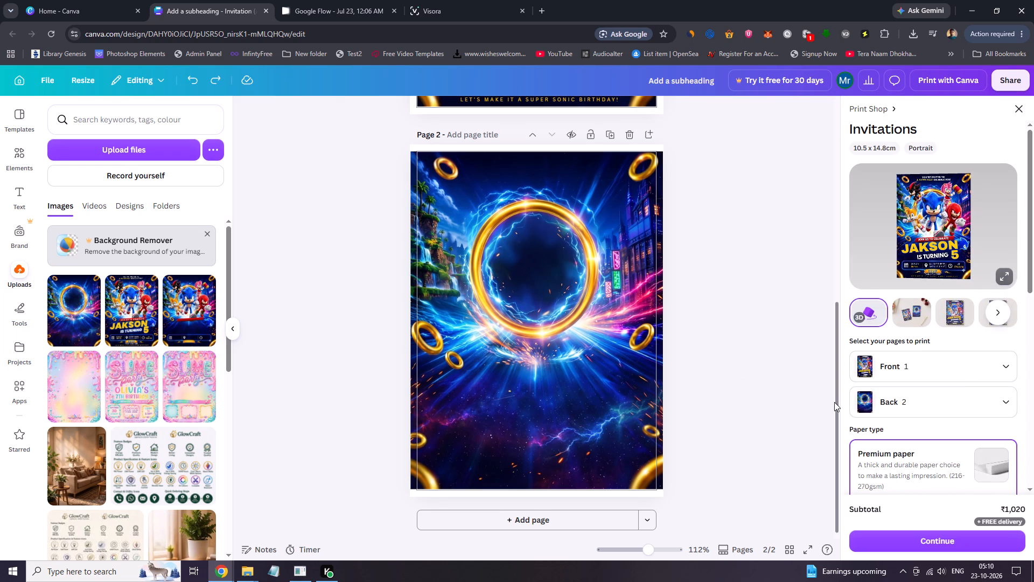
Examine the front and back pages of the invitation design, ending on page 1.
{"action": "left_click", "coordinate": [836, 403]}
{"action": "left_click_drag", "start_coordinate": [840, 257], "coordinate": [840, 228]}
{"action": "left_click", "coordinate": [839, 229]}
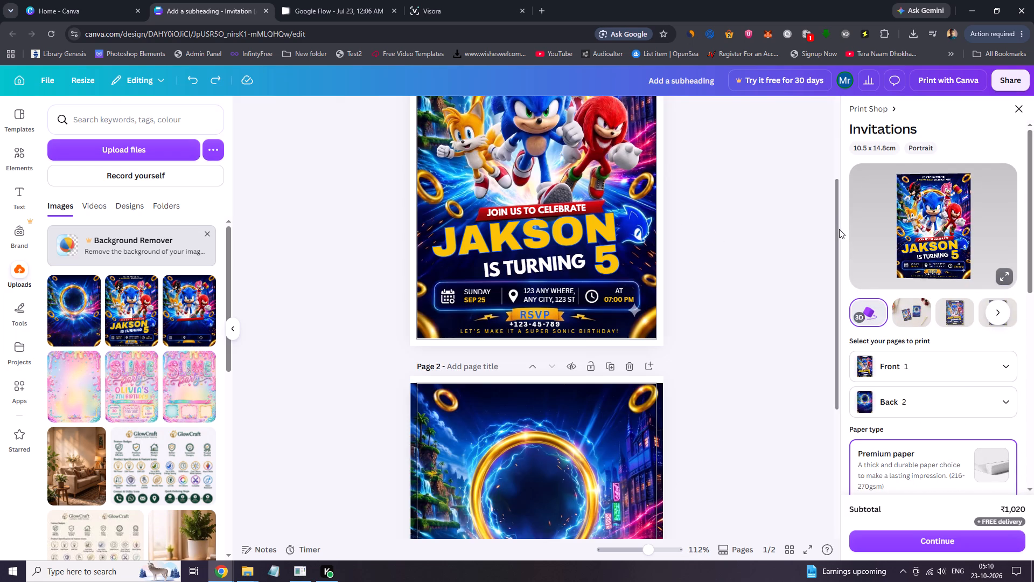
{"action": "left_click", "coordinate": [834, 226]}
{"action": "left_click_drag", "start_coordinate": [834, 220], "coordinate": [831, 260]}
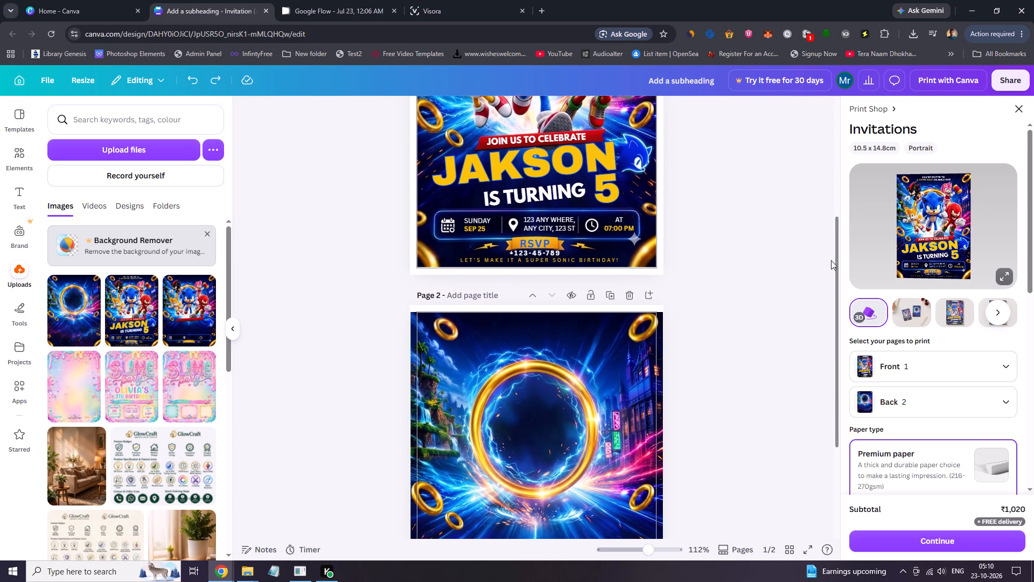
{"action": "left_click_drag", "start_coordinate": [831, 260], "coordinate": [837, 358]}
{"action": "left_click", "coordinate": [803, 346]}
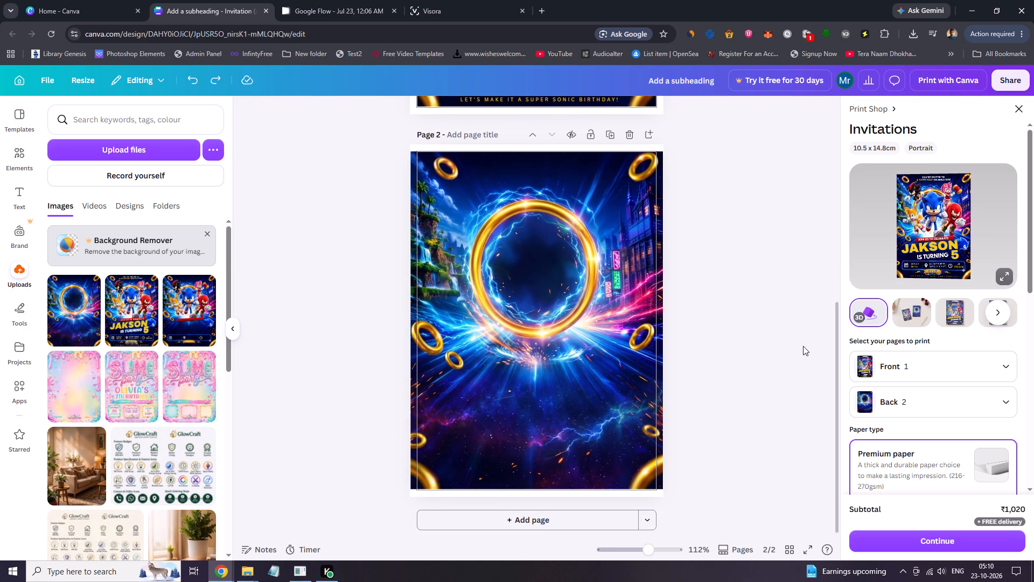
{"action": "left_click_drag", "start_coordinate": [836, 400], "coordinate": [836, 372]}
{"action": "left_click_drag", "start_coordinate": [834, 226], "coordinate": [835, 199]}
{"action": "left_click", "coordinate": [835, 199]}
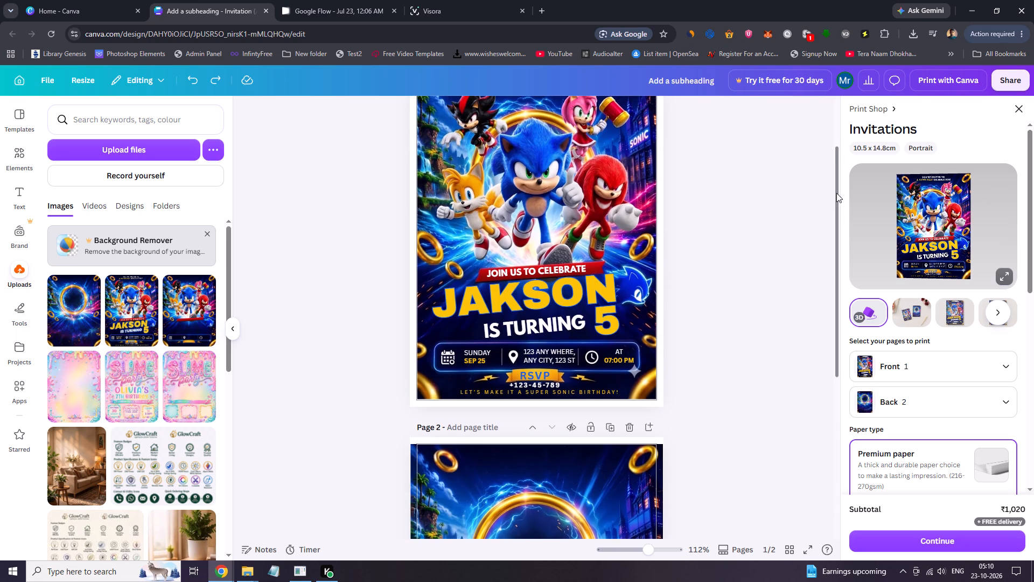
{"action": "left_click", "coordinate": [836, 193]}
{"action": "left_click_drag", "start_coordinate": [836, 188], "coordinate": [837, 136]}
{"action": "left_click", "coordinate": [772, 241]}
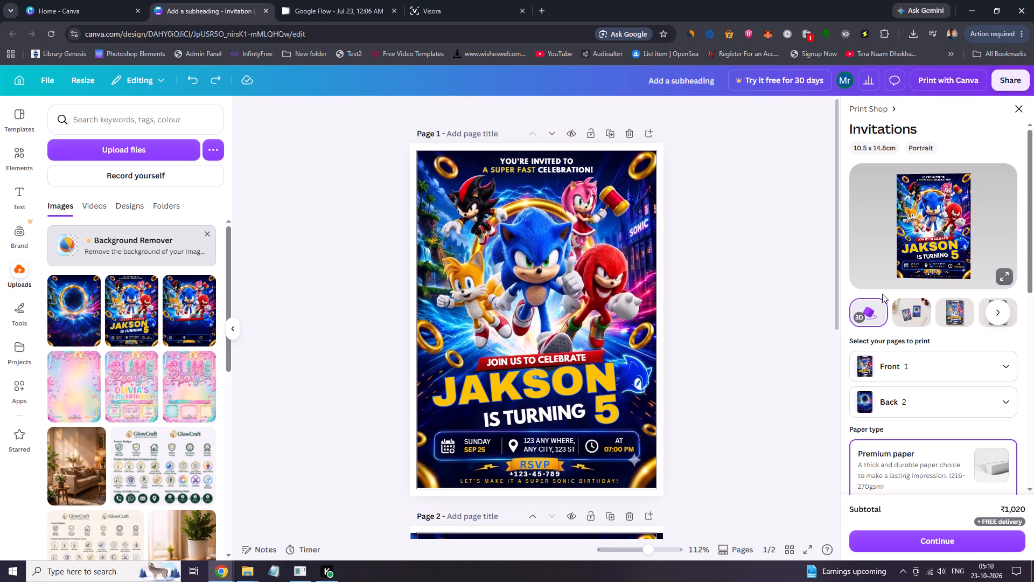
Enlarge the 3D print preview and spin the card to inspect both its front and back.
{"action": "left_click", "coordinate": [878, 314]}
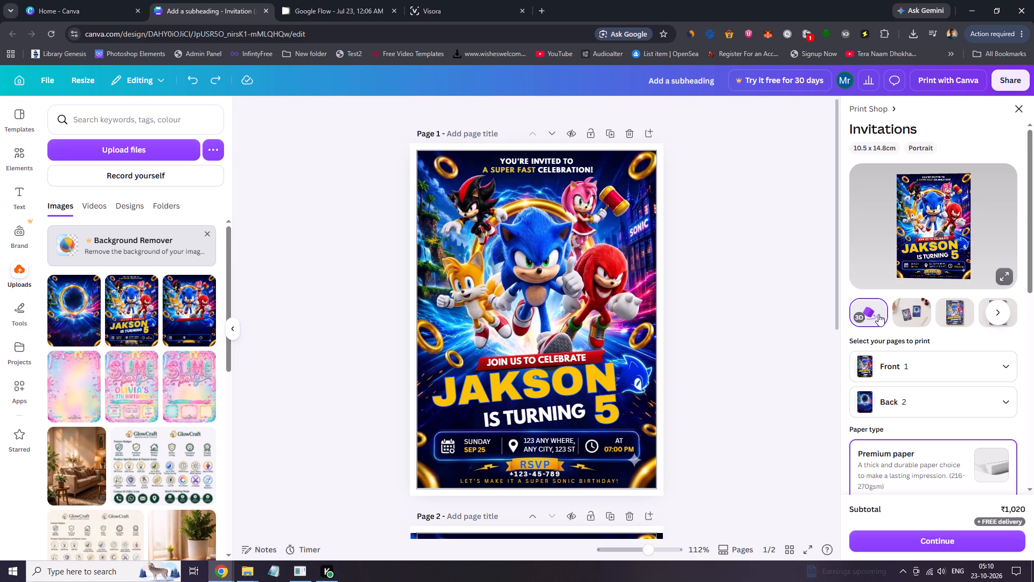
{"action": "double_click", "coordinate": [874, 309]}
{"action": "left_click", "coordinate": [1011, 276]}
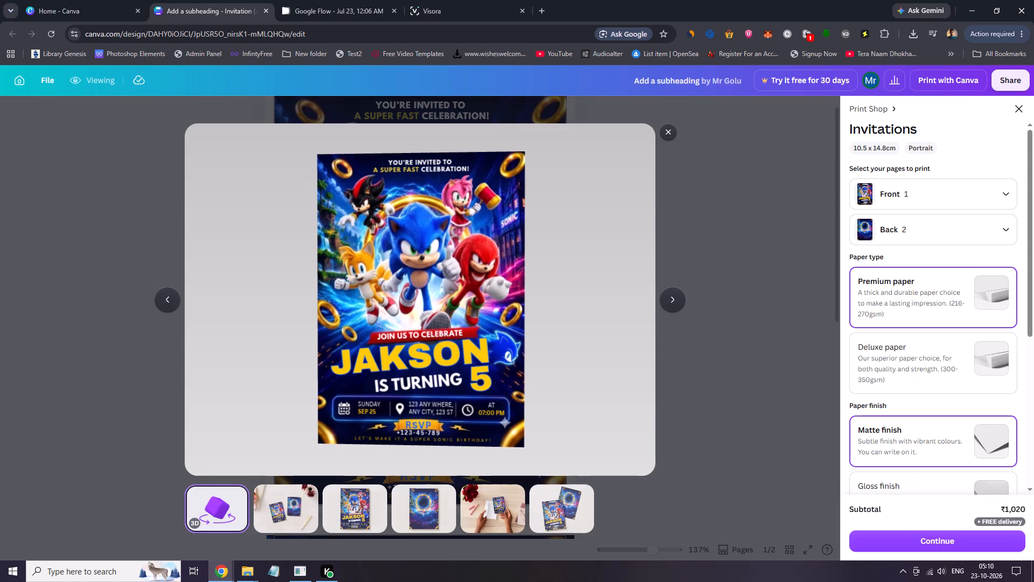
{"action": "left_click_drag", "start_coordinate": [394, 356], "coordinate": [582, 364]}
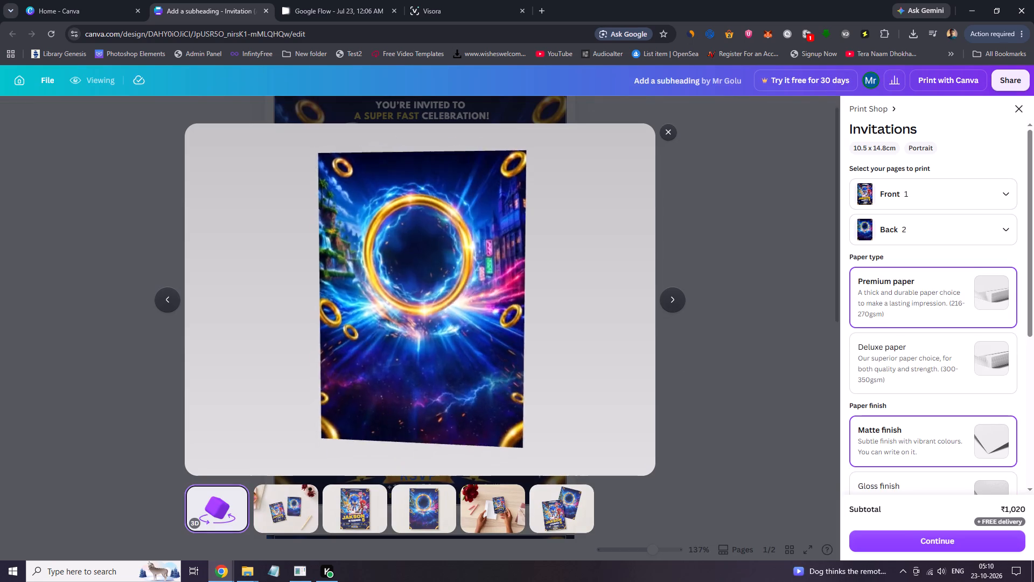
{"action": "left_click_drag", "start_coordinate": [582, 364], "coordinate": [454, 367]}
{"action": "left_click_drag", "start_coordinate": [440, 367], "coordinate": [308, 345]}
{"action": "left_click_drag", "start_coordinate": [305, 328], "coordinate": [323, 297]}
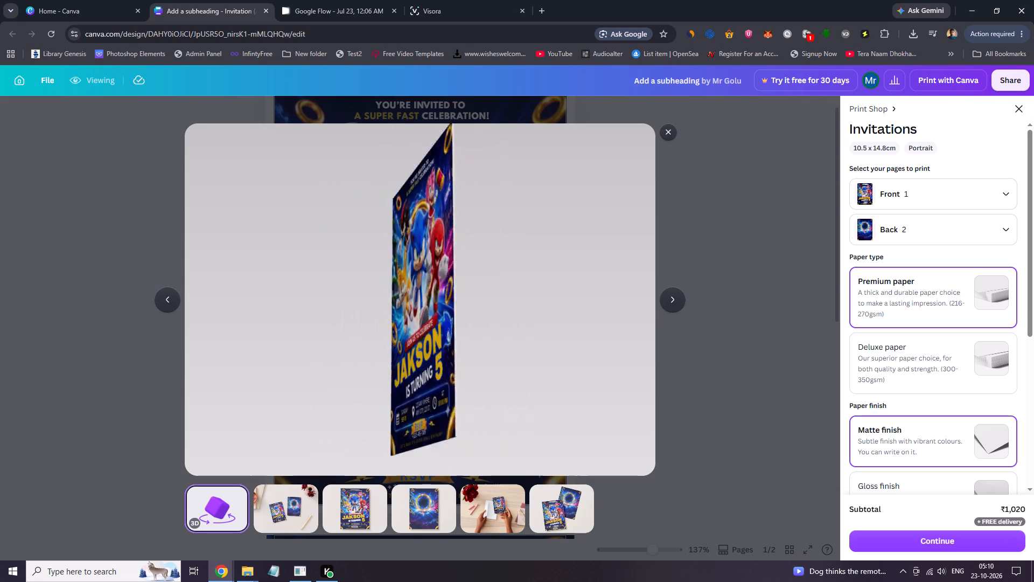
{"action": "left_click_drag", "start_coordinate": [323, 297], "coordinate": [464, 373]}
{"action": "left_click_drag", "start_coordinate": [395, 332], "coordinate": [472, 272]}
{"action": "left_click_drag", "start_coordinate": [467, 279], "coordinate": [548, 262]}
{"action": "left_click_drag", "start_coordinate": [559, 262], "coordinate": [578, 261]}
{"action": "left_click", "coordinate": [402, 308]}
{"action": "left_click", "coordinate": [470, 310]}
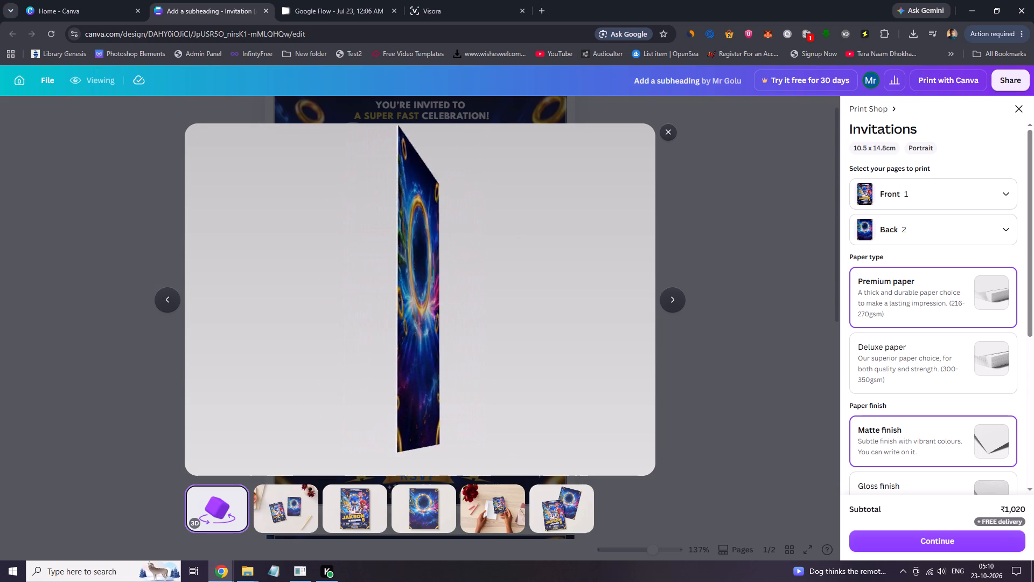
{"action": "left_click", "coordinate": [373, 323]}
{"action": "left_click_drag", "start_coordinate": [407, 322], "coordinate": [435, 322]}
{"action": "left_click_drag", "start_coordinate": [456, 324], "coordinate": [468, 325]}
{"action": "left_click_drag", "start_coordinate": [508, 360], "coordinate": [511, 390]}
{"action": "left_click_drag", "start_coordinate": [464, 369], "coordinate": [470, 364]}
{"action": "left_click_drag", "start_coordinate": [477, 359], "coordinate": [515, 332]}
{"action": "left_click", "coordinate": [516, 331]}
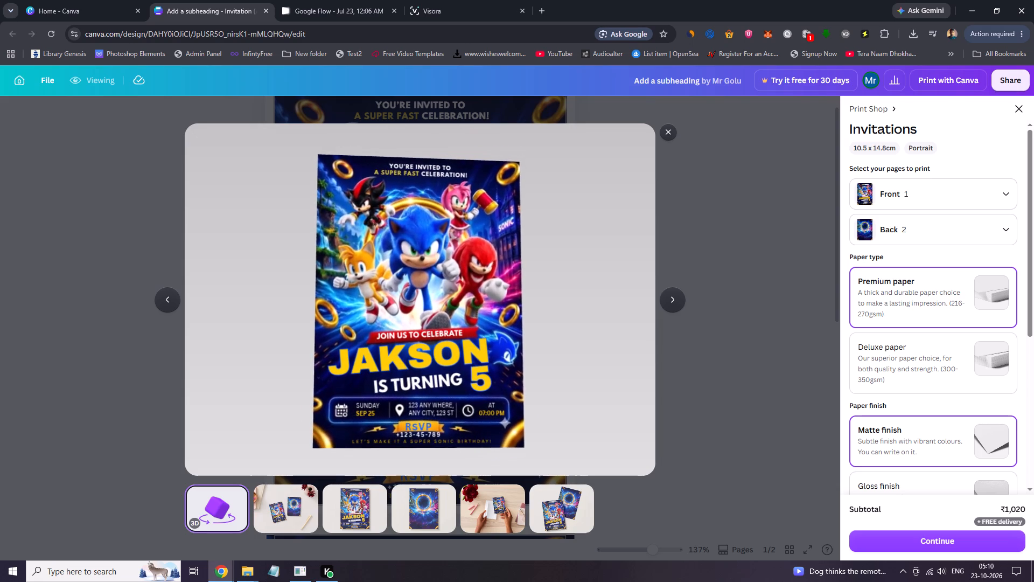
Tilt and turn the enlarged 3D card to inspect the artwork from several angles, and close the preview.
{"action": "left_click", "coordinate": [456, 344]}
{"action": "left_click_drag", "start_coordinate": [446, 363], "coordinate": [469, 369]}
{"action": "left_click_drag", "start_coordinate": [473, 373], "coordinate": [473, 387]}
{"action": "left_click", "coordinate": [428, 375]}
{"action": "left_click_drag", "start_coordinate": [396, 358], "coordinate": [360, 341]}
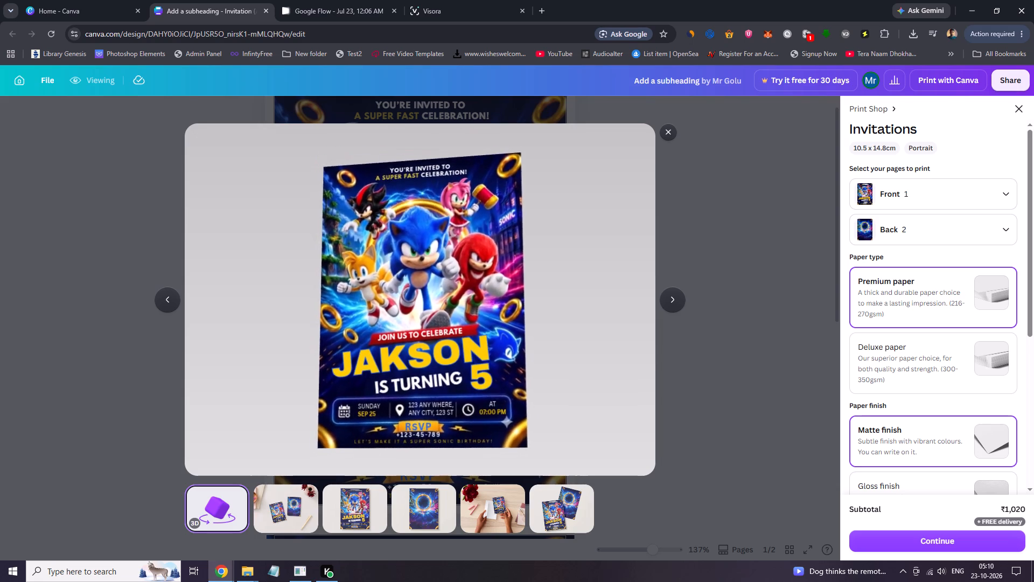
{"action": "left_click_drag", "start_coordinate": [360, 341], "coordinate": [326, 360]}
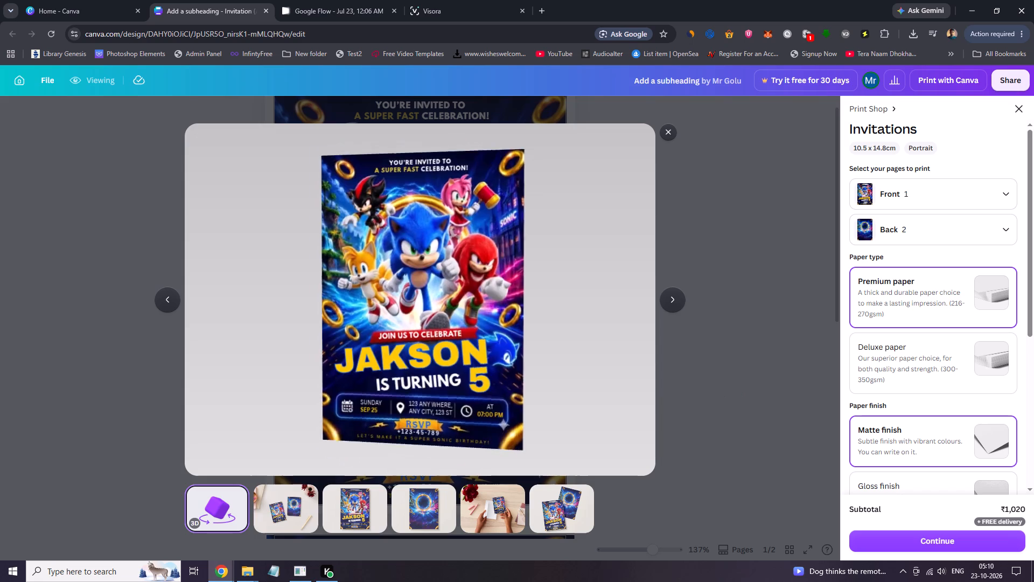
{"action": "left_click_drag", "start_coordinate": [326, 360], "coordinate": [323, 329]}
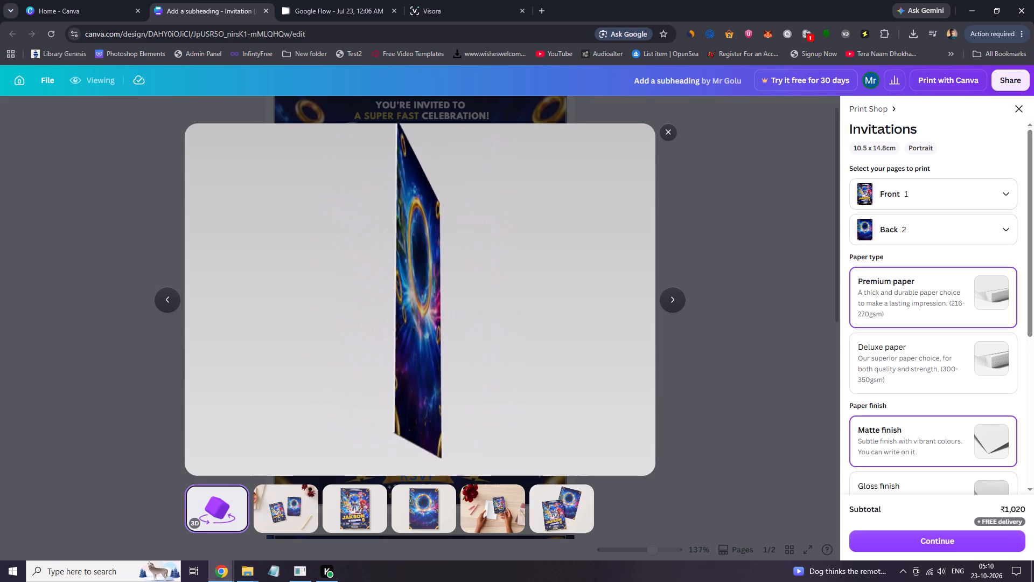
{"action": "left_click_drag", "start_coordinate": [323, 329], "coordinate": [404, 361]}
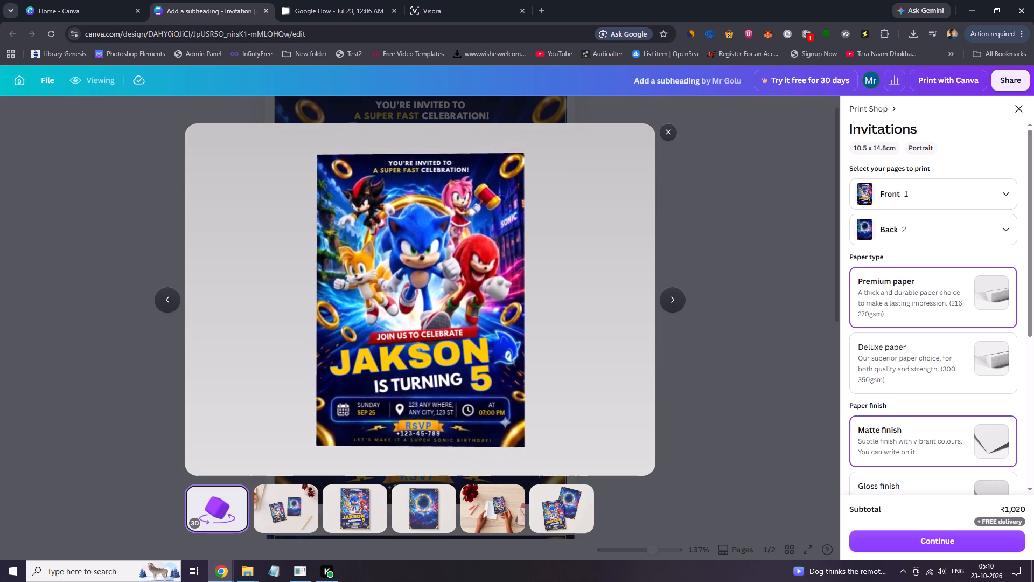
{"action": "left_click_drag", "start_coordinate": [404, 361], "coordinate": [407, 331]}
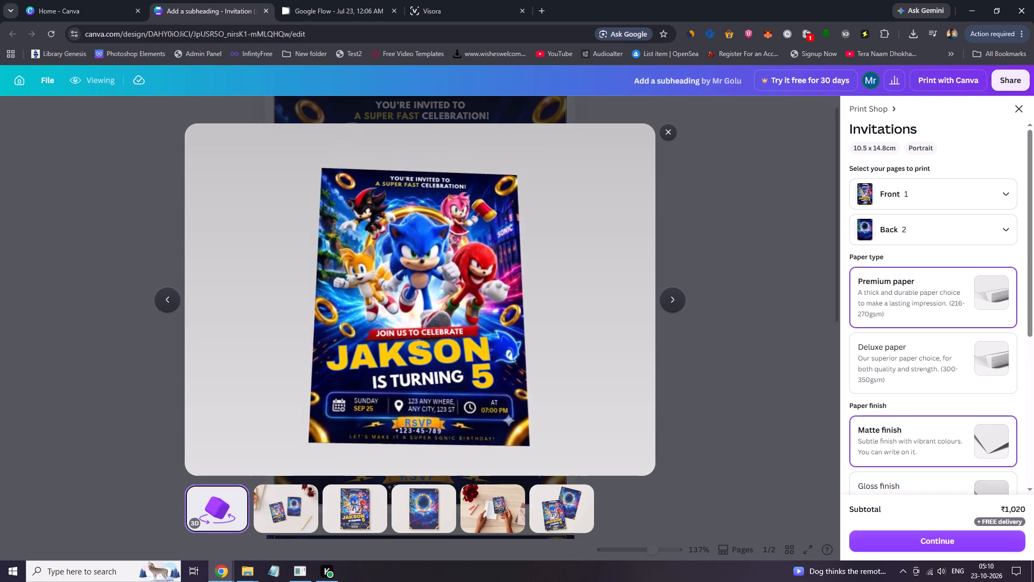
{"action": "left_click_drag", "start_coordinate": [407, 331], "coordinate": [412, 336]}
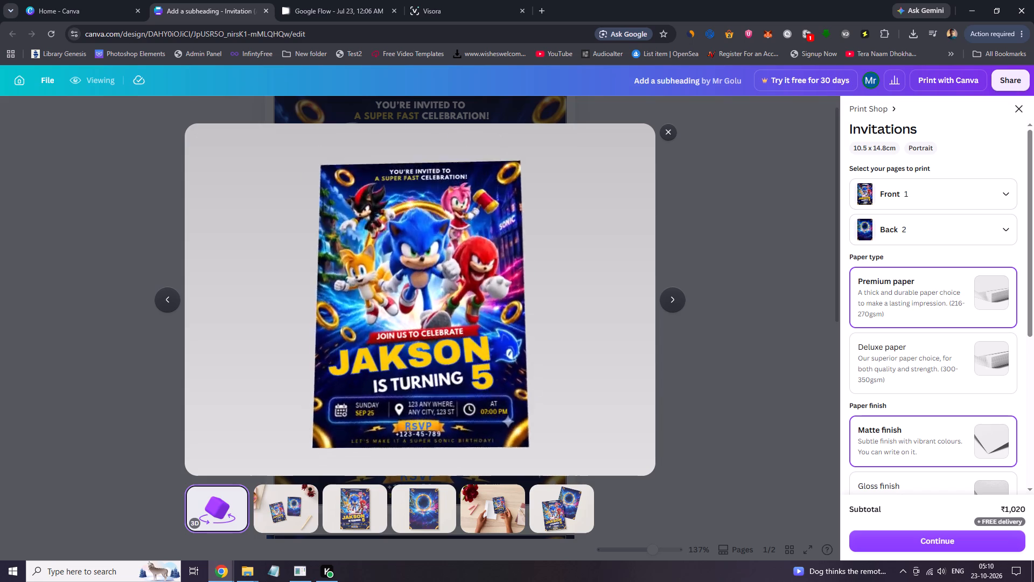
{"action": "left_click_drag", "start_coordinate": [412, 336], "coordinate": [386, 261]}
{"action": "left_click_drag", "start_coordinate": [376, 296], "coordinate": [372, 311]}
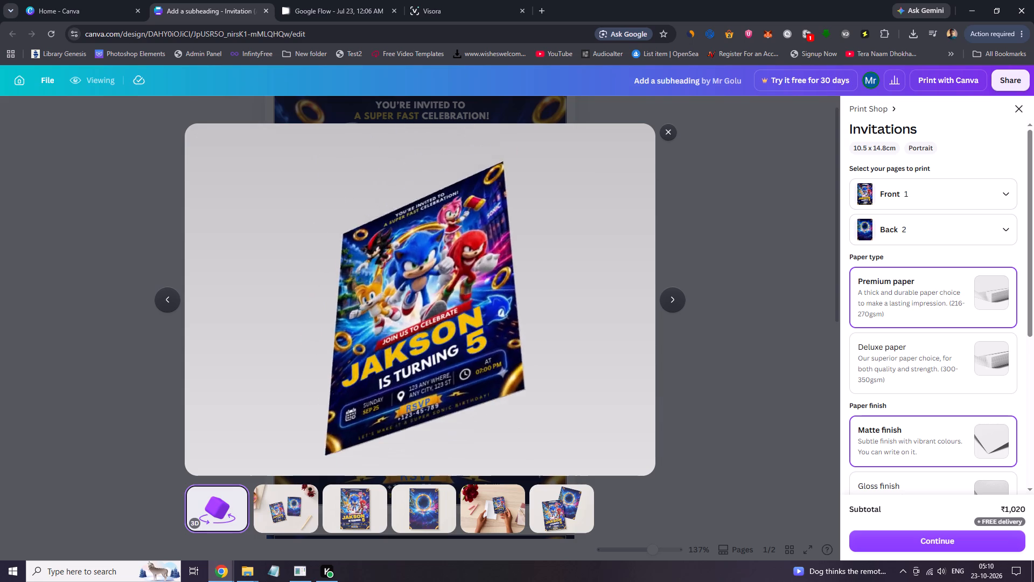
{"action": "left_click_drag", "start_coordinate": [372, 311], "coordinate": [445, 337]}
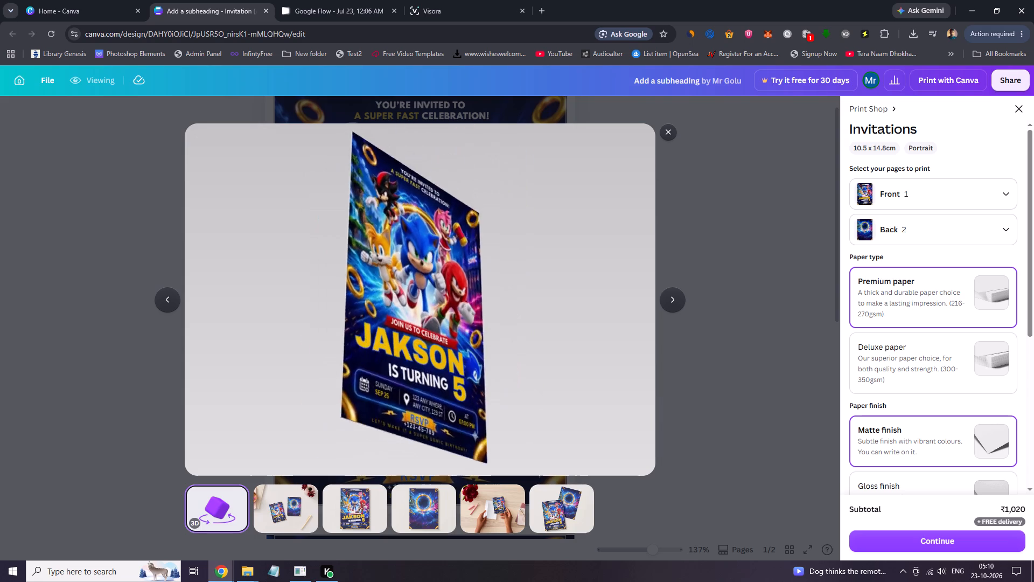
{"action": "left_click_drag", "start_coordinate": [445, 337], "coordinate": [406, 379]}
{"action": "left_click_drag", "start_coordinate": [404, 364], "coordinate": [386, 392]}
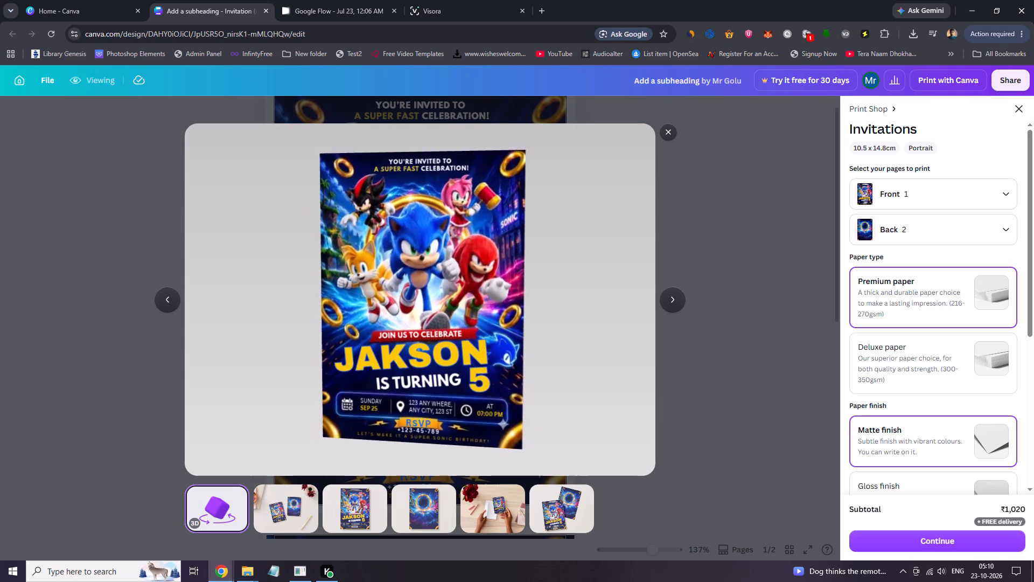
{"action": "left_click_drag", "start_coordinate": [386, 392], "coordinate": [411, 399]}
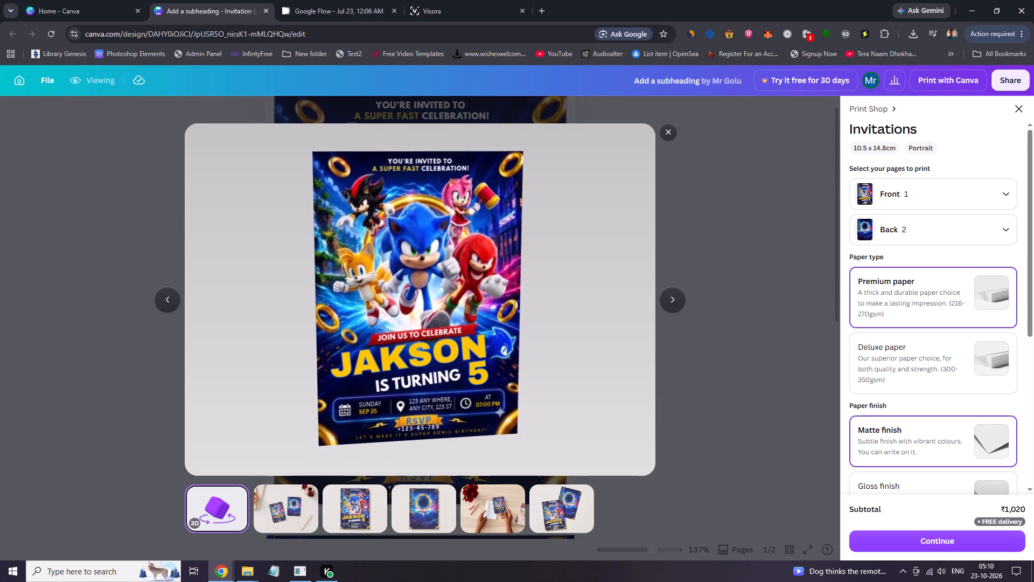
{"action": "left_click_drag", "start_coordinate": [411, 399], "coordinate": [464, 342]}
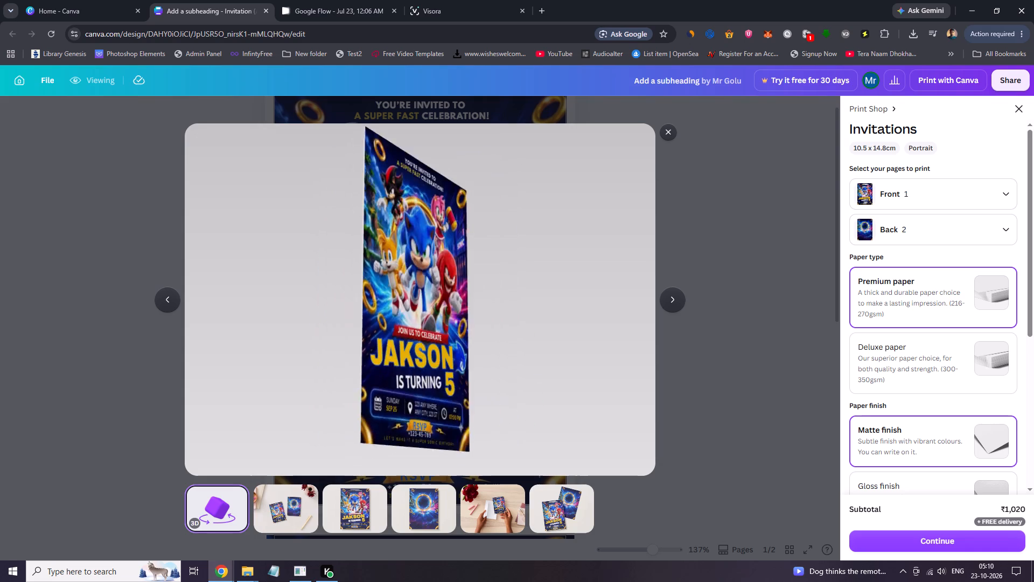
{"action": "left_click_drag", "start_coordinate": [464, 342], "coordinate": [371, 340]}
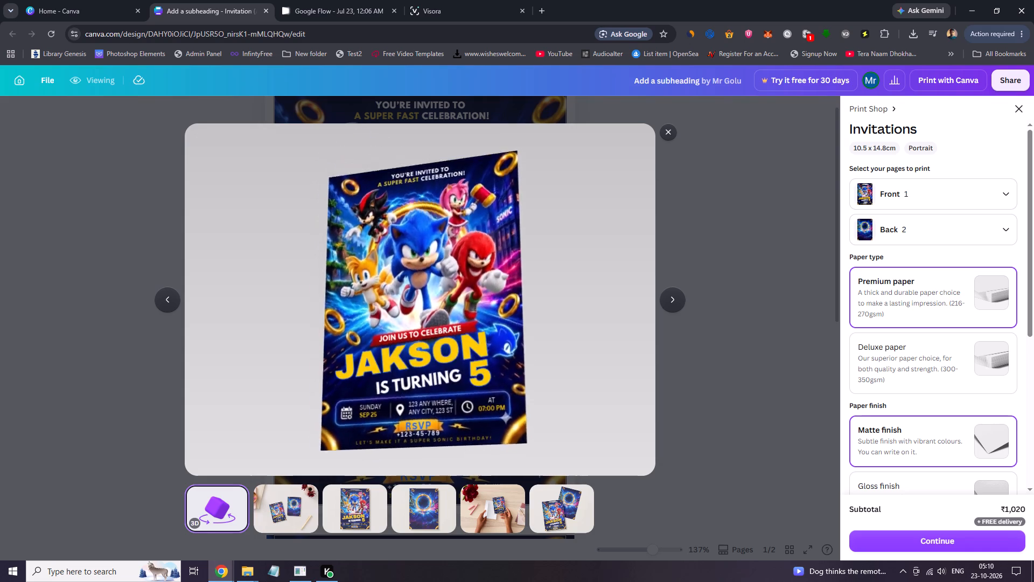
{"action": "left_click_drag", "start_coordinate": [371, 340], "coordinate": [406, 401]}
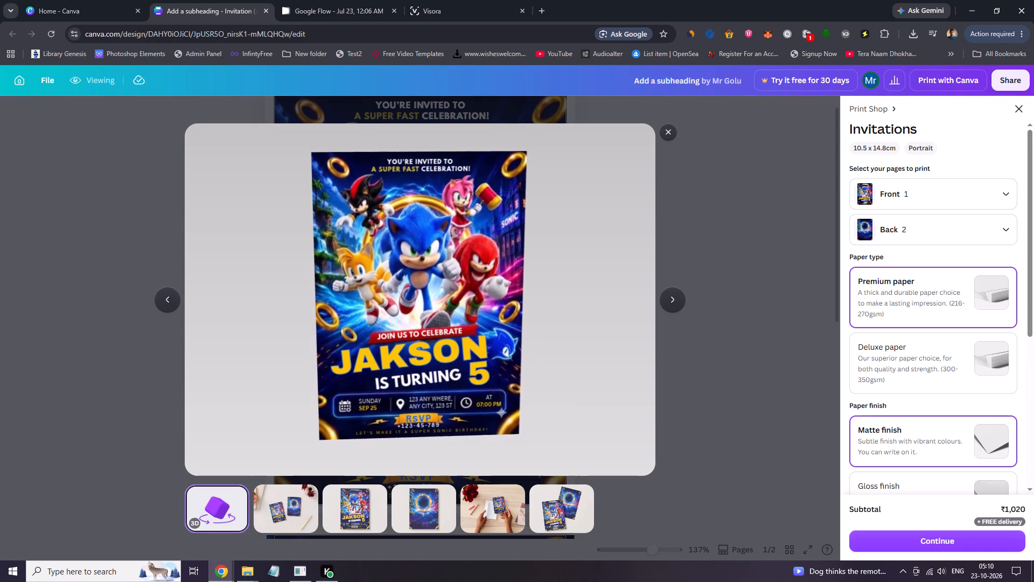
{"action": "left_click_drag", "start_coordinate": [406, 401], "coordinate": [404, 401]}
{"action": "left_click", "coordinate": [667, 135]}
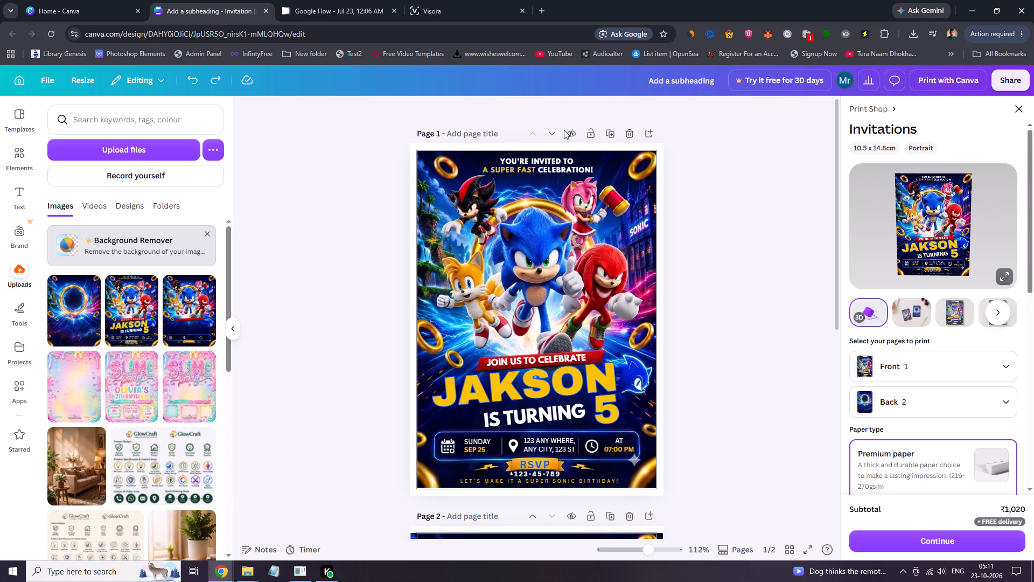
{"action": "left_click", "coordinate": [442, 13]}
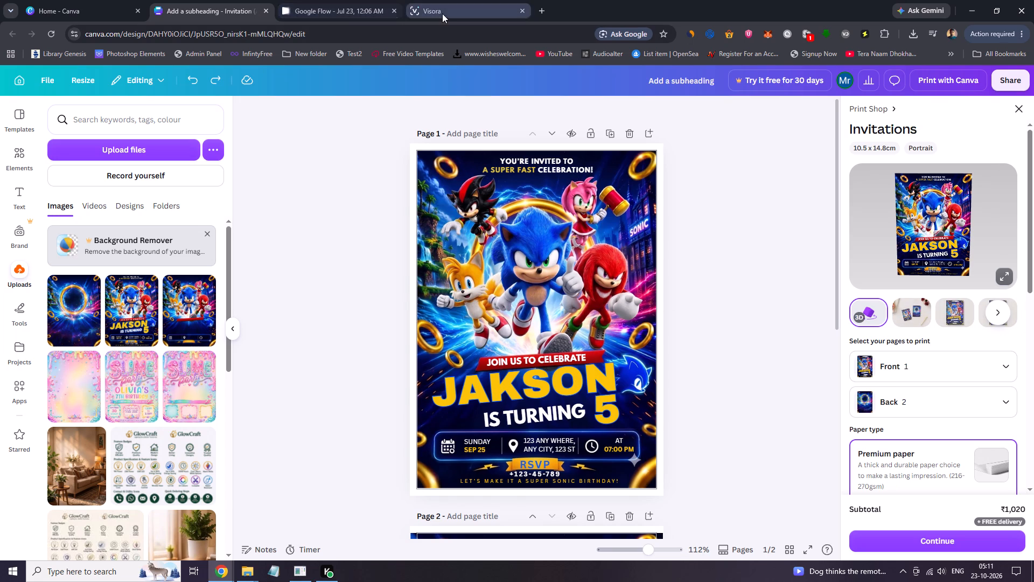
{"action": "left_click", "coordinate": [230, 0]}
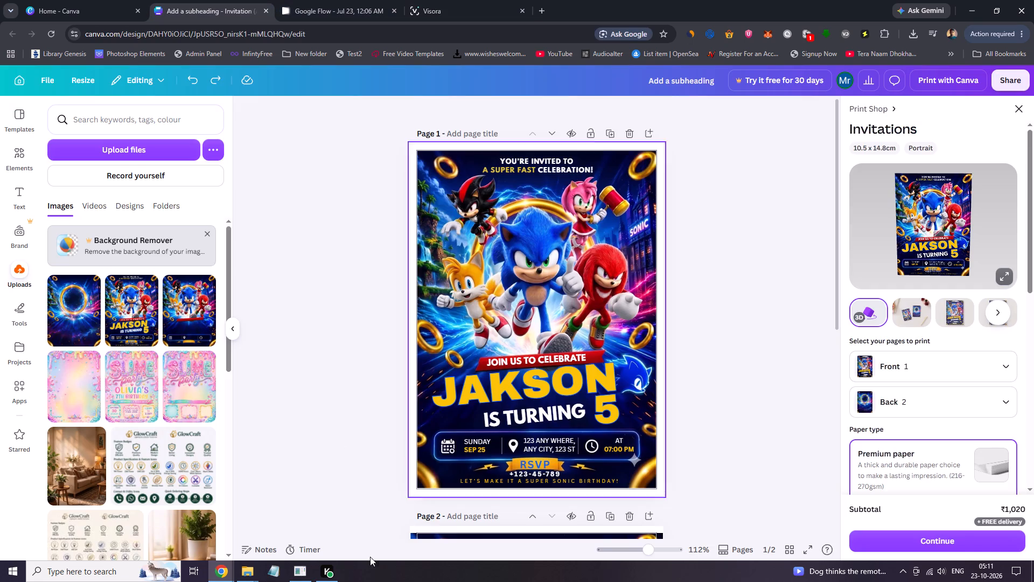
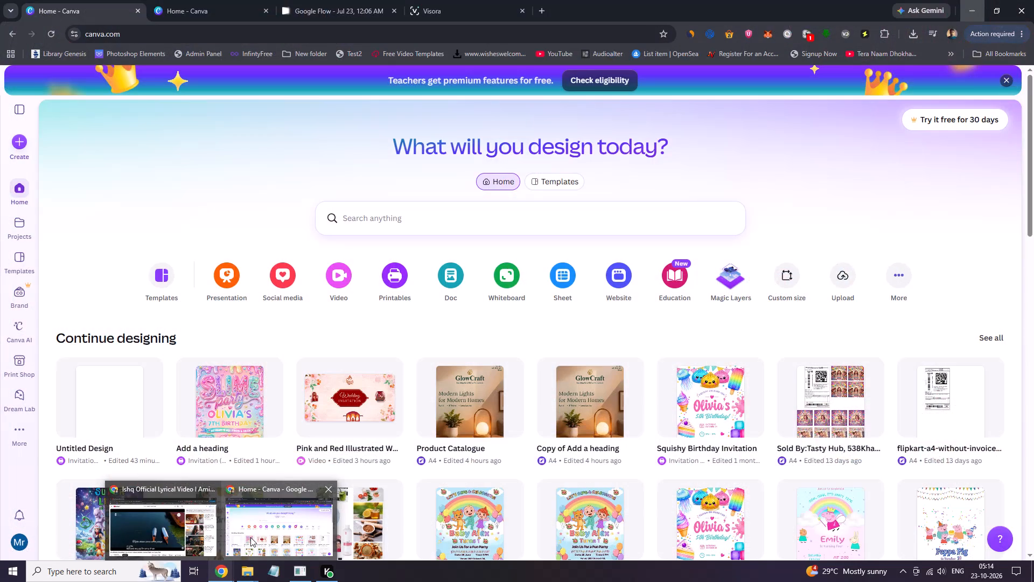
{"action": "left_click", "coordinate": [254, 537]}
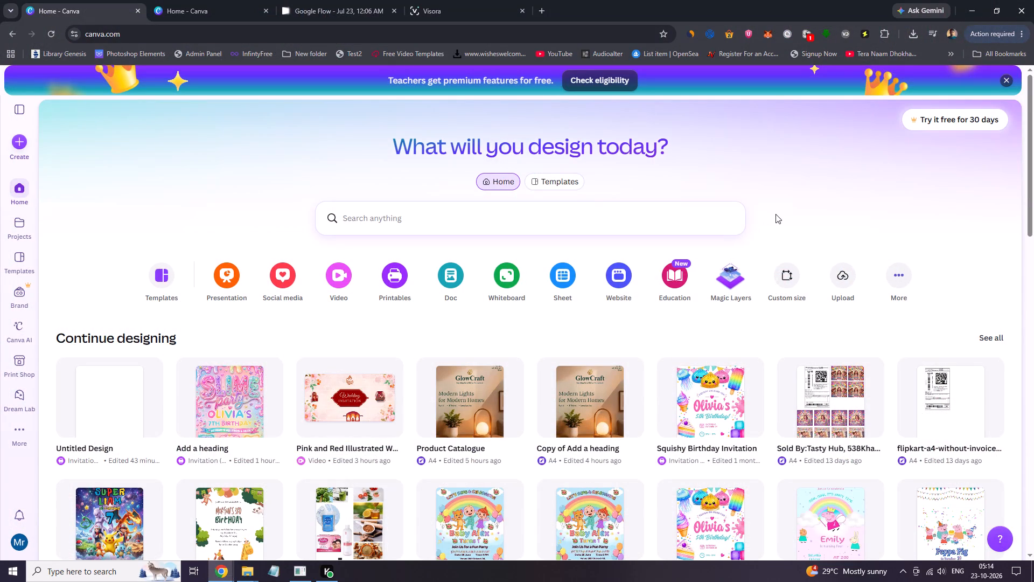
{"action": "left_click", "coordinate": [203, 5]}
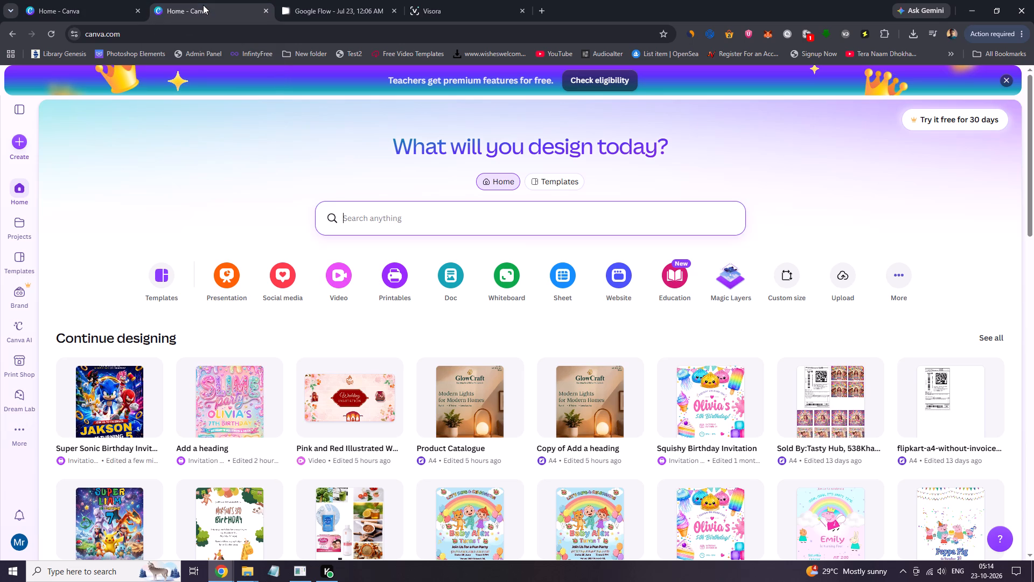